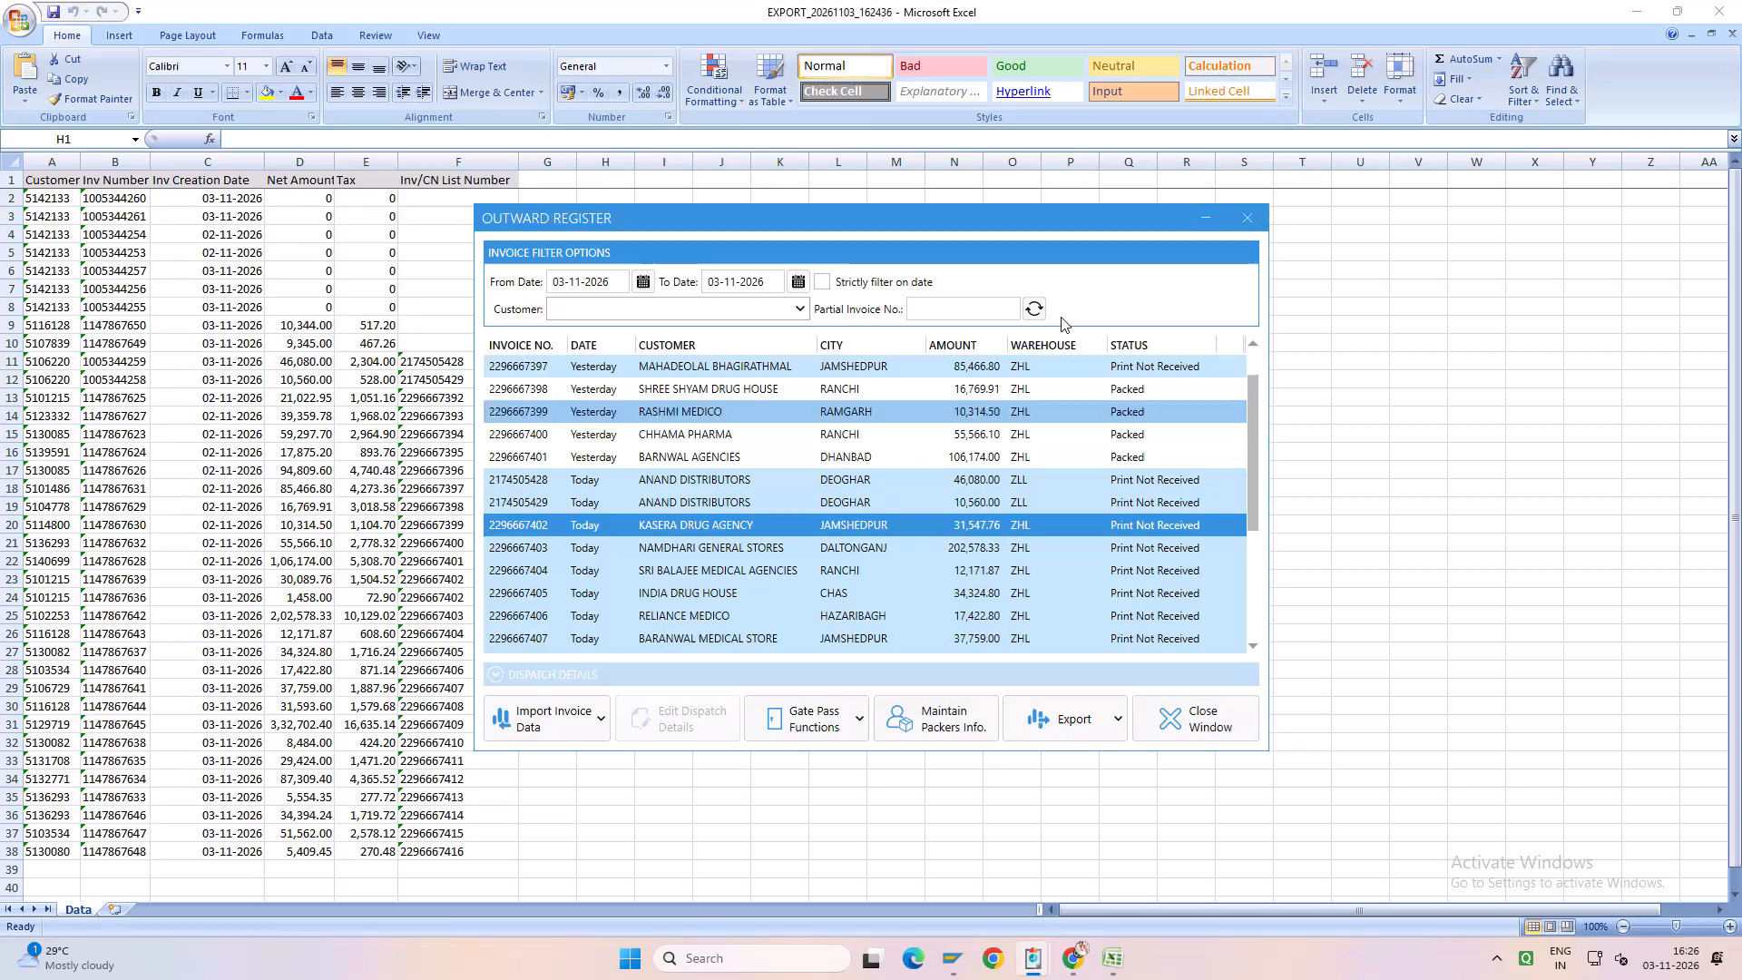
Close the Outward Register and the exported invoice workbook, with the Novus Optra main window minimised.
click(1248, 211)
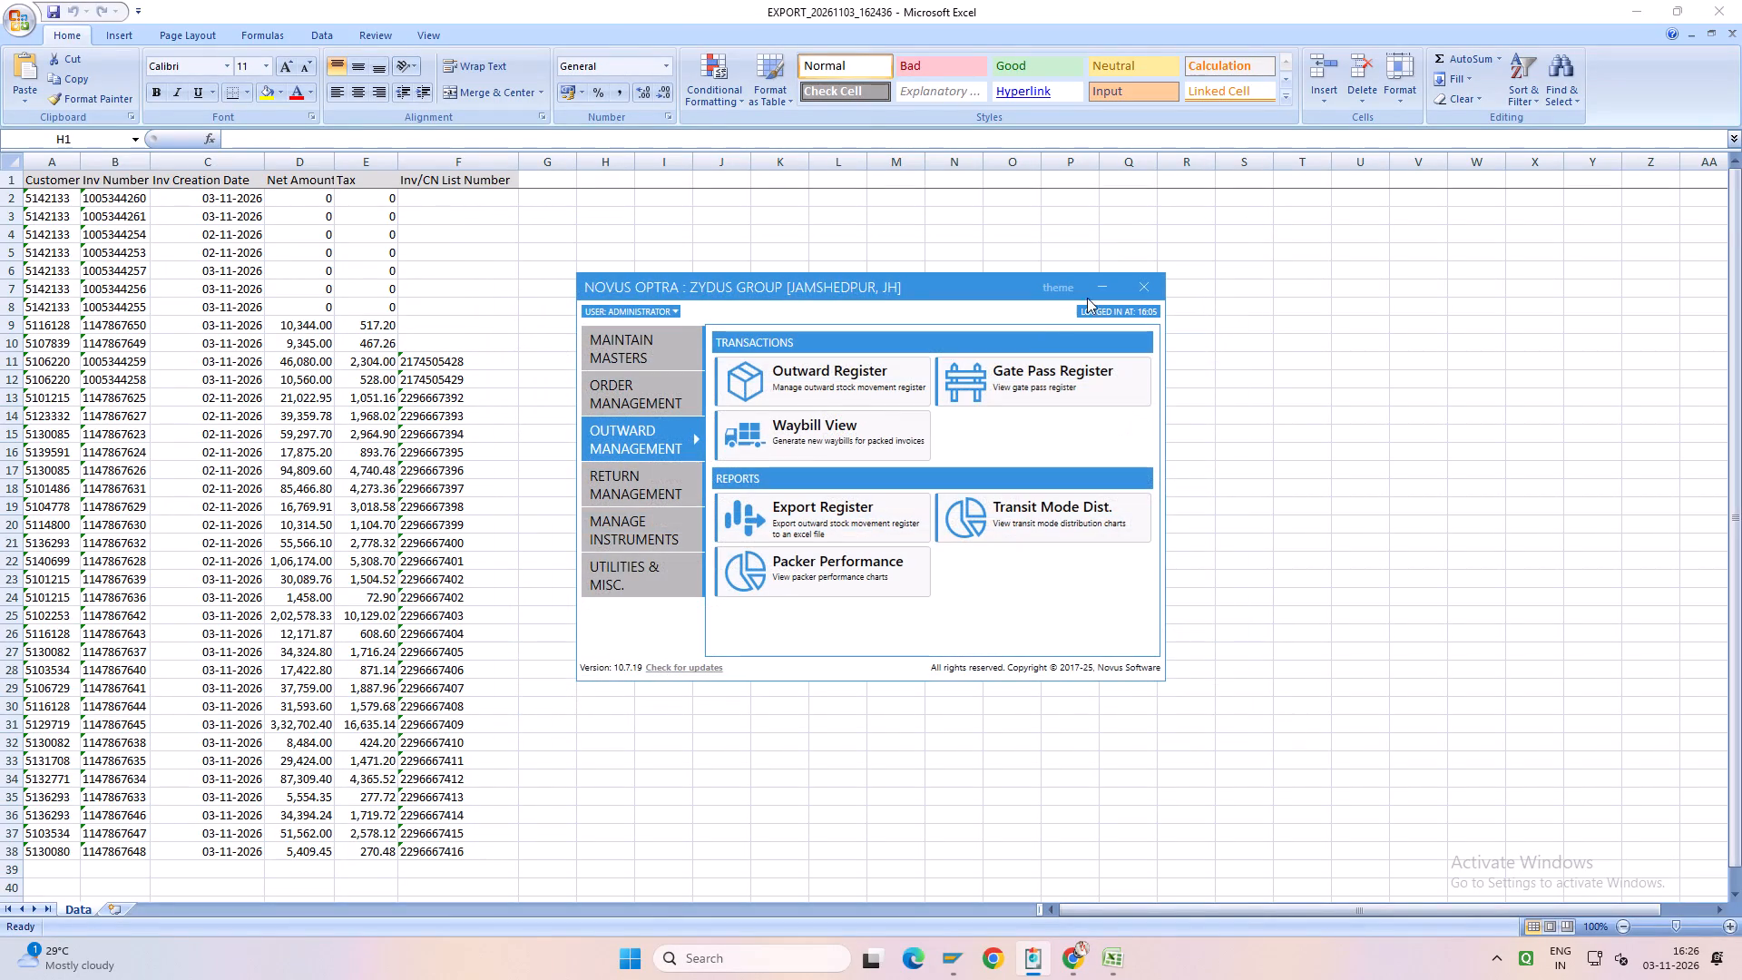
click(1099, 287)
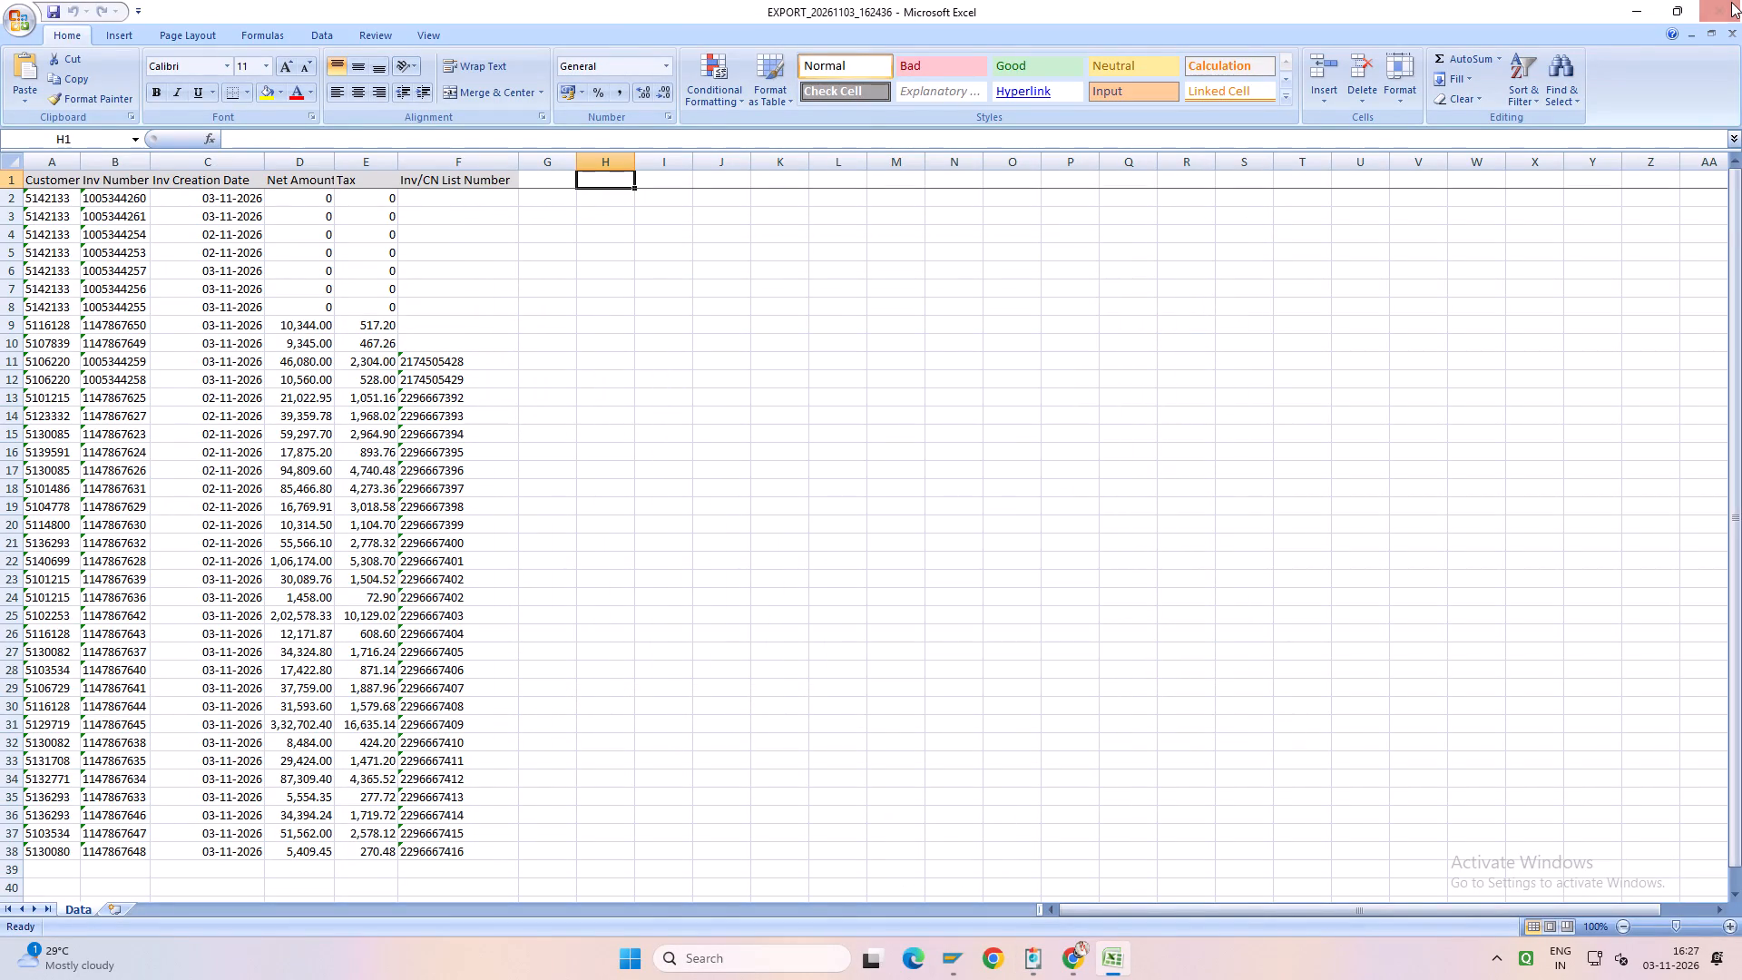
click(1730, 1)
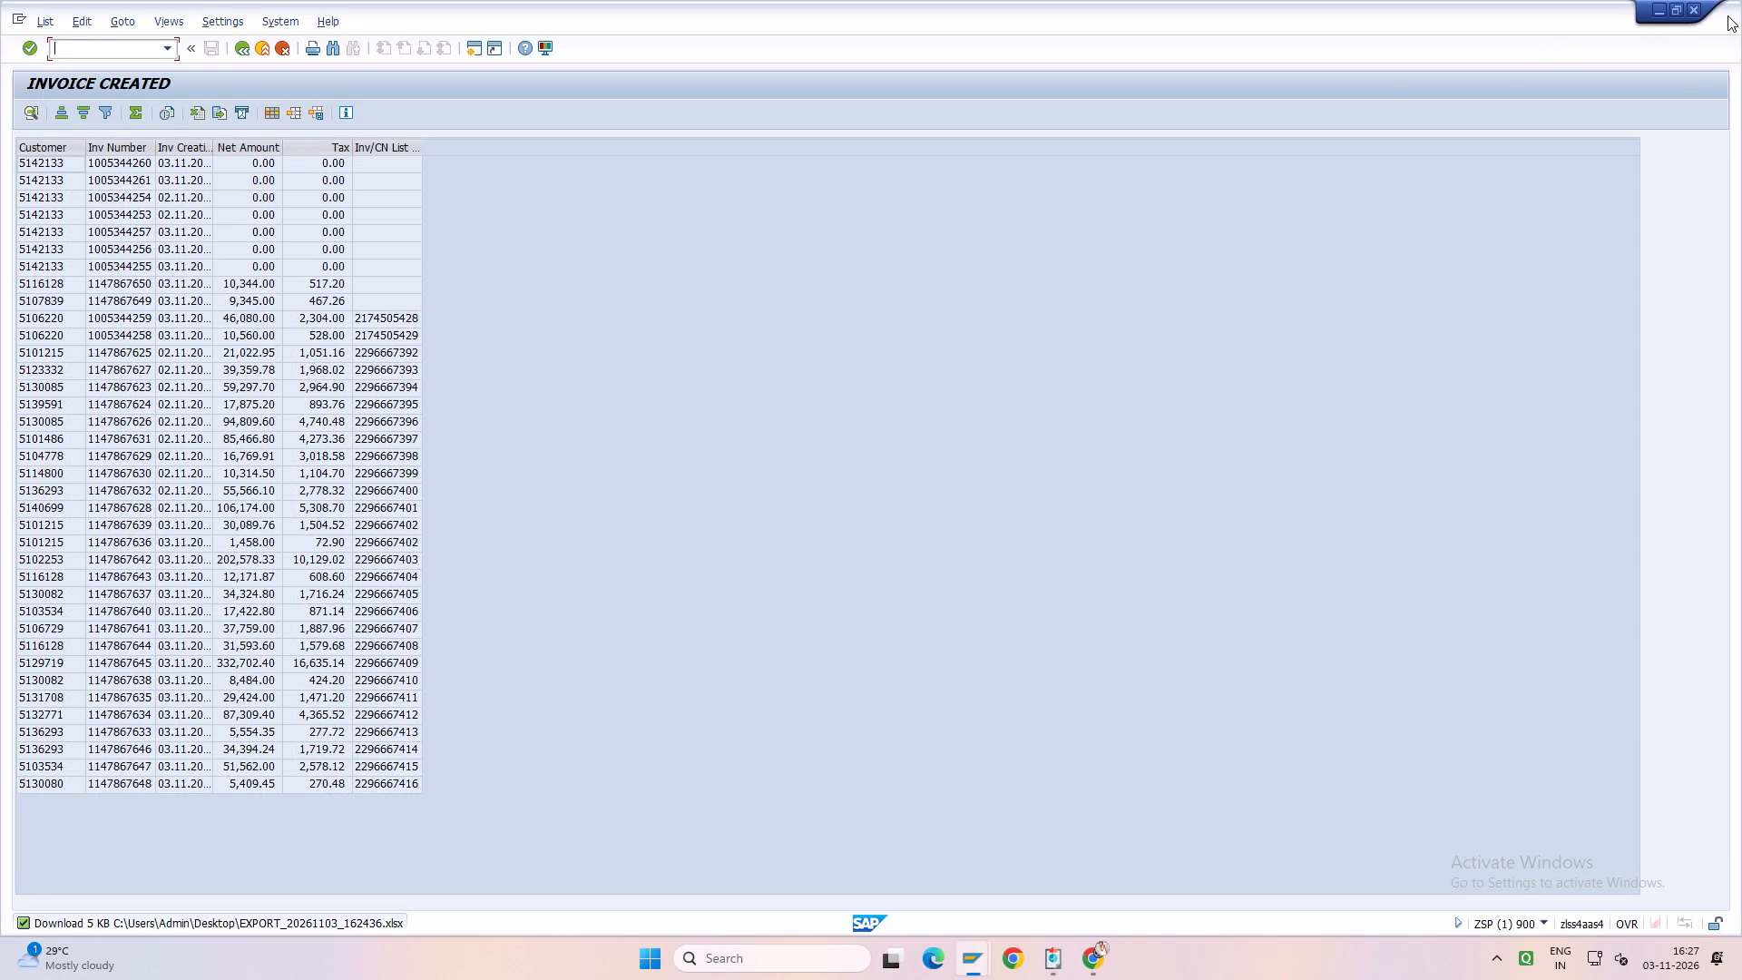
Leave the Invoice Created report and return to the SAP Easy Access menu without logging off.
click(1693, 4)
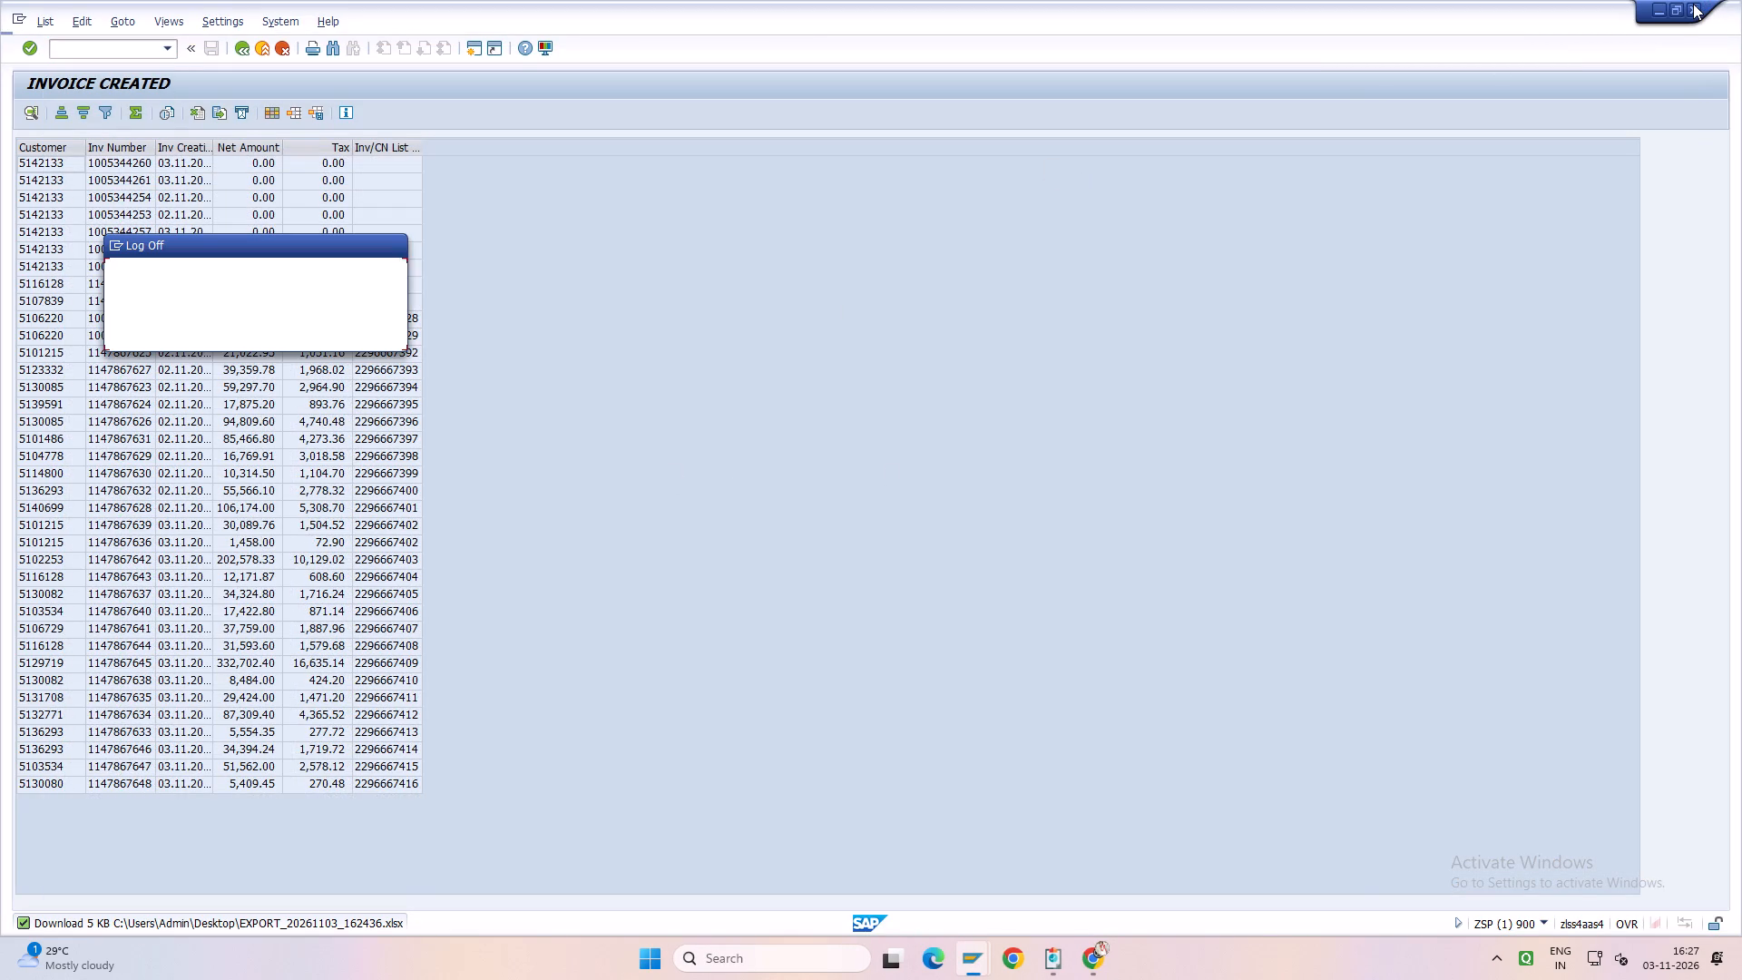
click(253, 333)
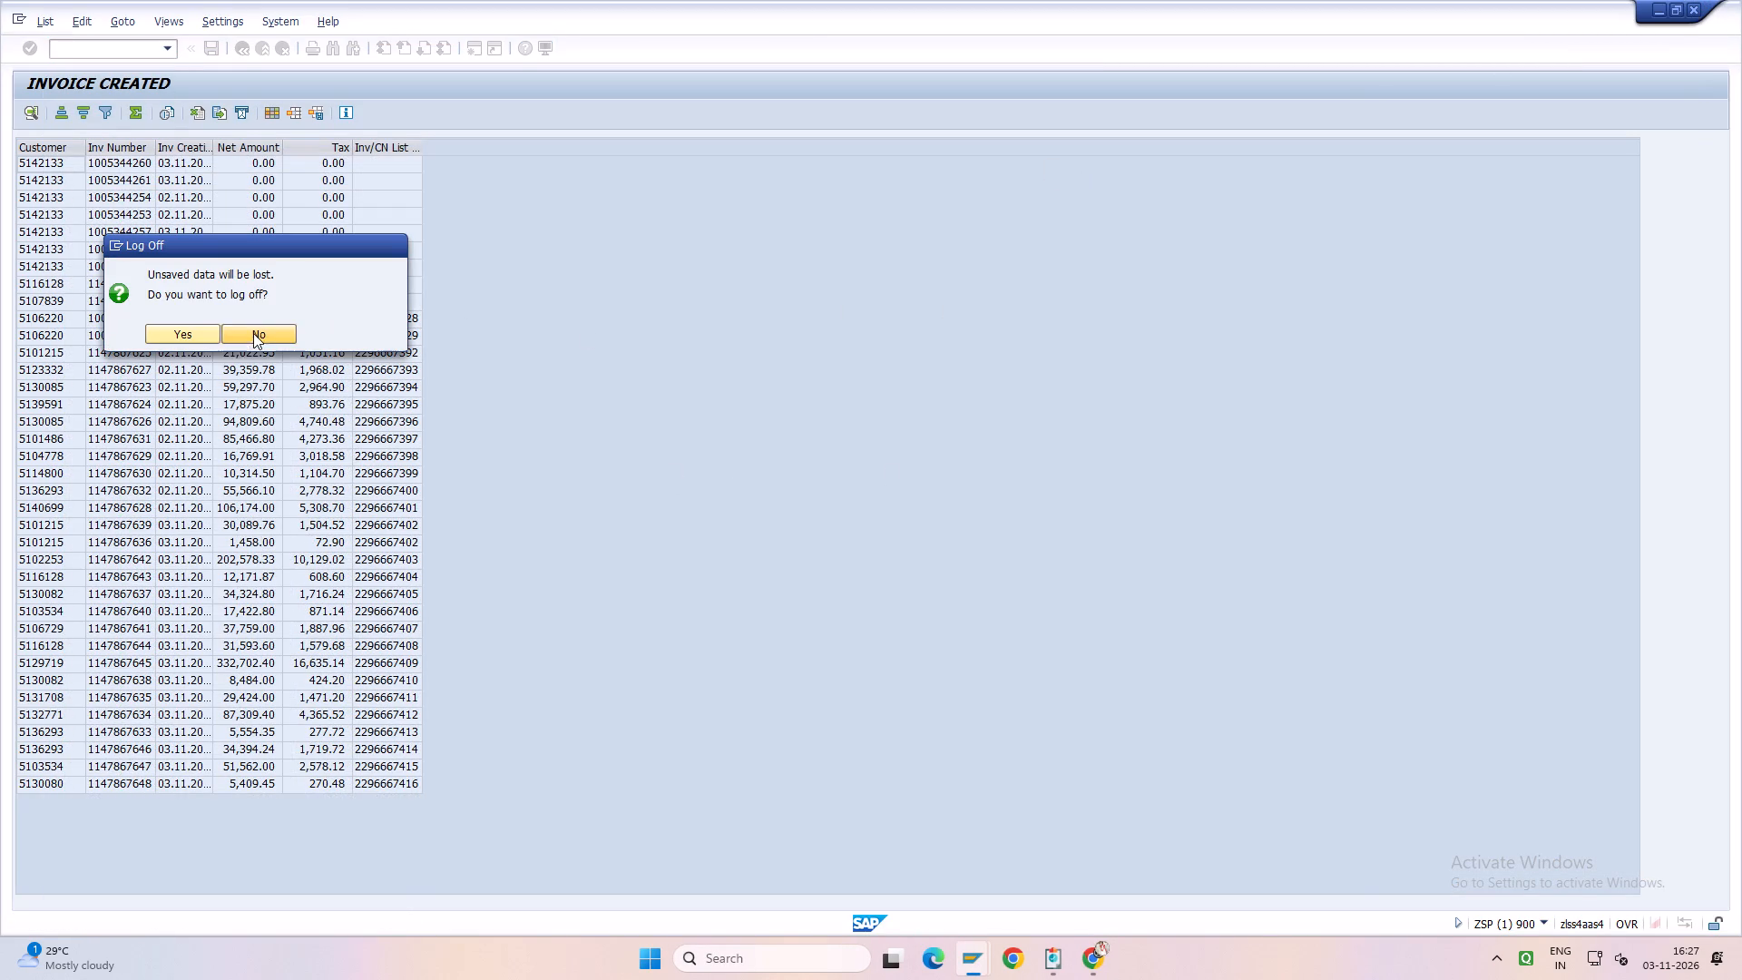
click(242, 54)
click(242, 54)
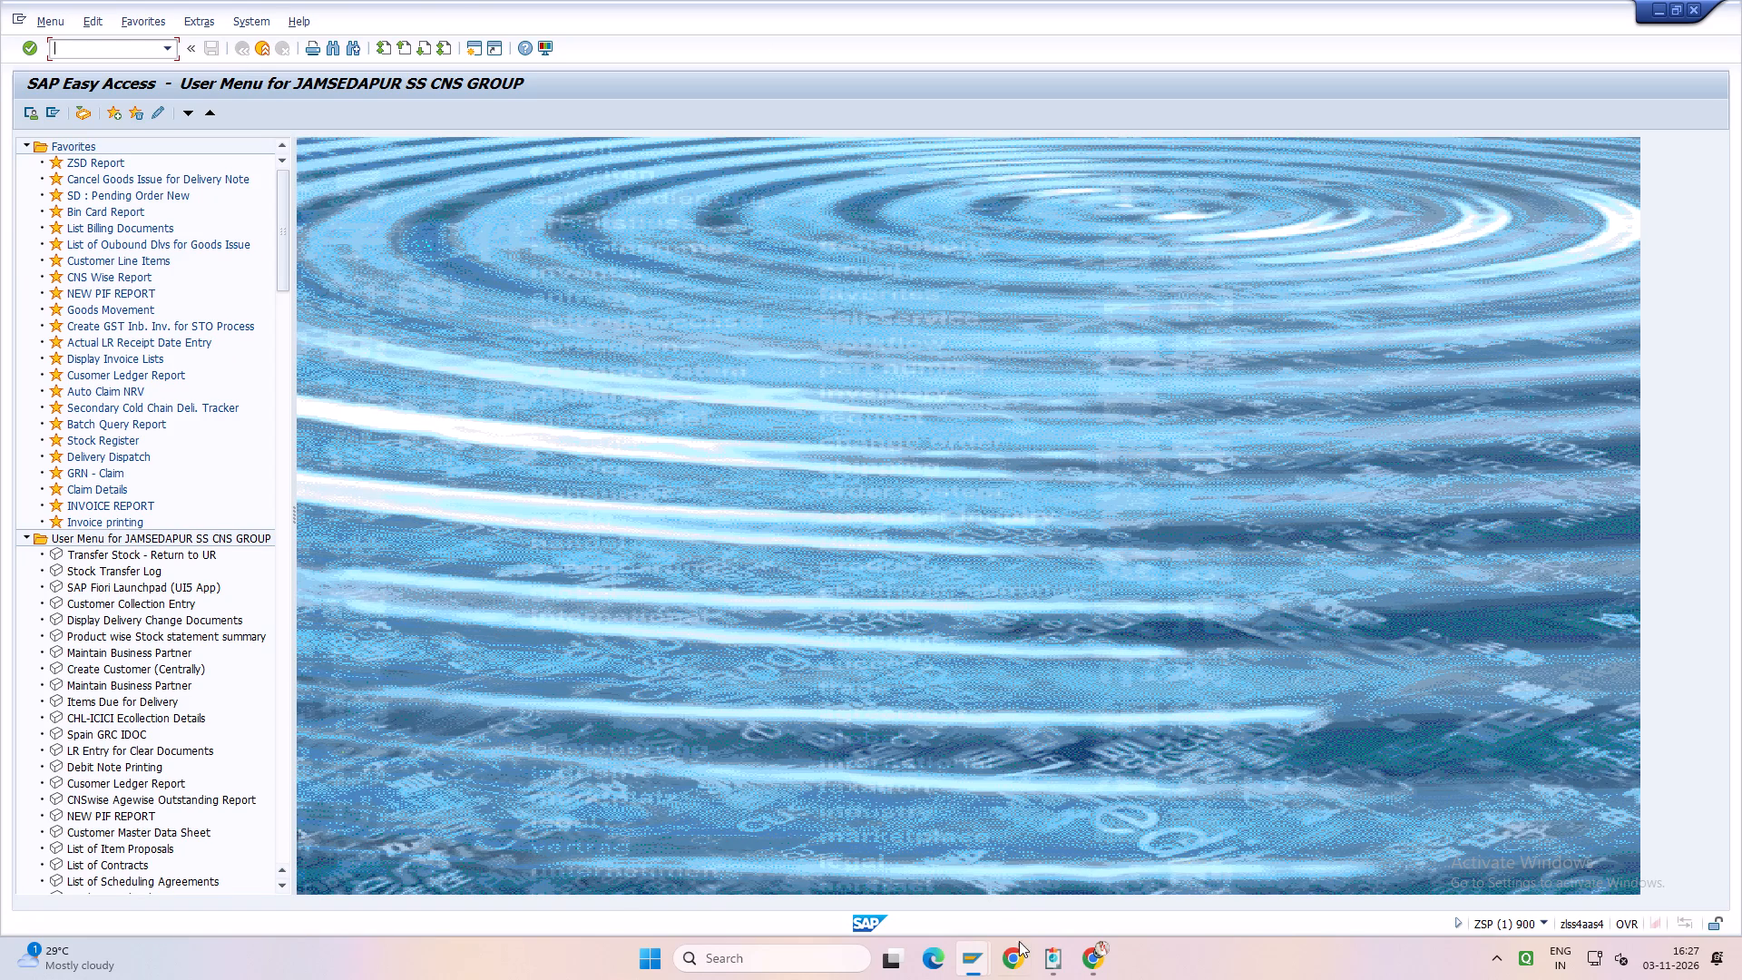
Switch to Novus Optra, open the Outward Register and list the invoices from 02-11-2026.
click(1068, 973)
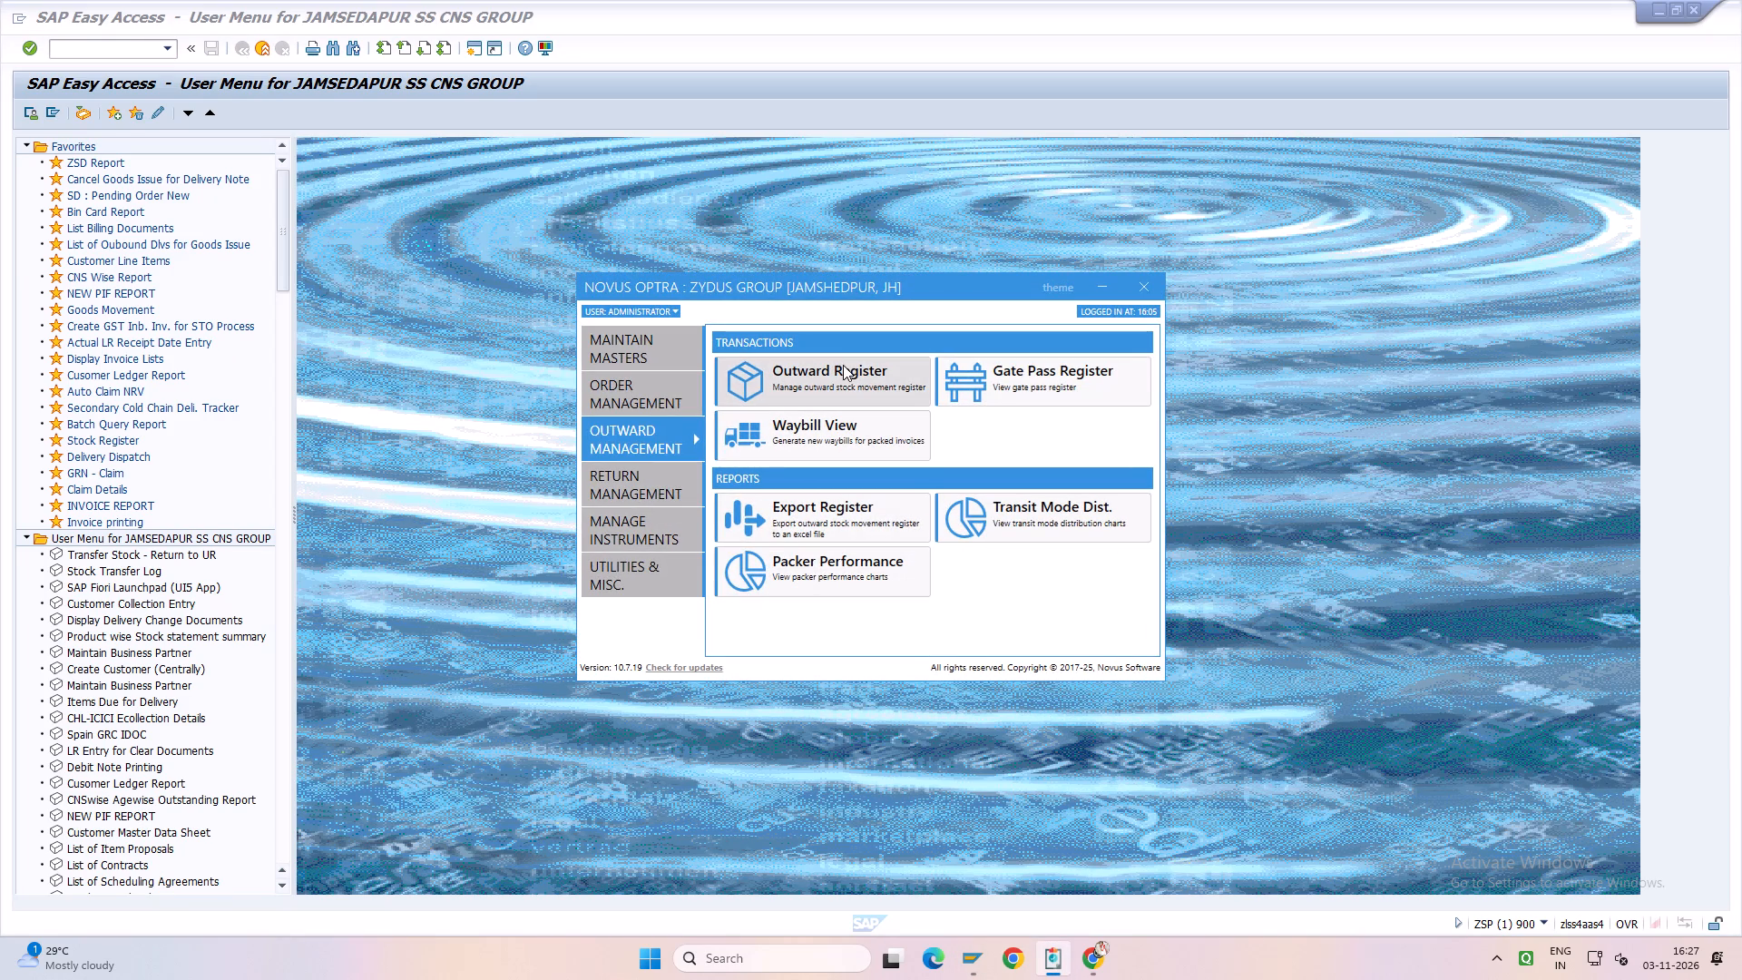
double_click(843, 368)
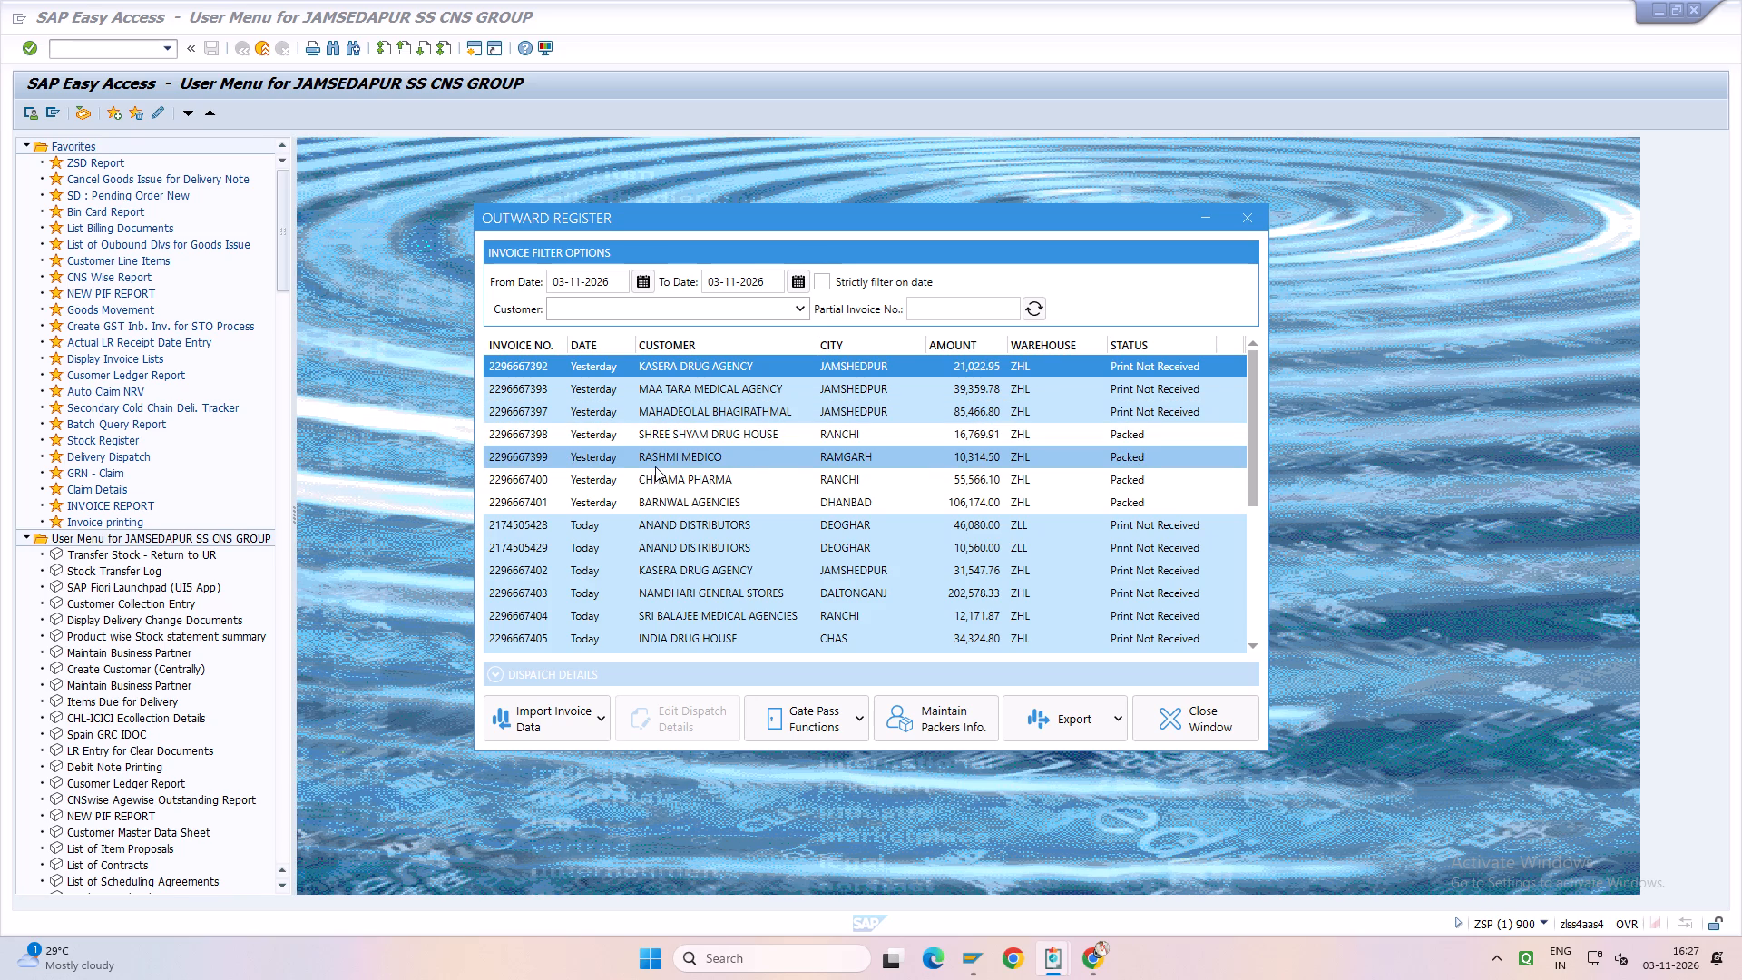
click(1037, 305)
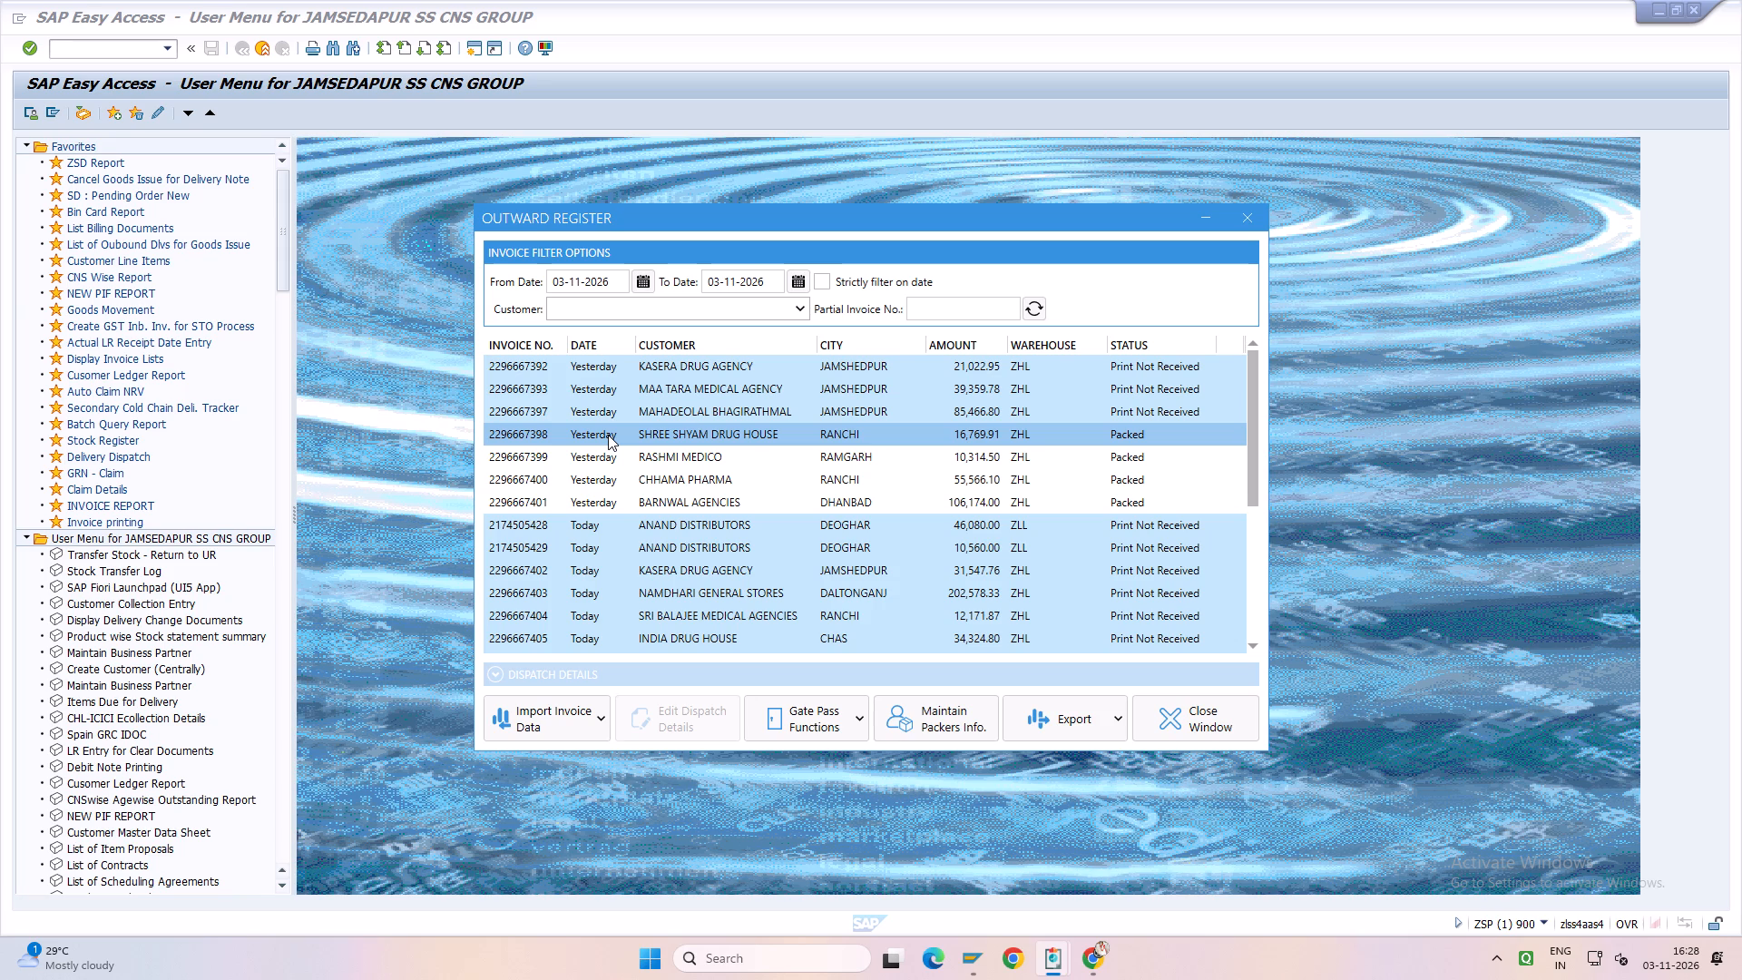
click(642, 285)
click(592, 377)
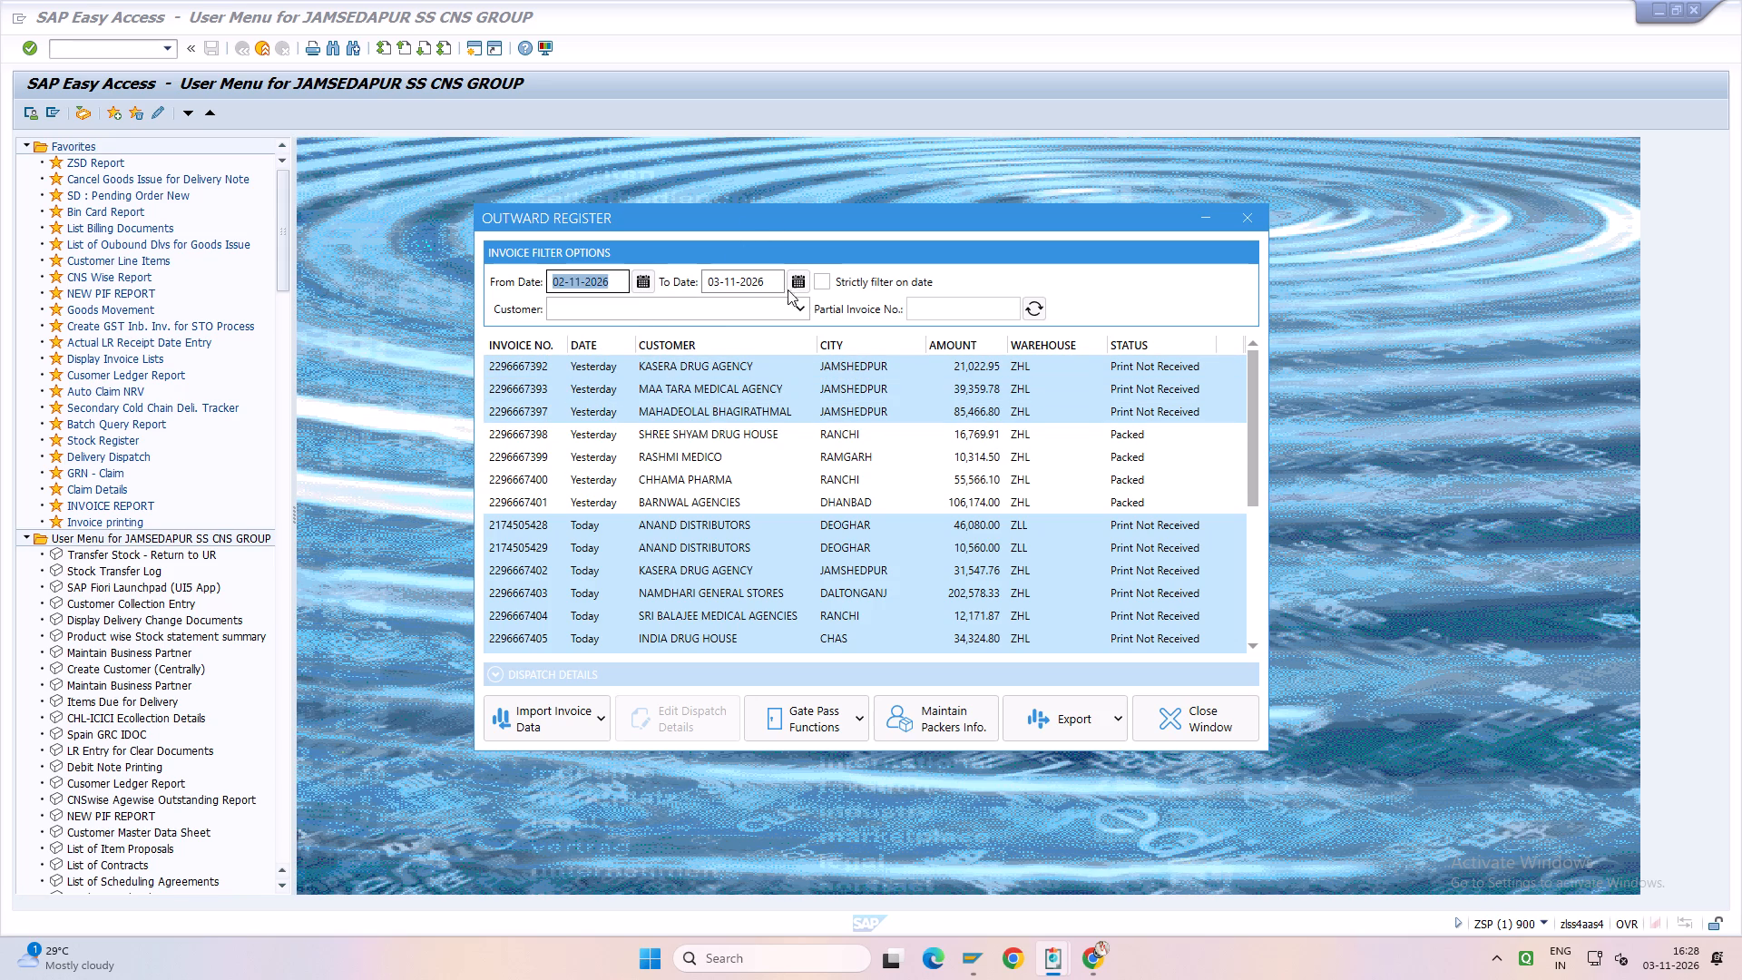
click(1032, 311)
scroll(868, 462, up, 1)
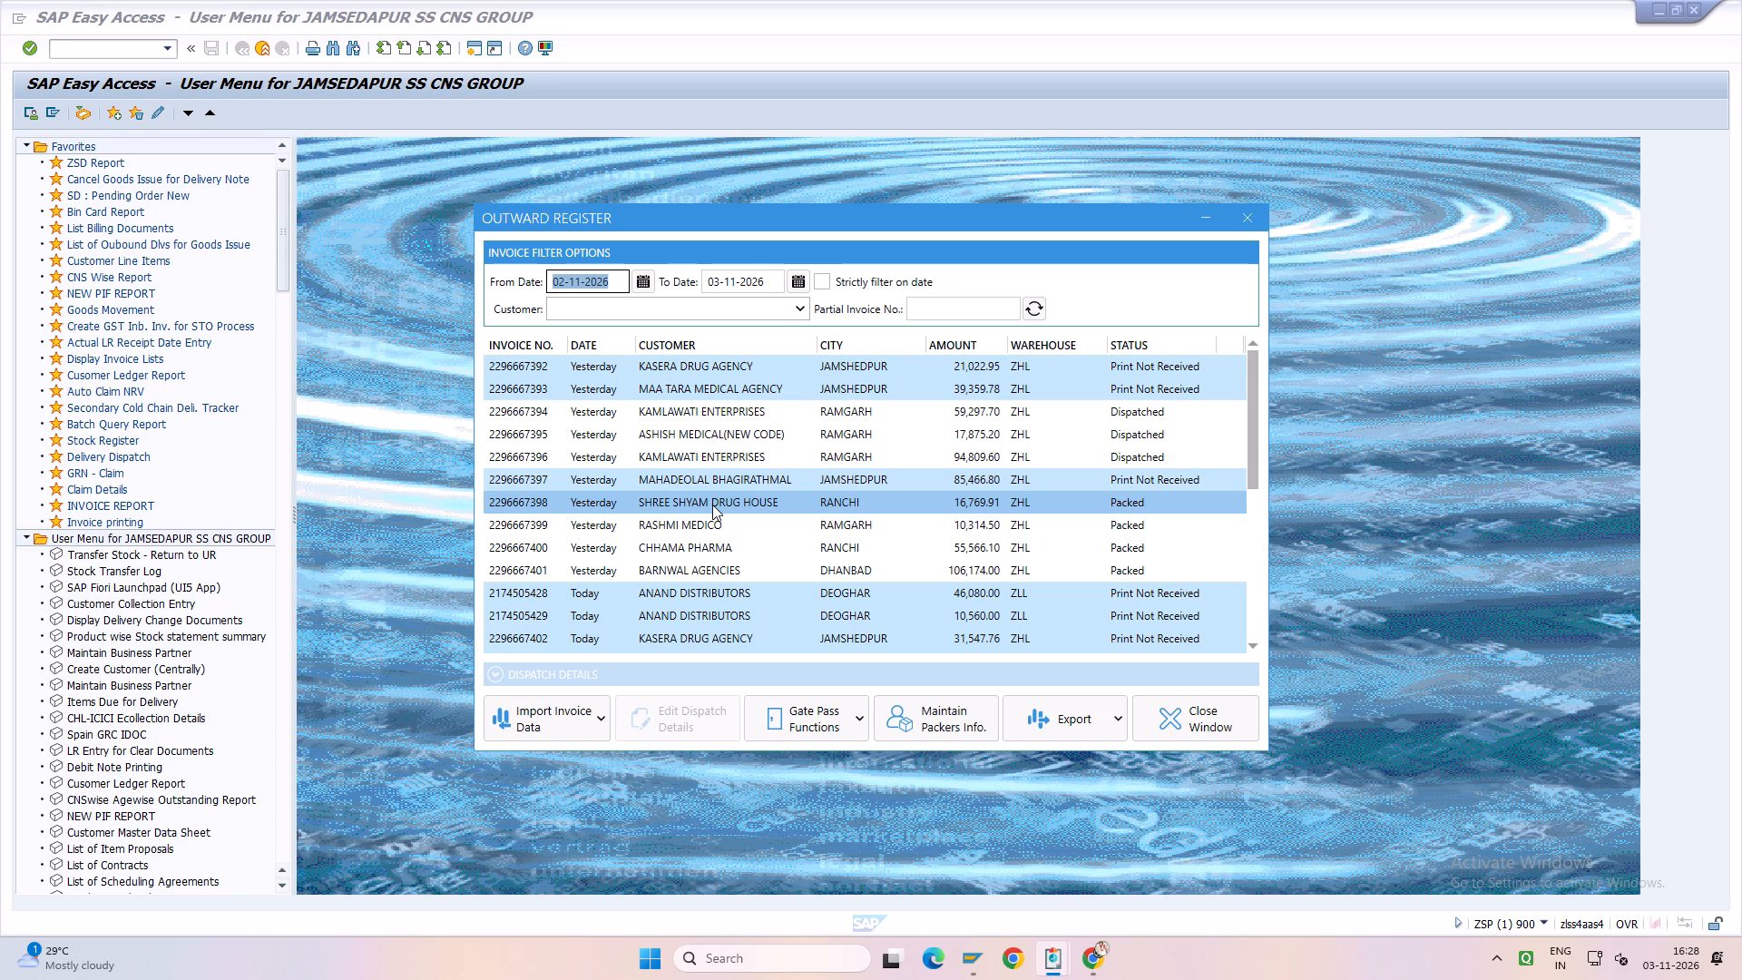
List the Outward Register invoices from 01-11-2026, then close the register and return to SAP.
click(647, 287)
click(567, 376)
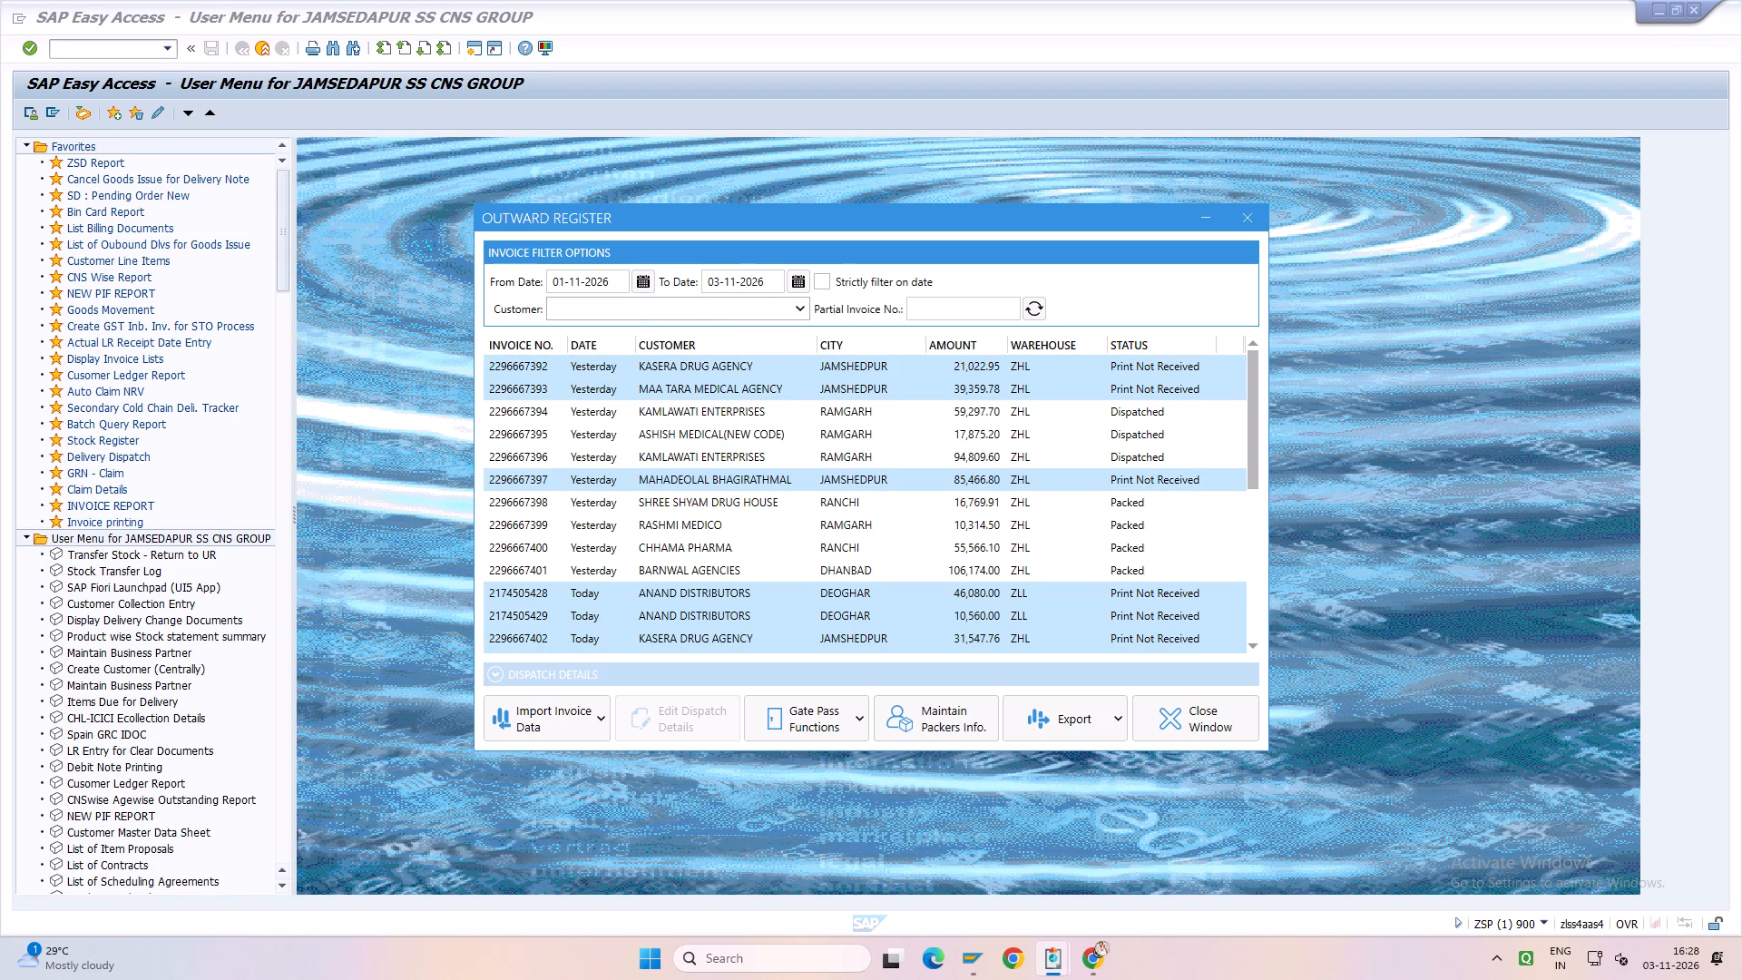
click(1031, 306)
scroll(748, 485, up, 2)
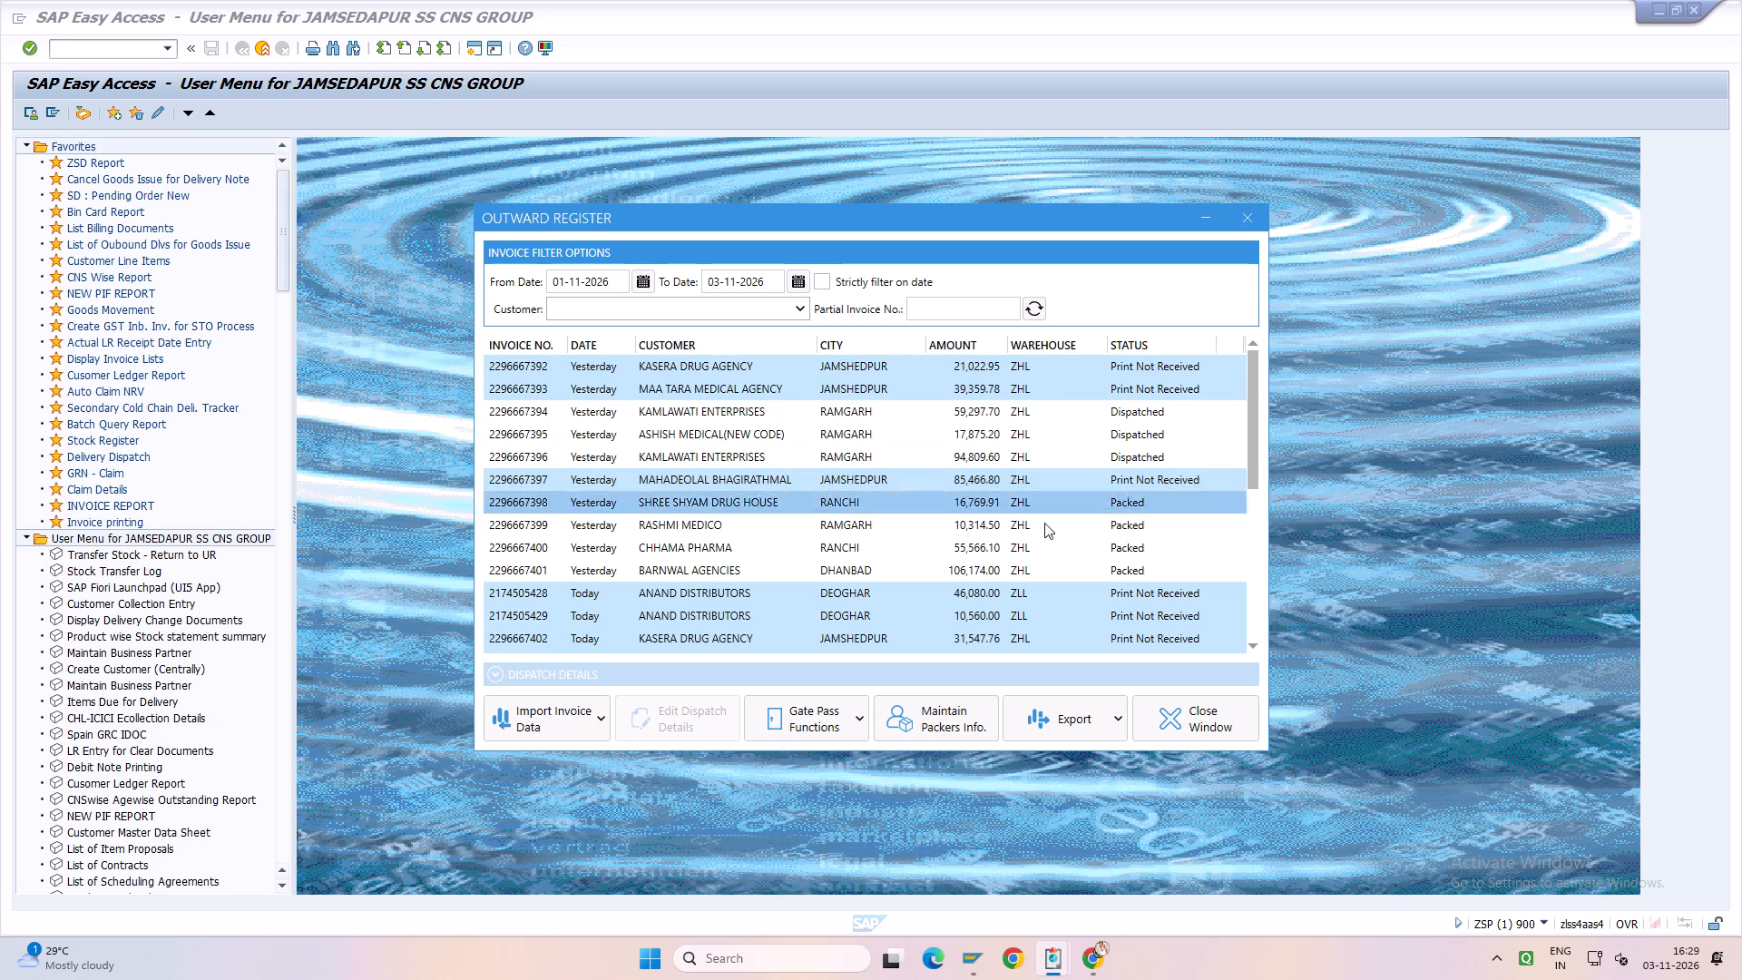
click(1236, 220)
click(1087, 285)
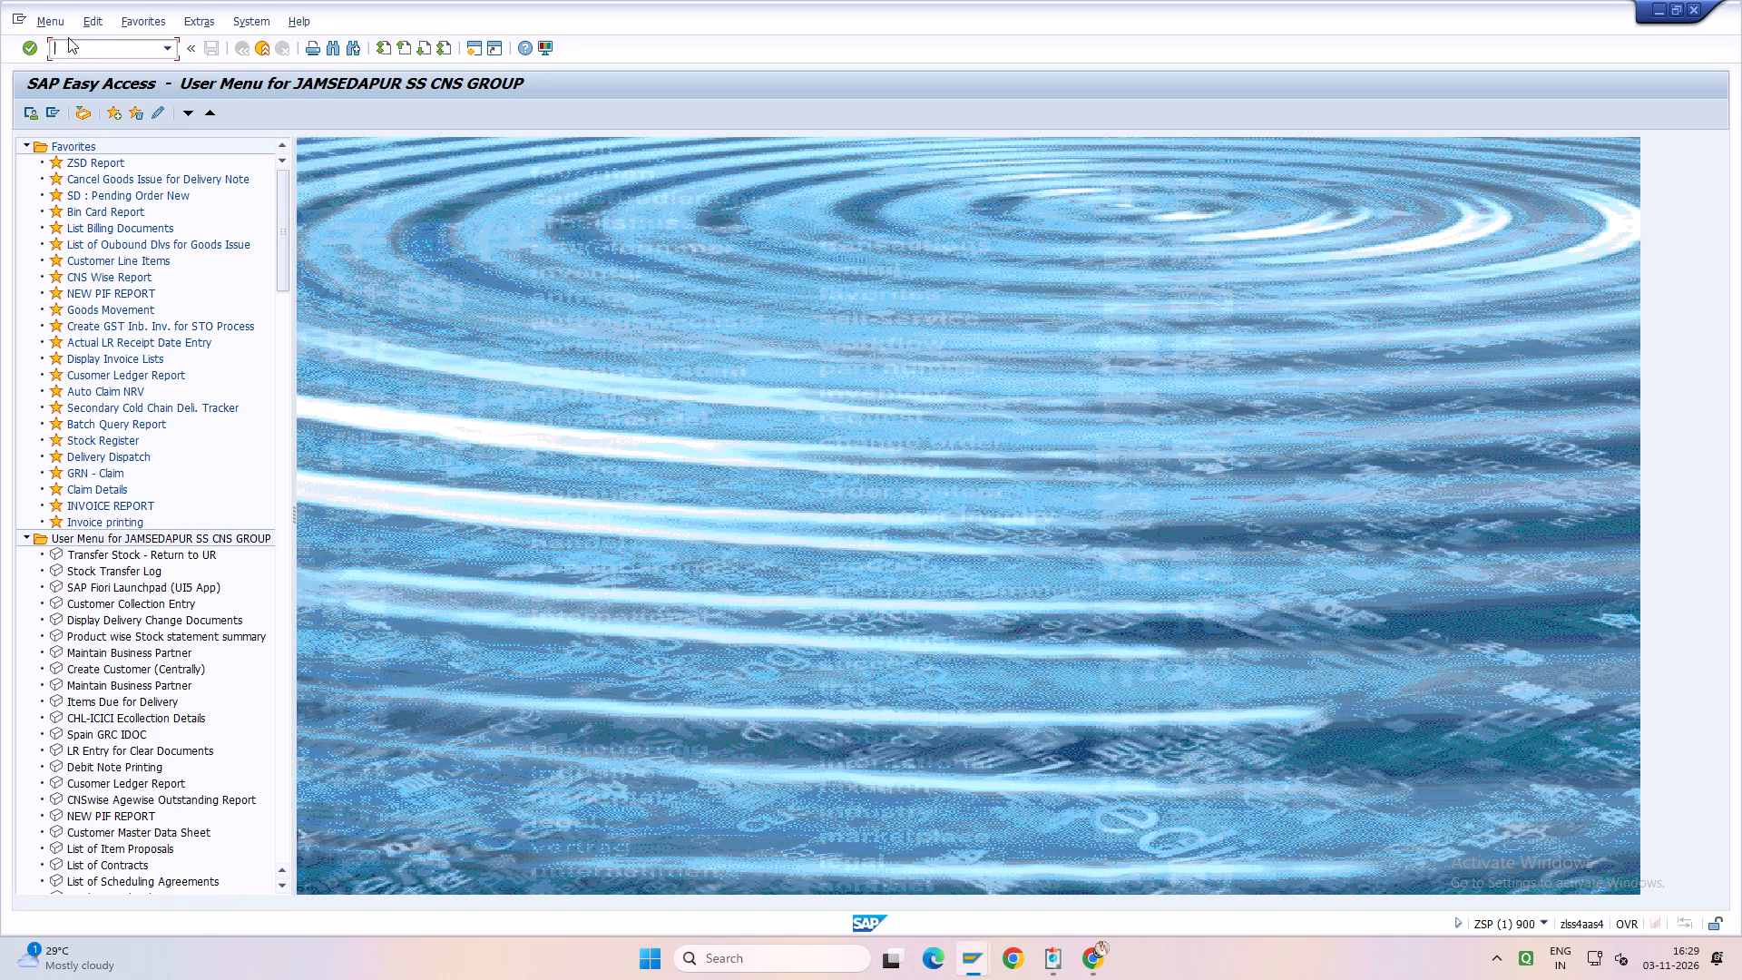
Open the Create Payment Intimation Advice transaction with the code /nzbulrcr.
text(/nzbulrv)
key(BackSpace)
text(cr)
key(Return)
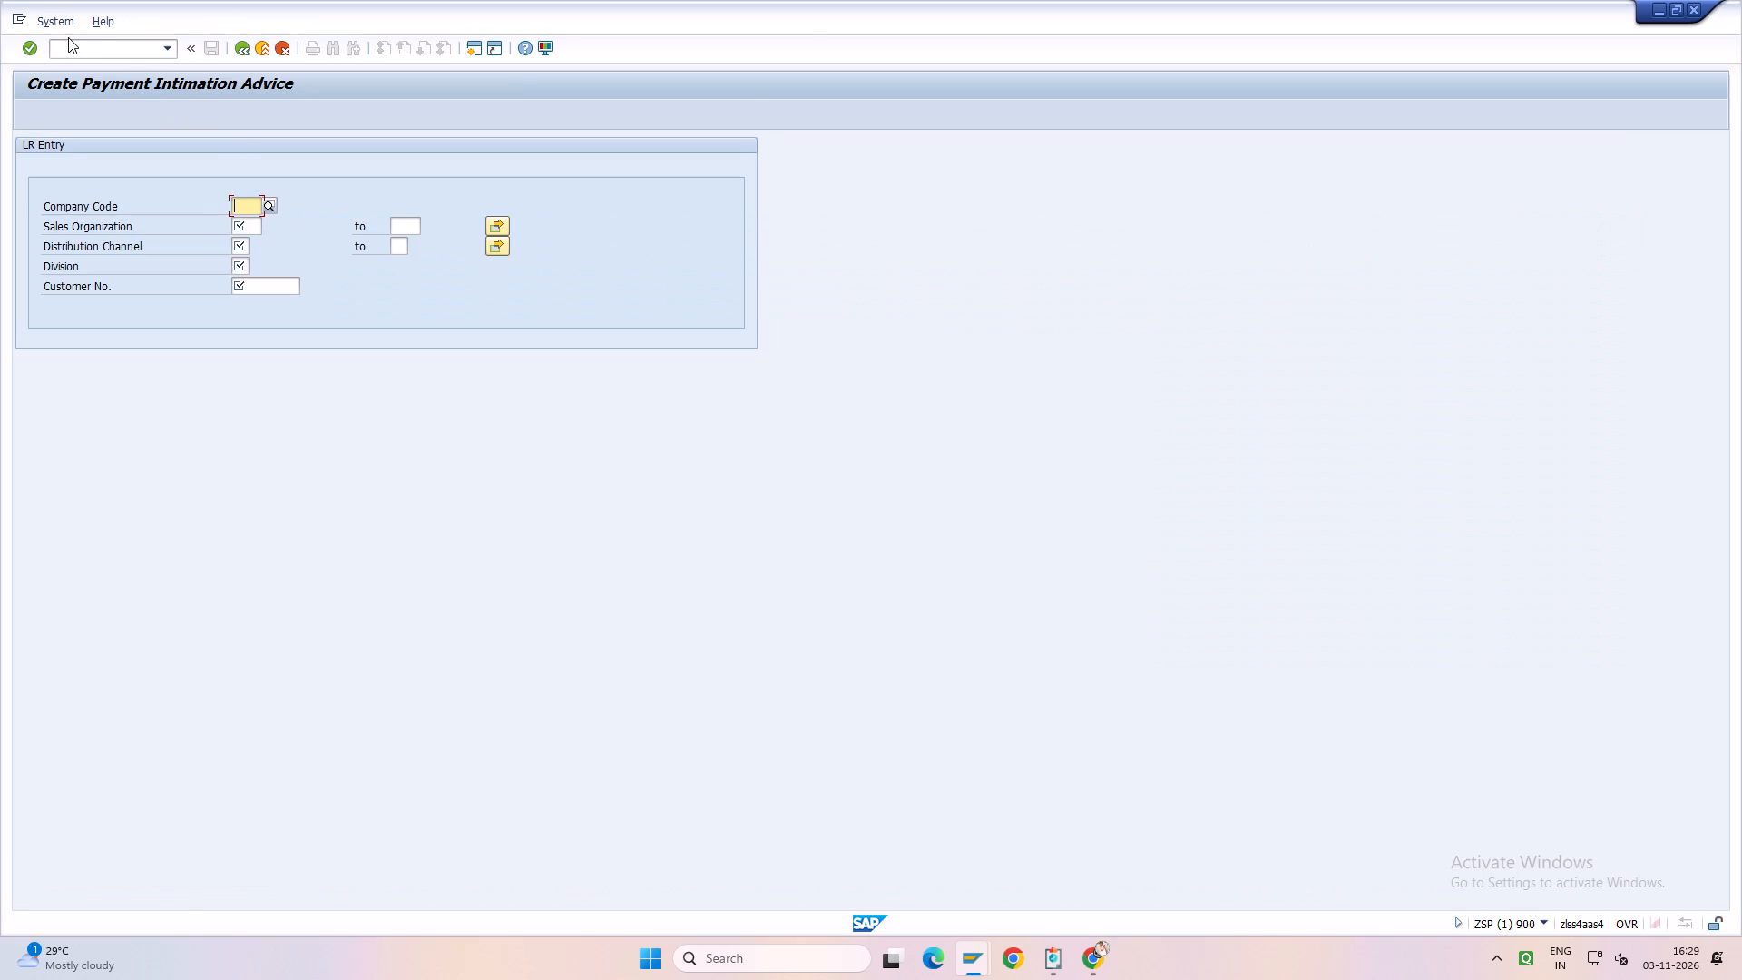
Set the LR entry's company code to 2920 and its sales organization range to 2920 to 2920.
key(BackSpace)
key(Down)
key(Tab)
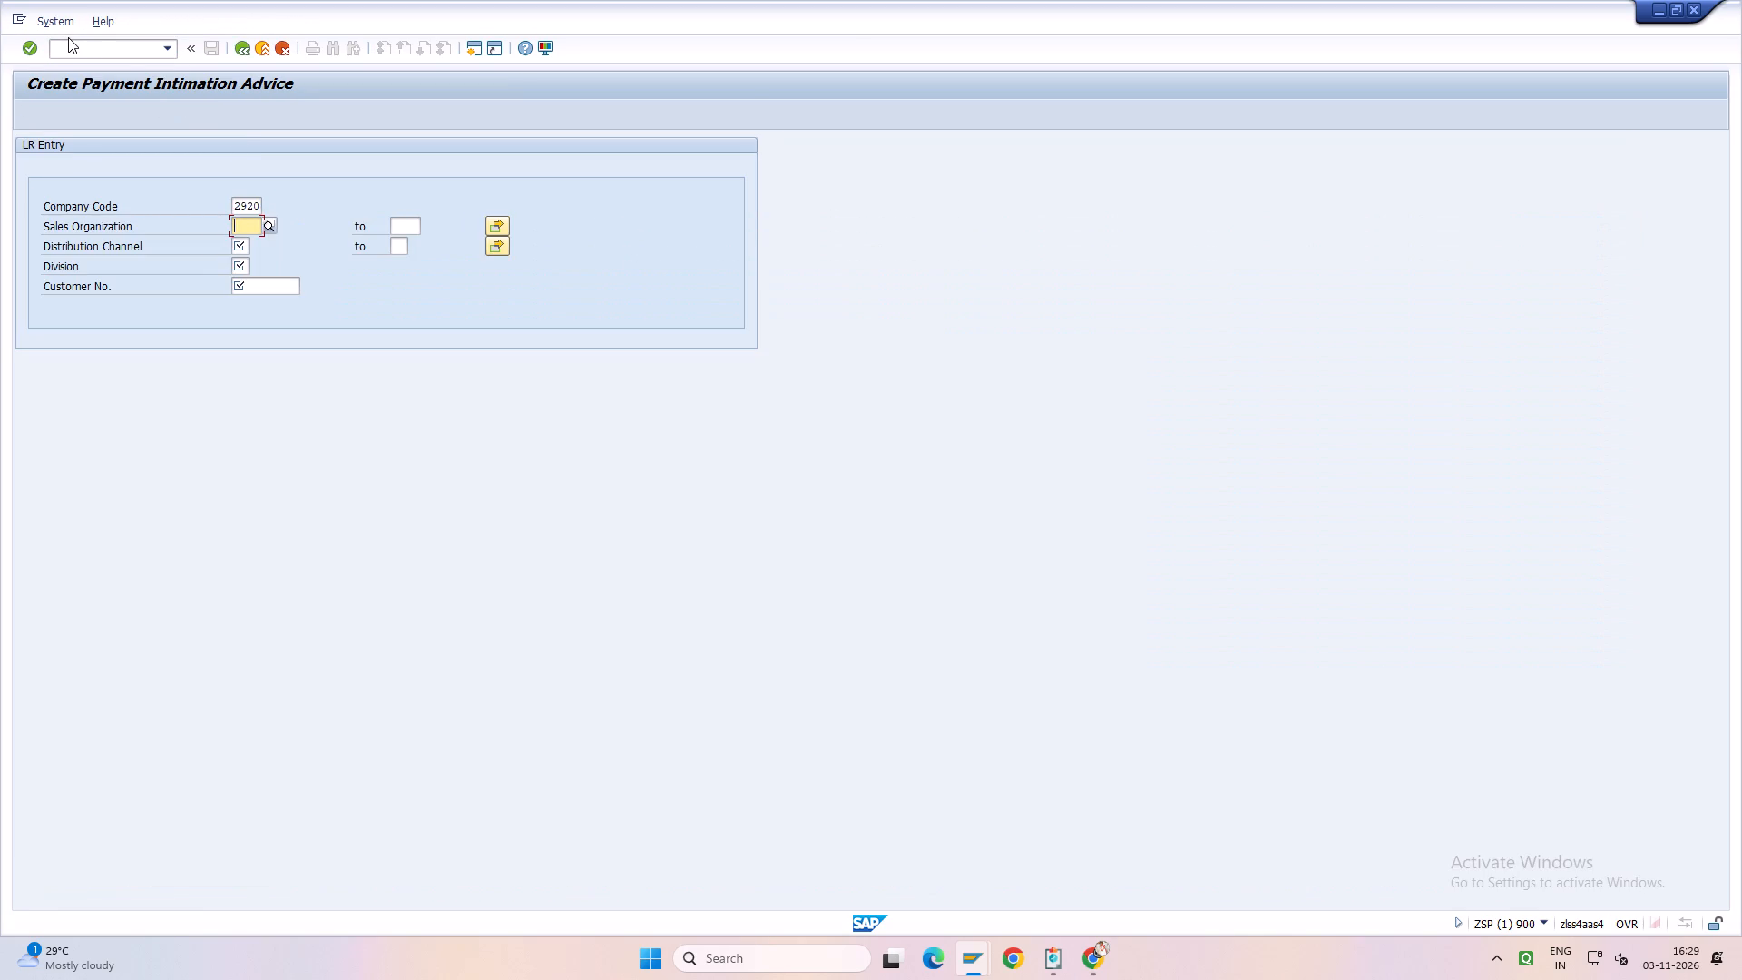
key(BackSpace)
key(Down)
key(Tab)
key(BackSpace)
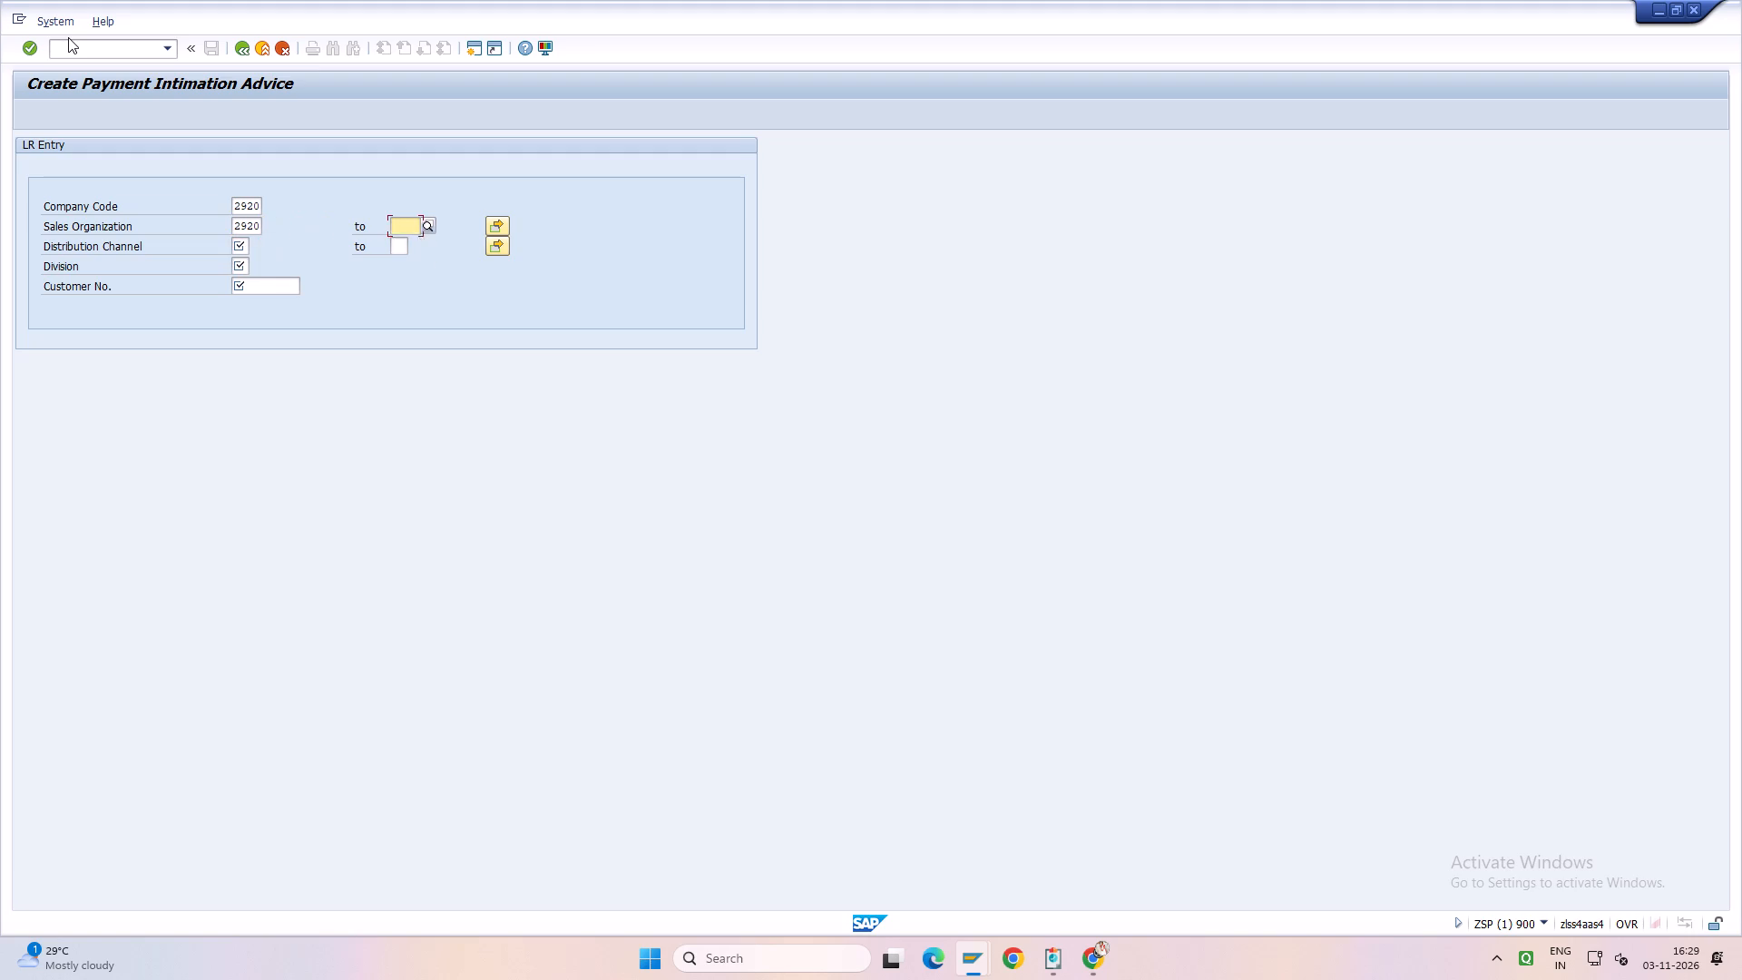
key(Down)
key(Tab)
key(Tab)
Set the distribution channel range to 02 to 09 and the division to Z1.
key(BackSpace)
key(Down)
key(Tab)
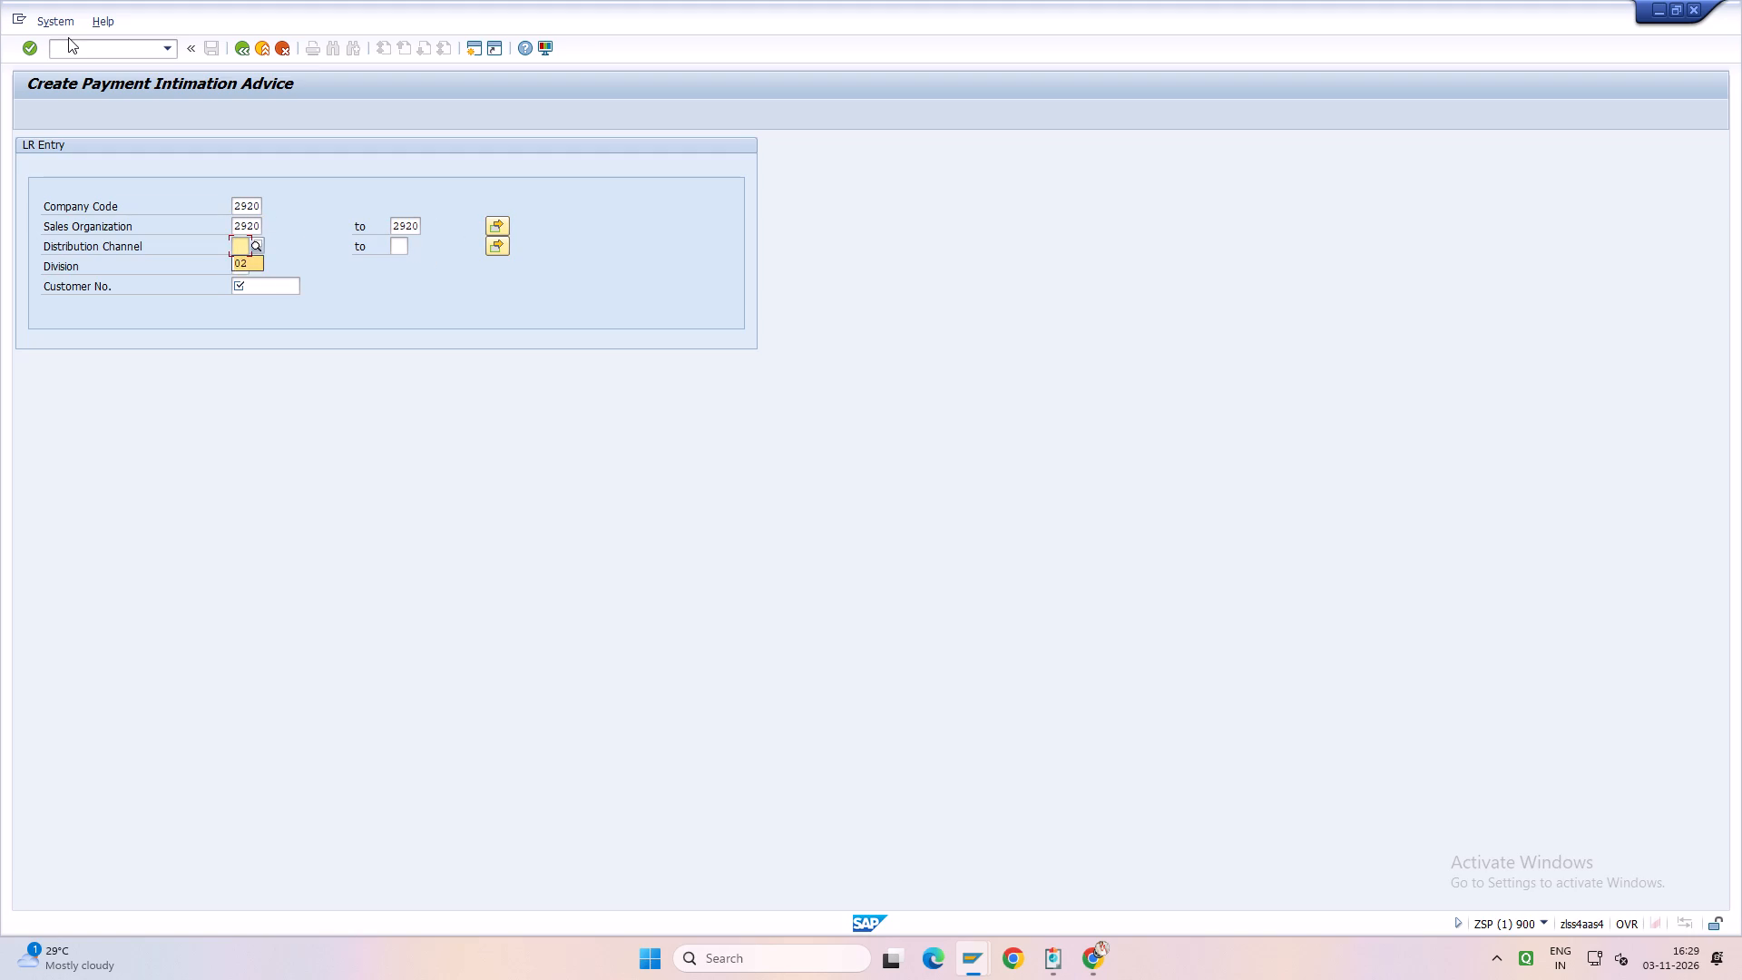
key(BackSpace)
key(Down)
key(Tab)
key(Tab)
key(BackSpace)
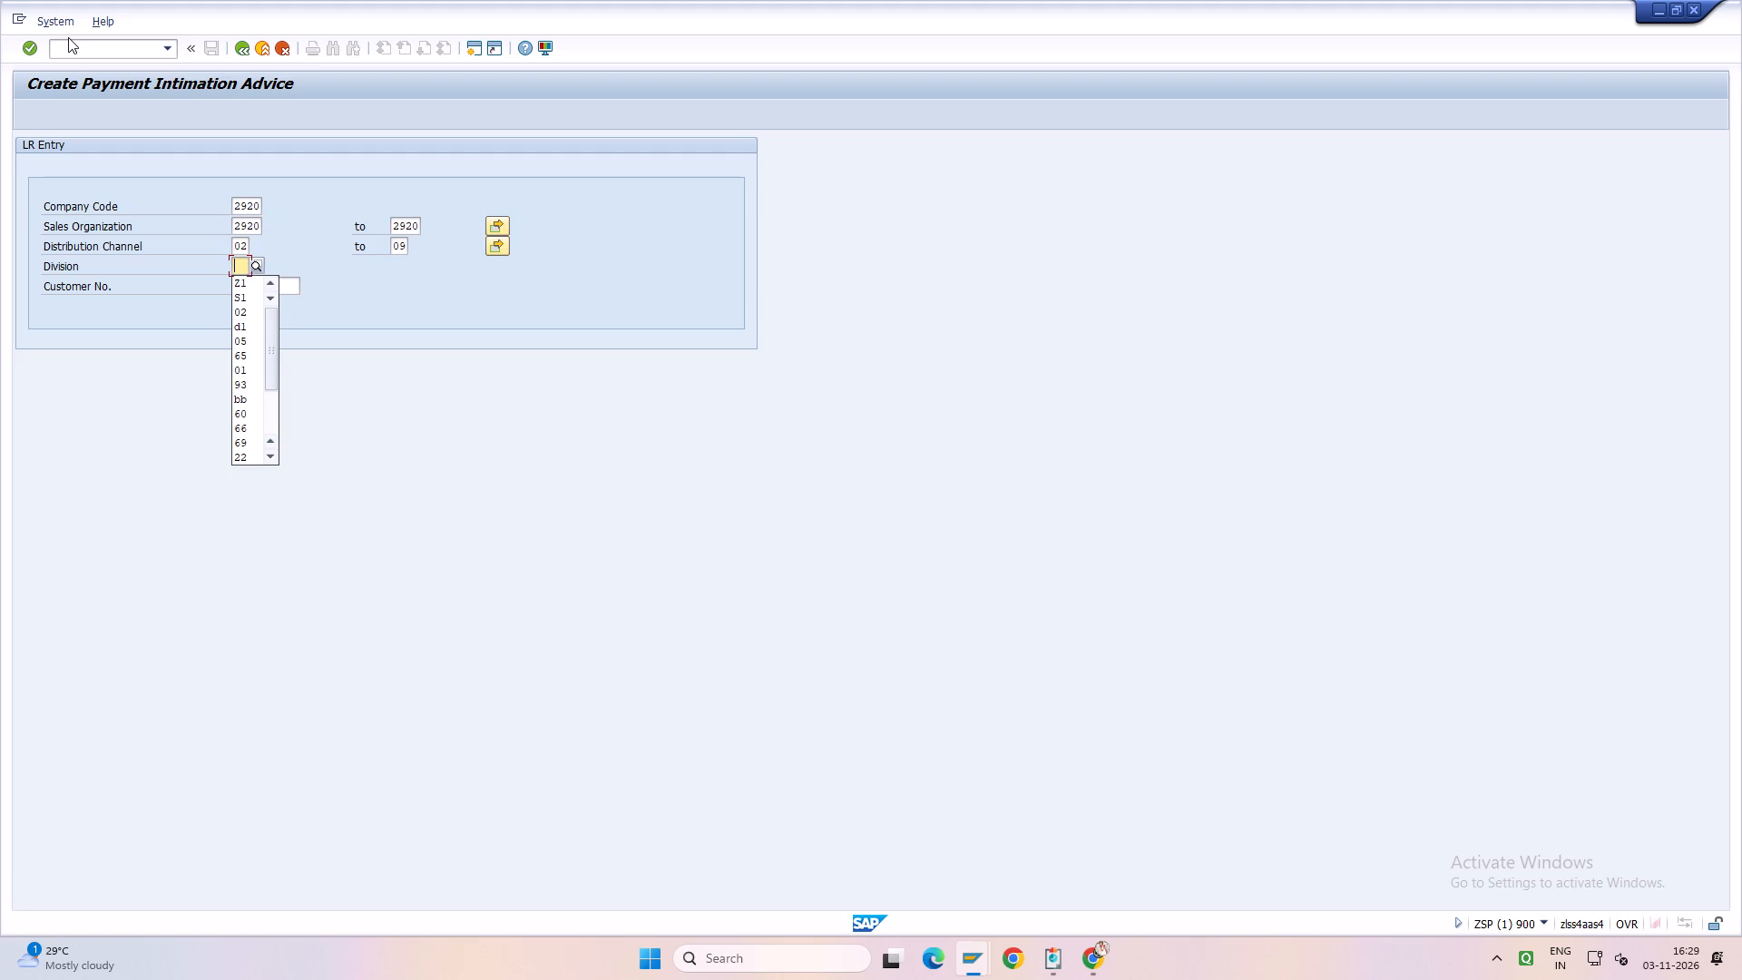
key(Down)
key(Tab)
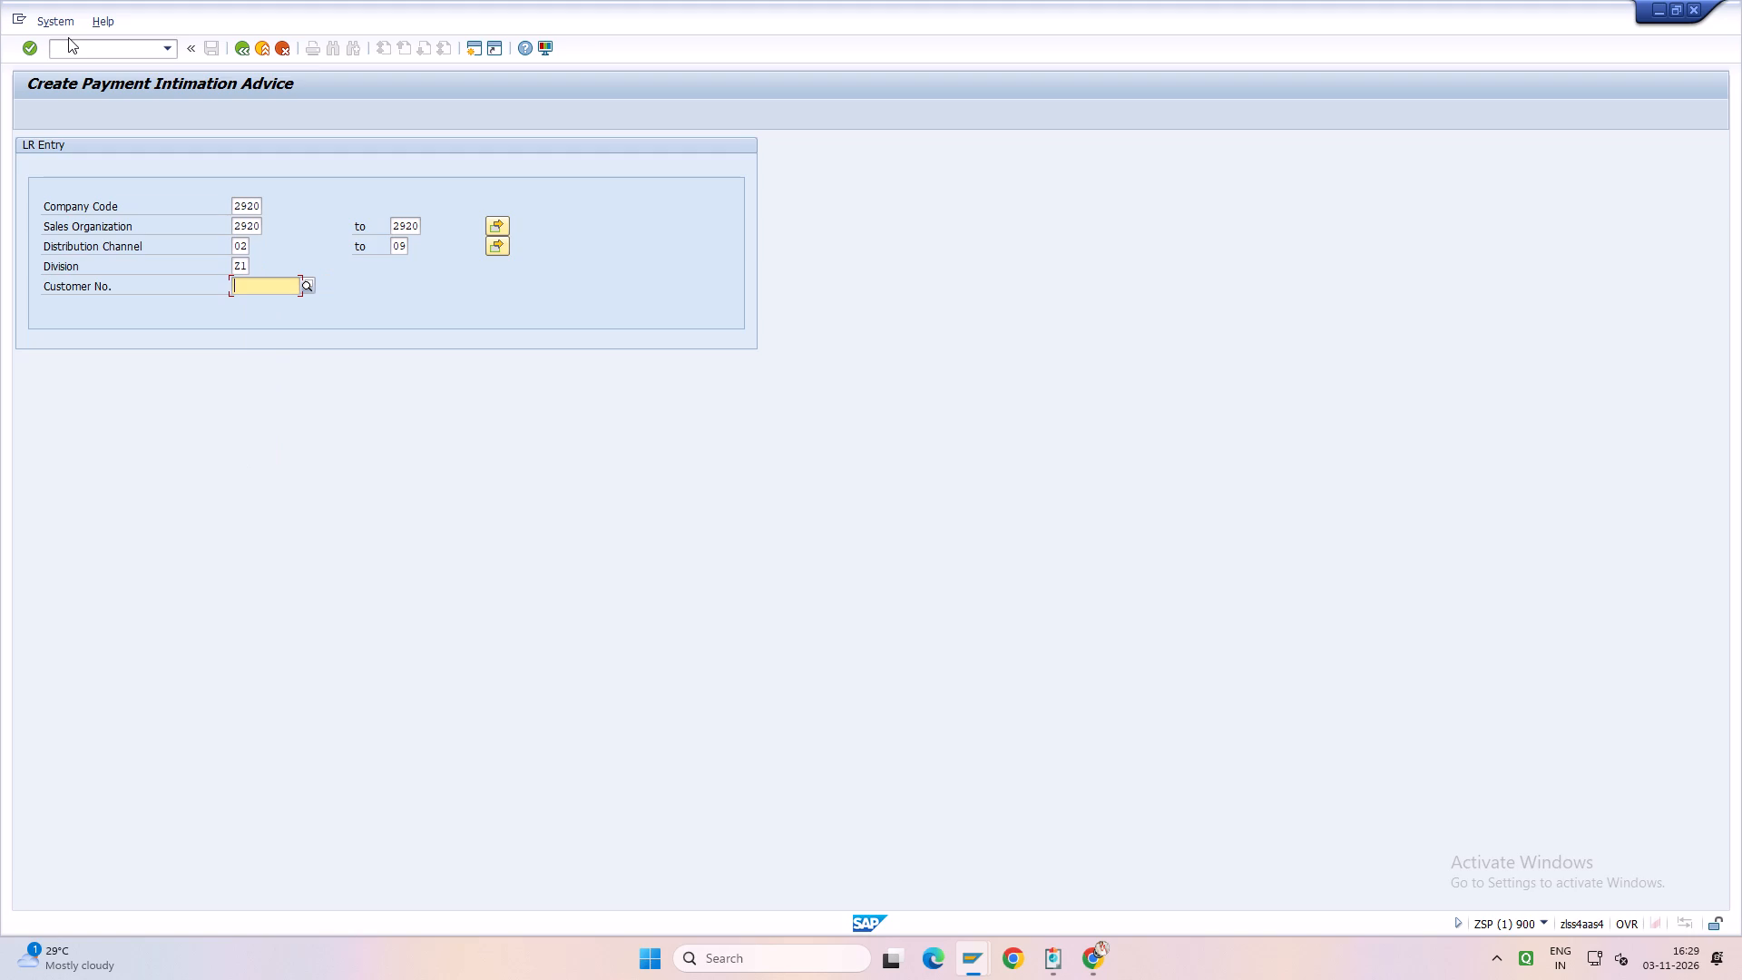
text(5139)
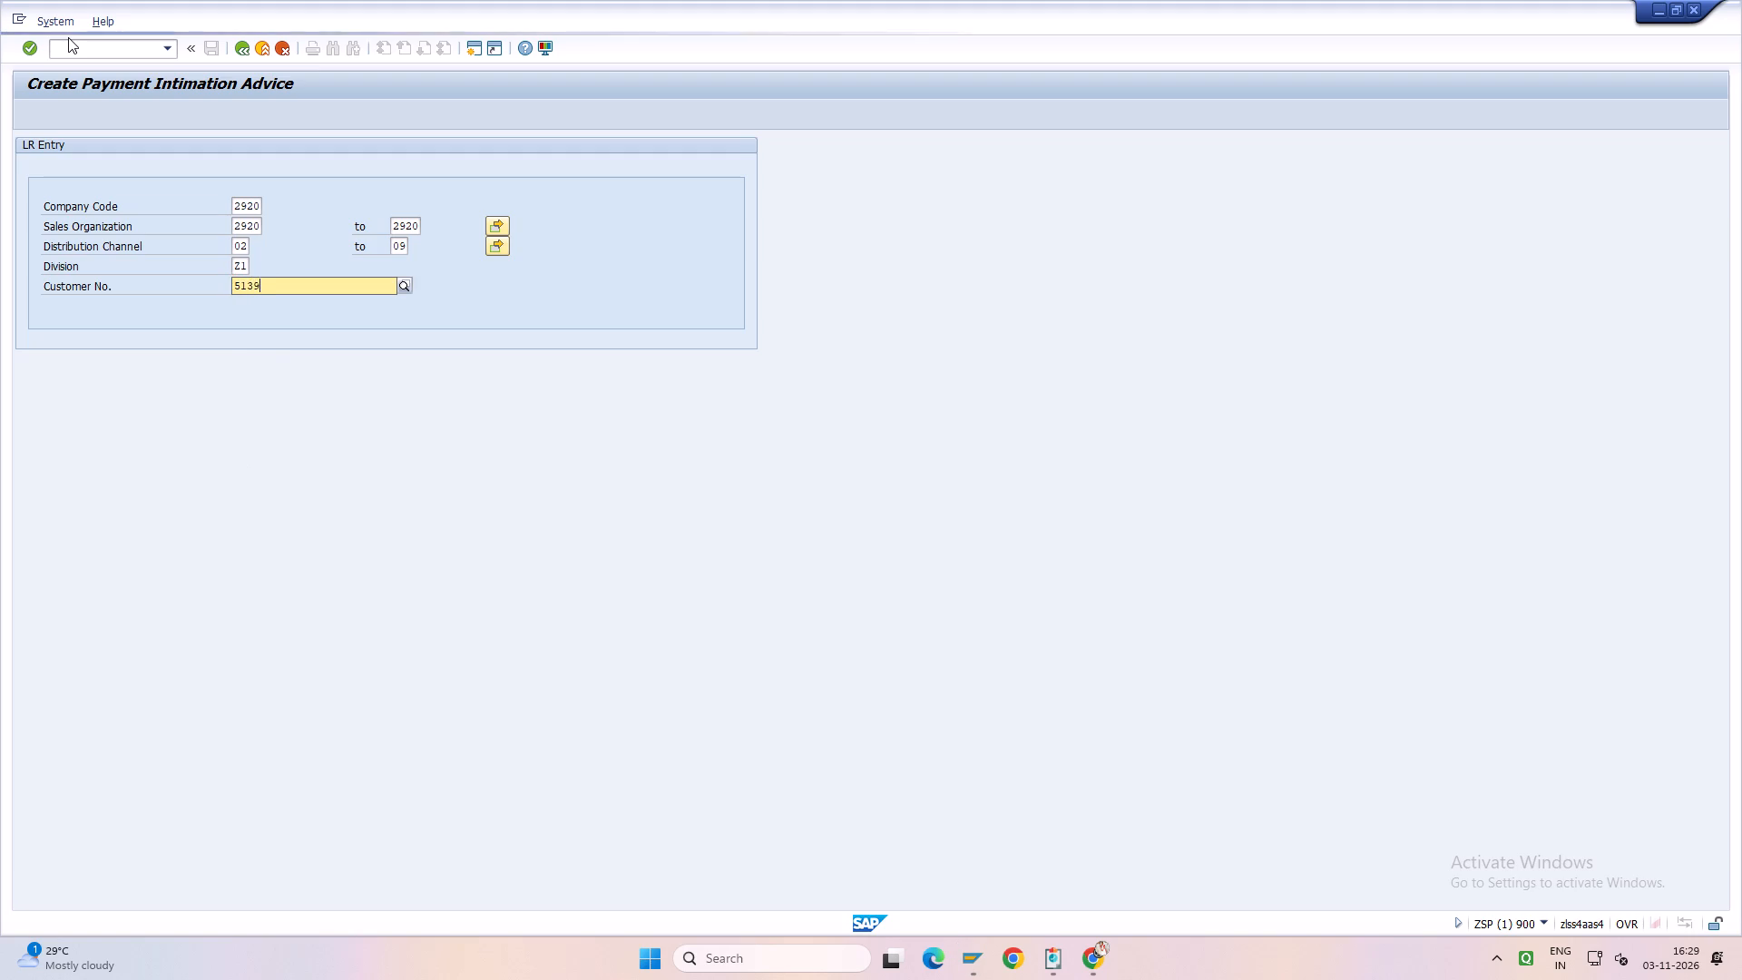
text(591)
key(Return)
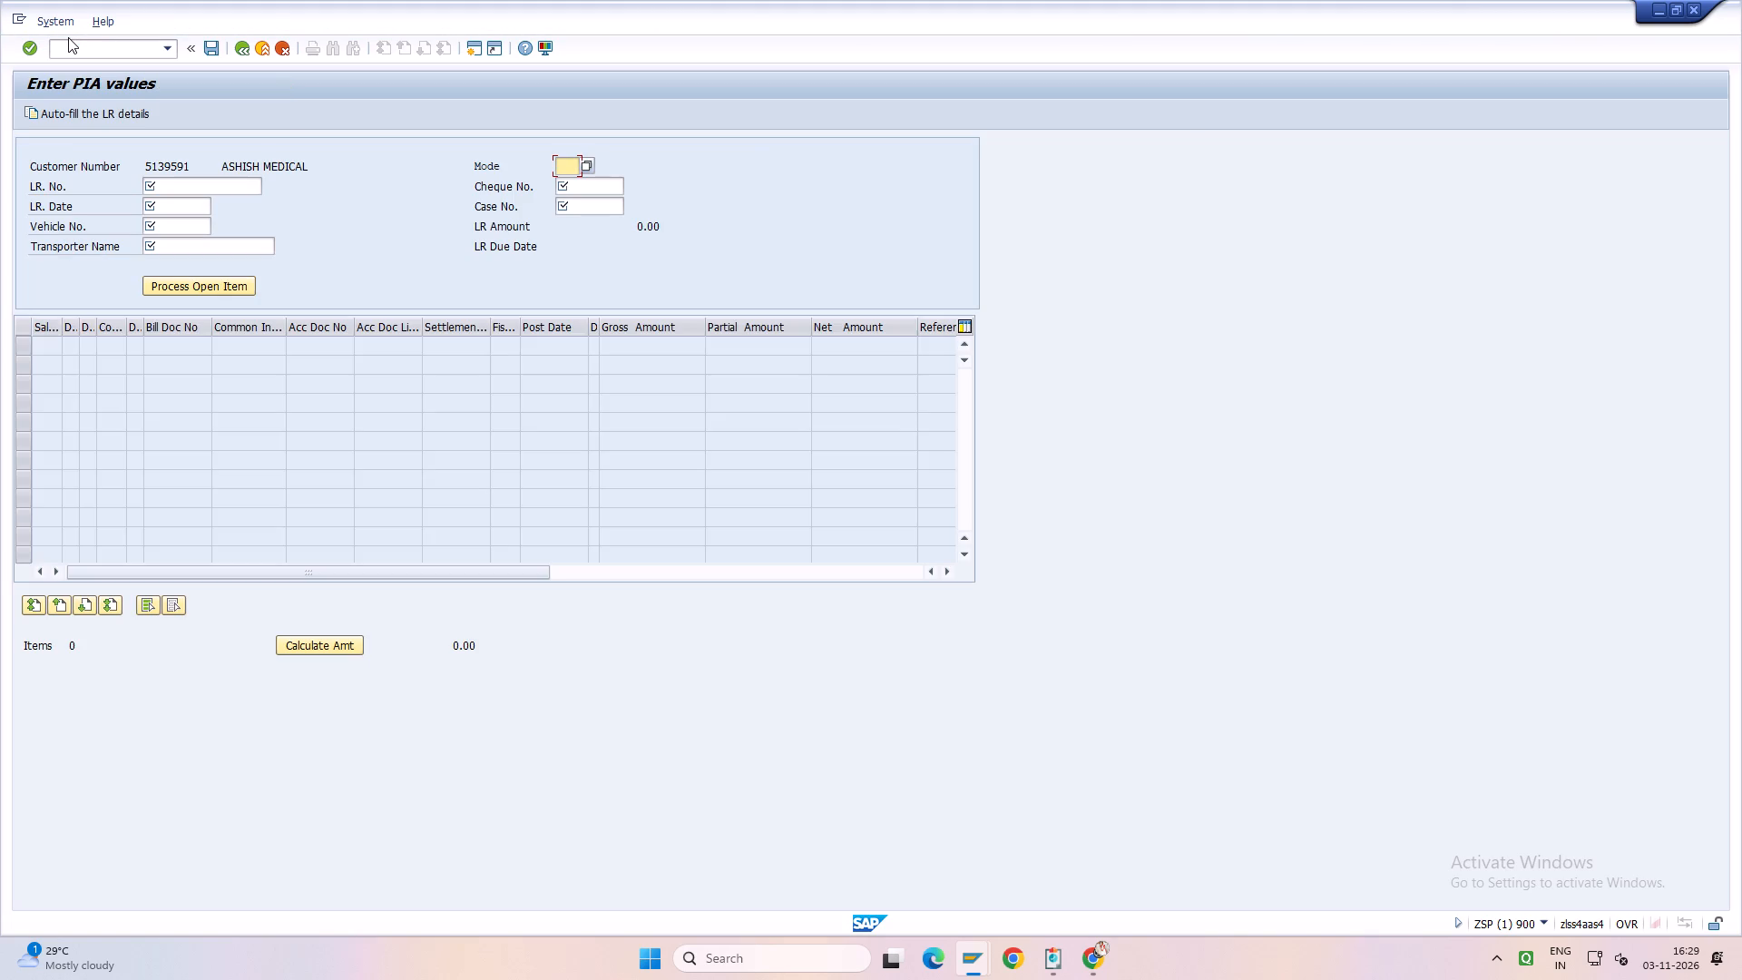
Enter mode R, LR number 029663 and cheque number CA for the customer's payment advice.
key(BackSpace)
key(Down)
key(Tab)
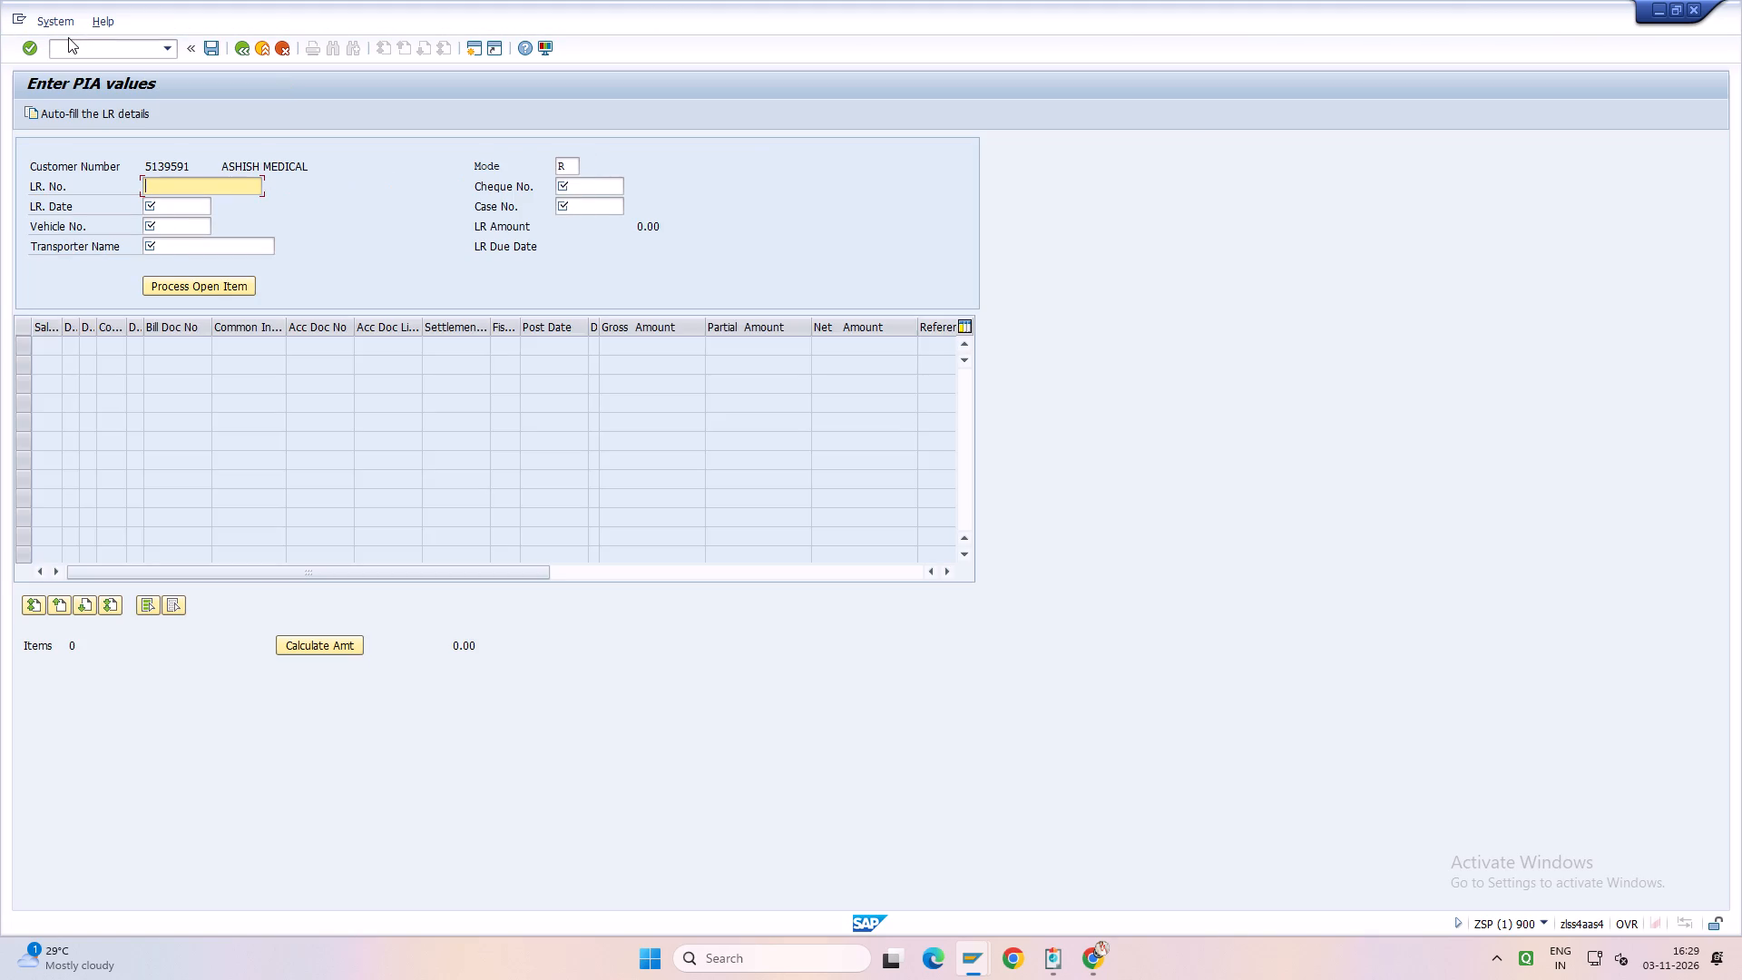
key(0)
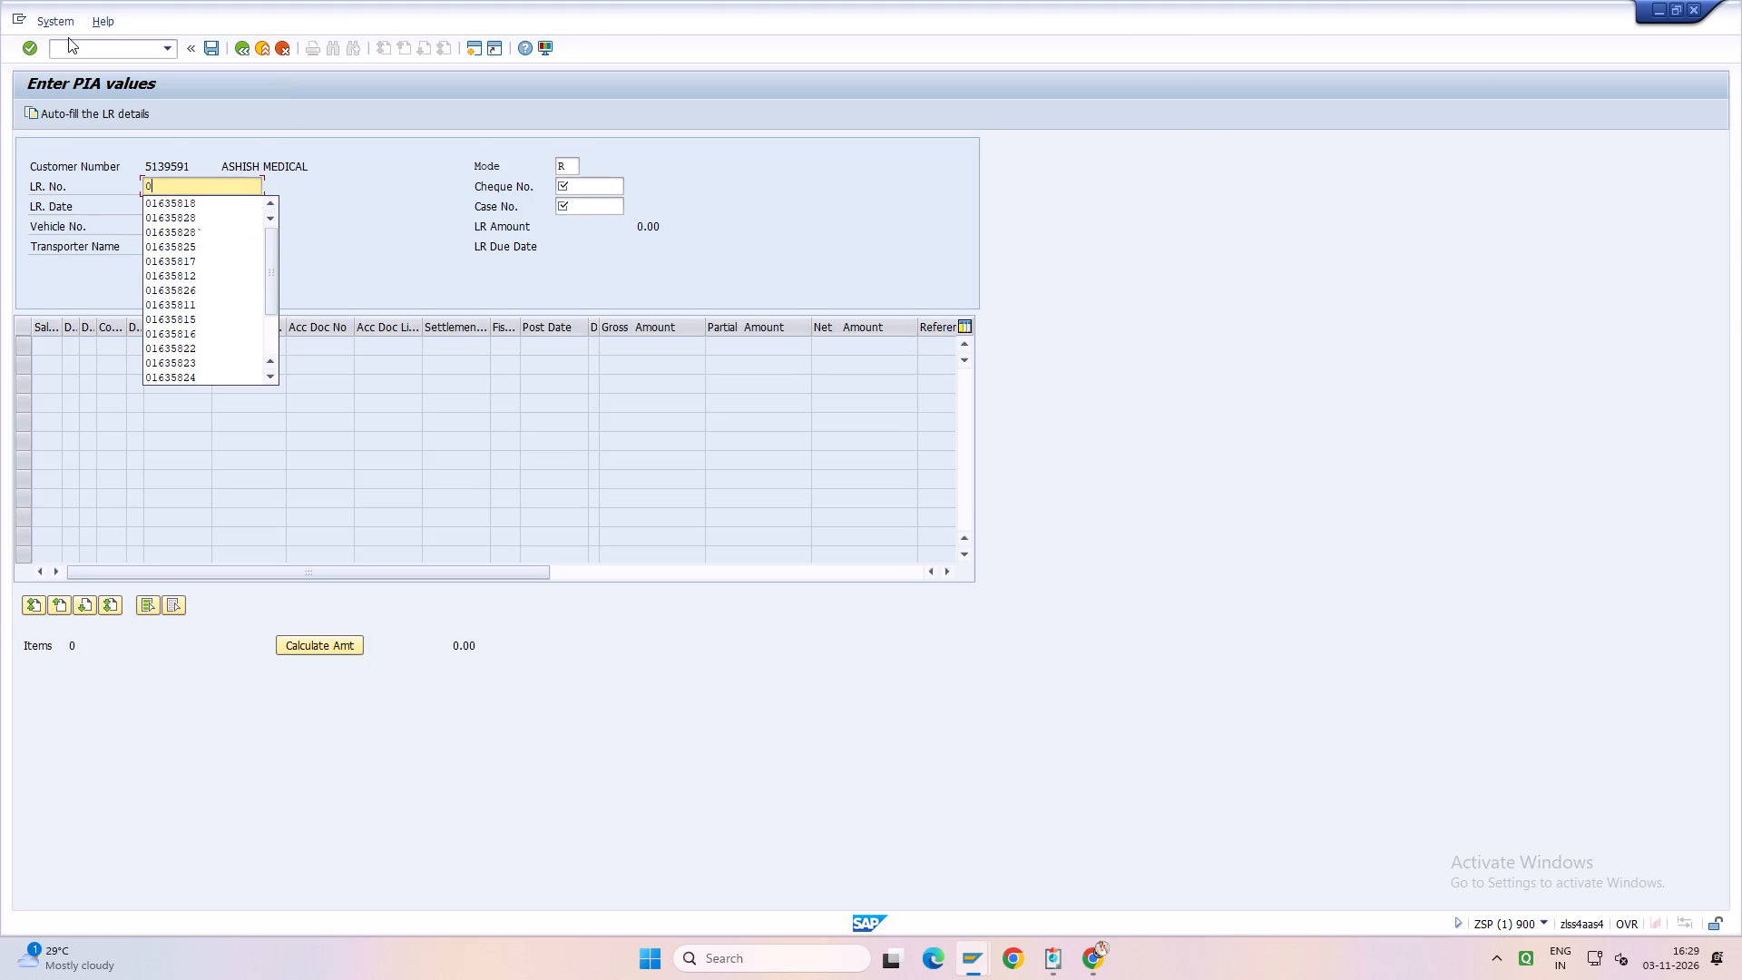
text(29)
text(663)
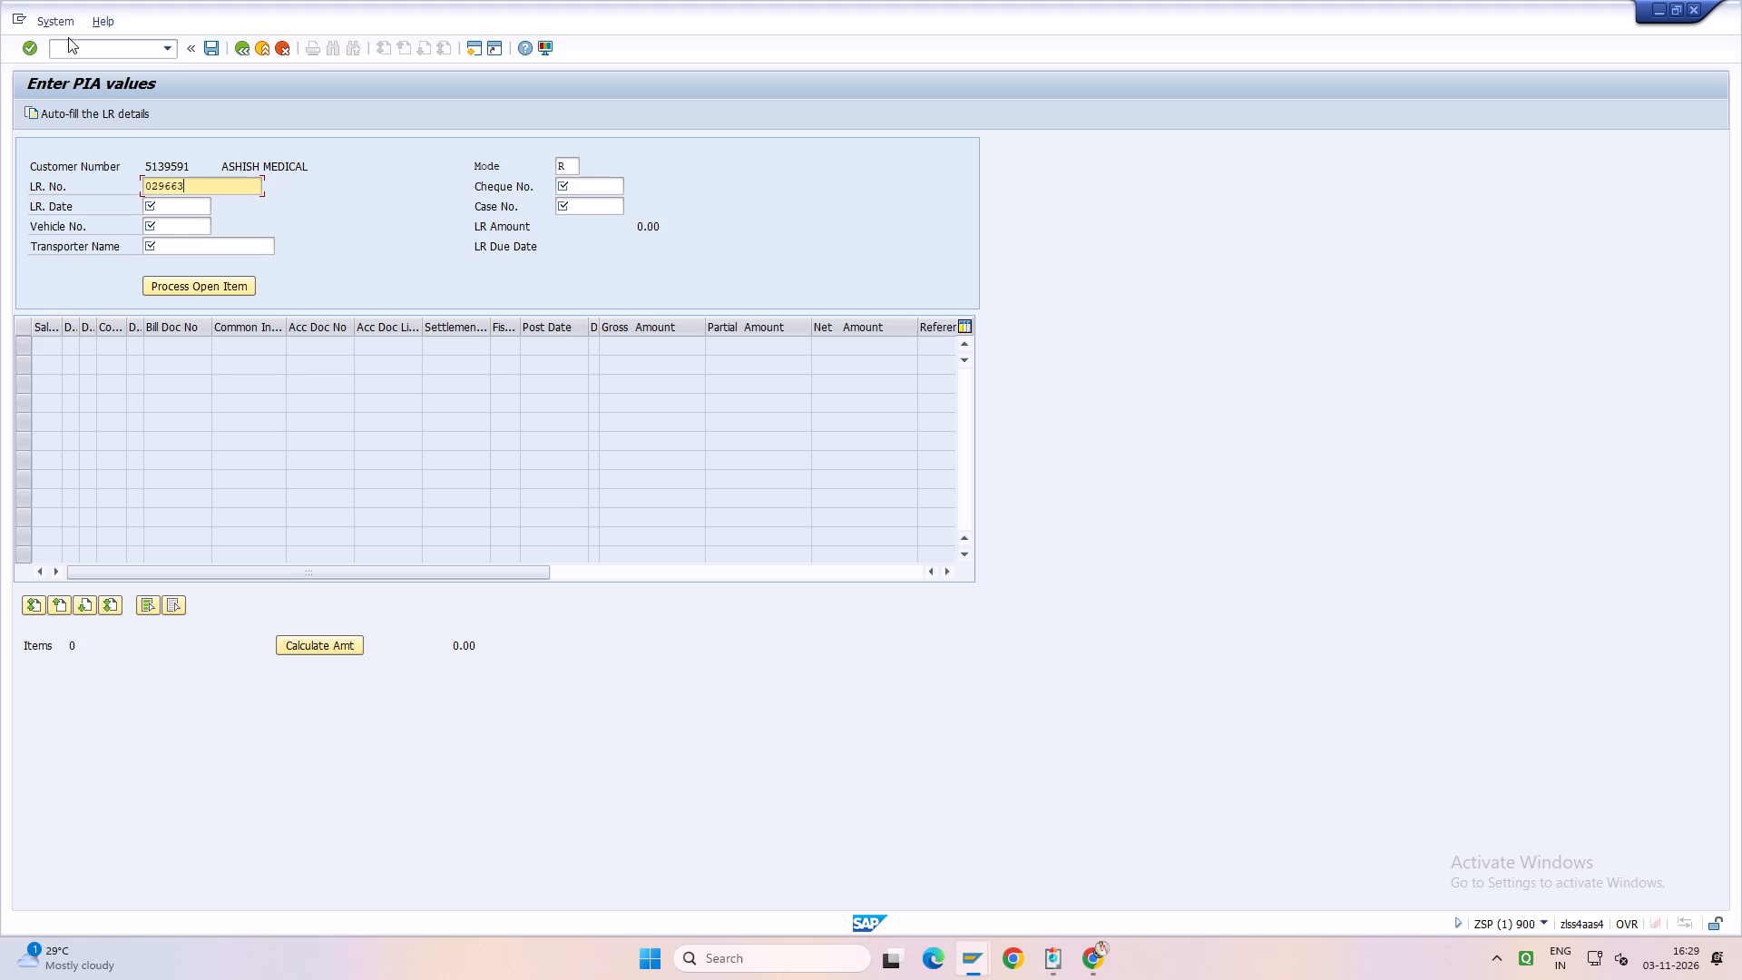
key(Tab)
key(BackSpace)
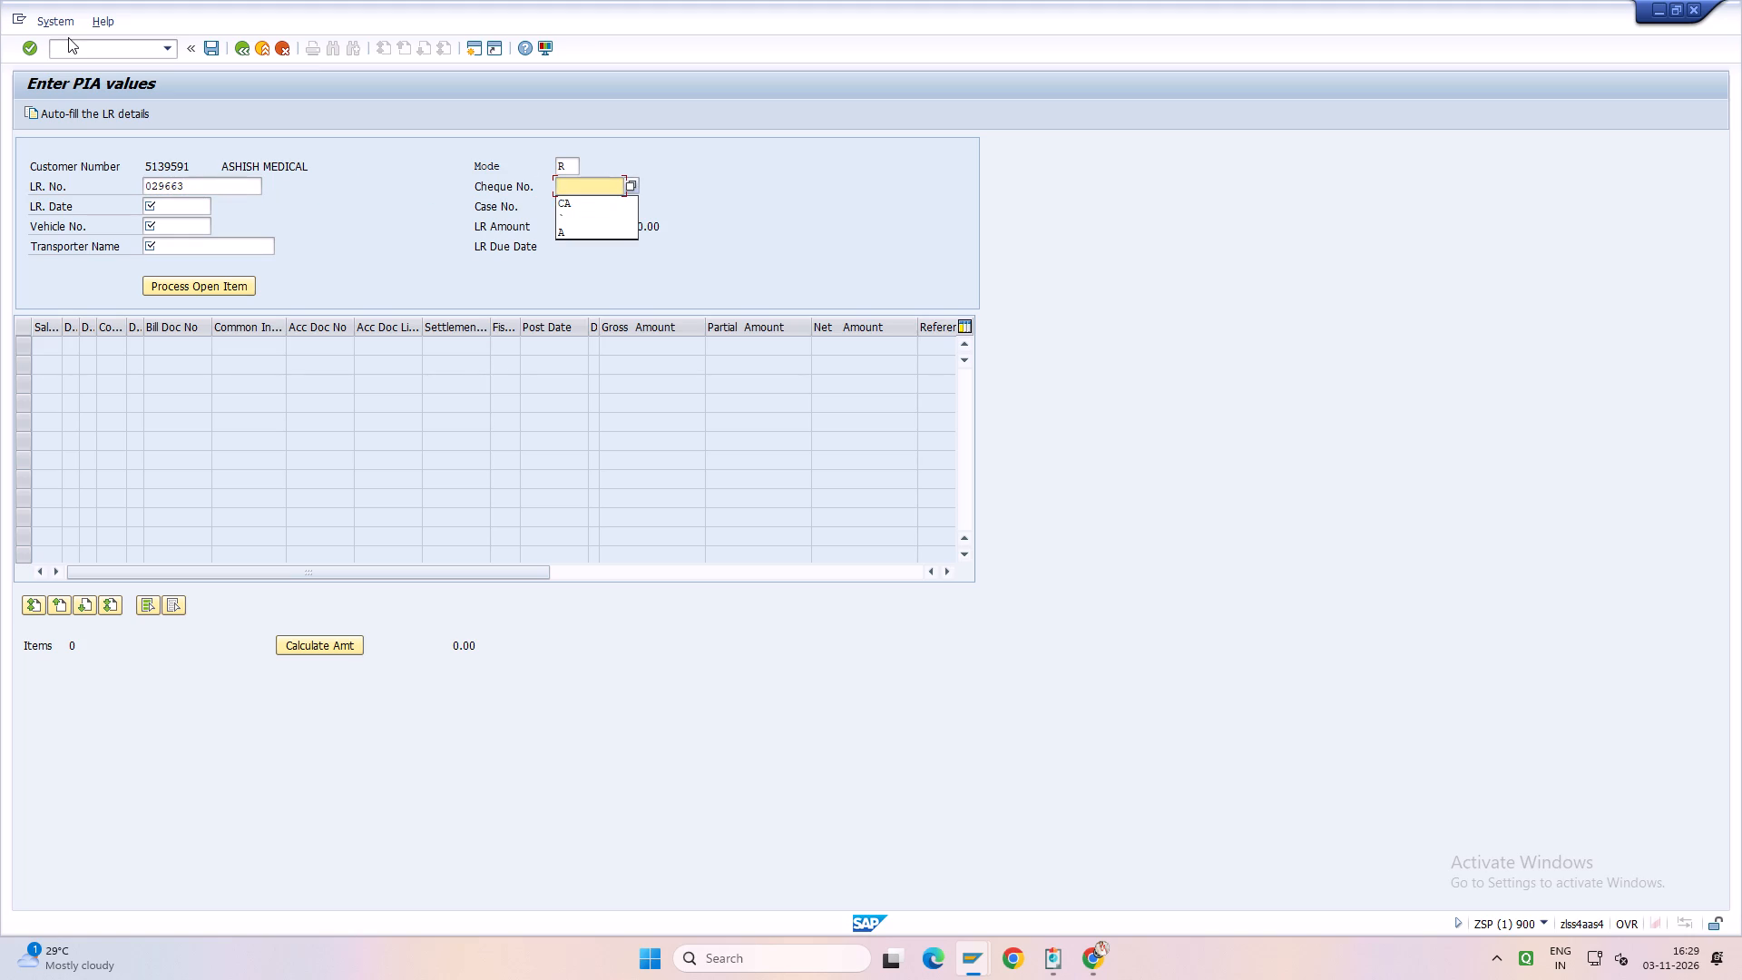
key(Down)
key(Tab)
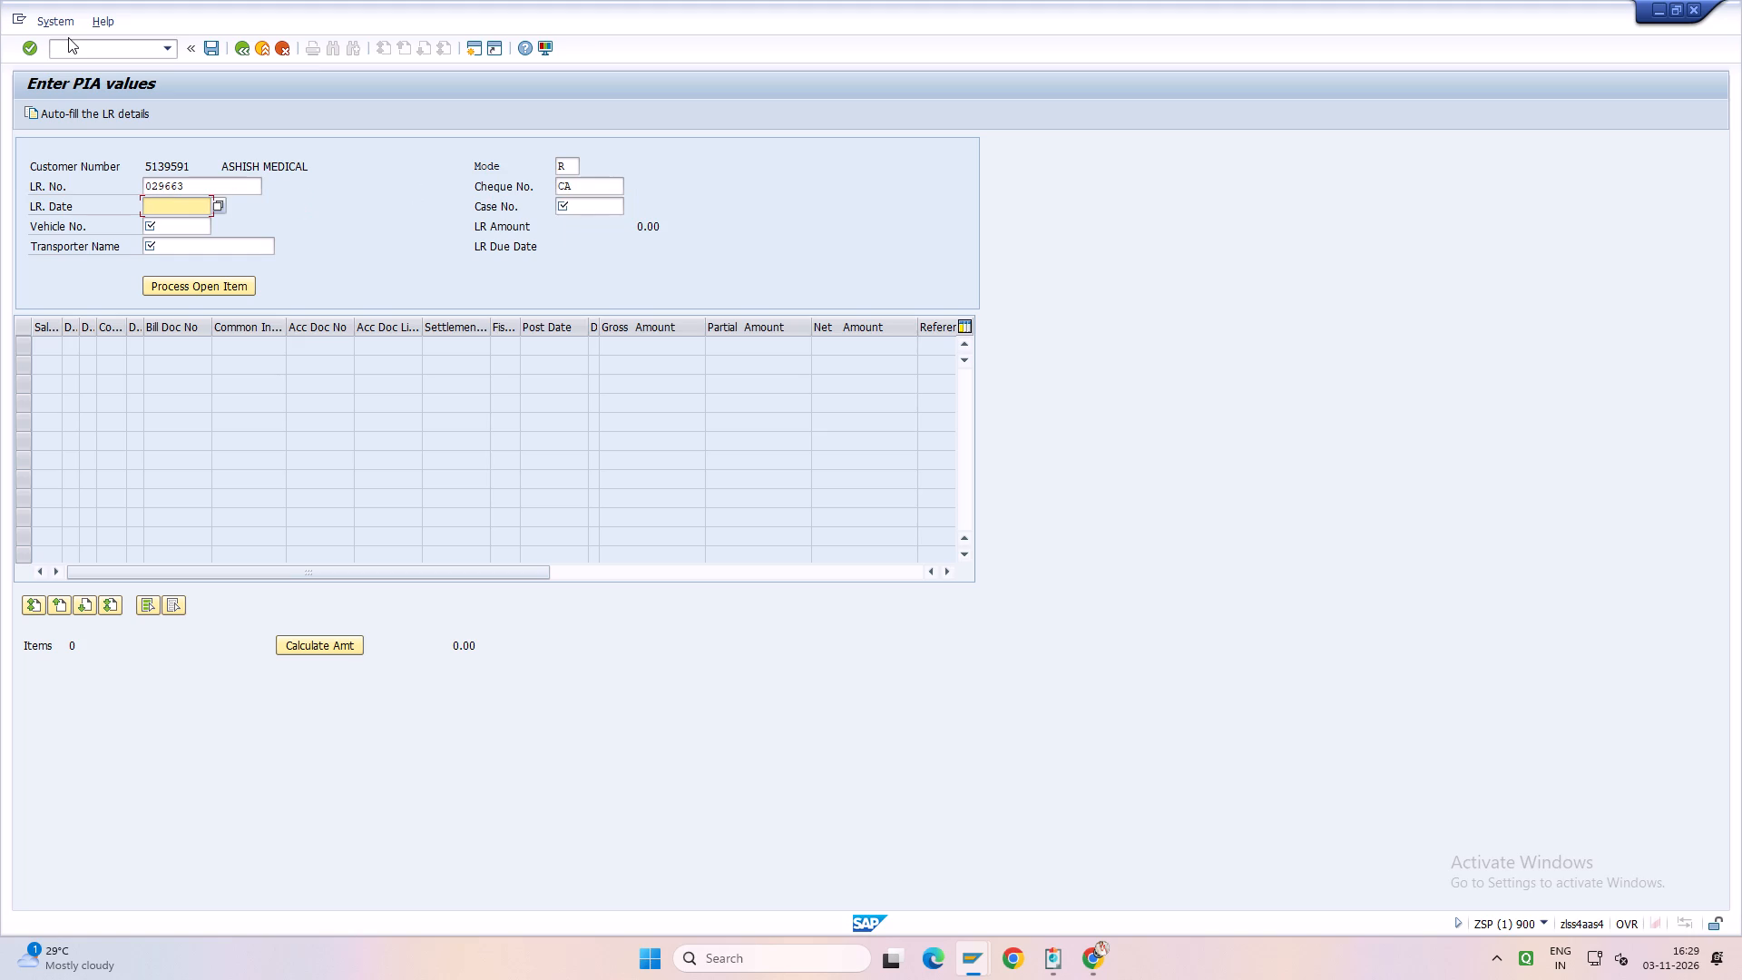
Enter LR date 02.11.2026, case number 3 and vehicle number 4 in the advice header.
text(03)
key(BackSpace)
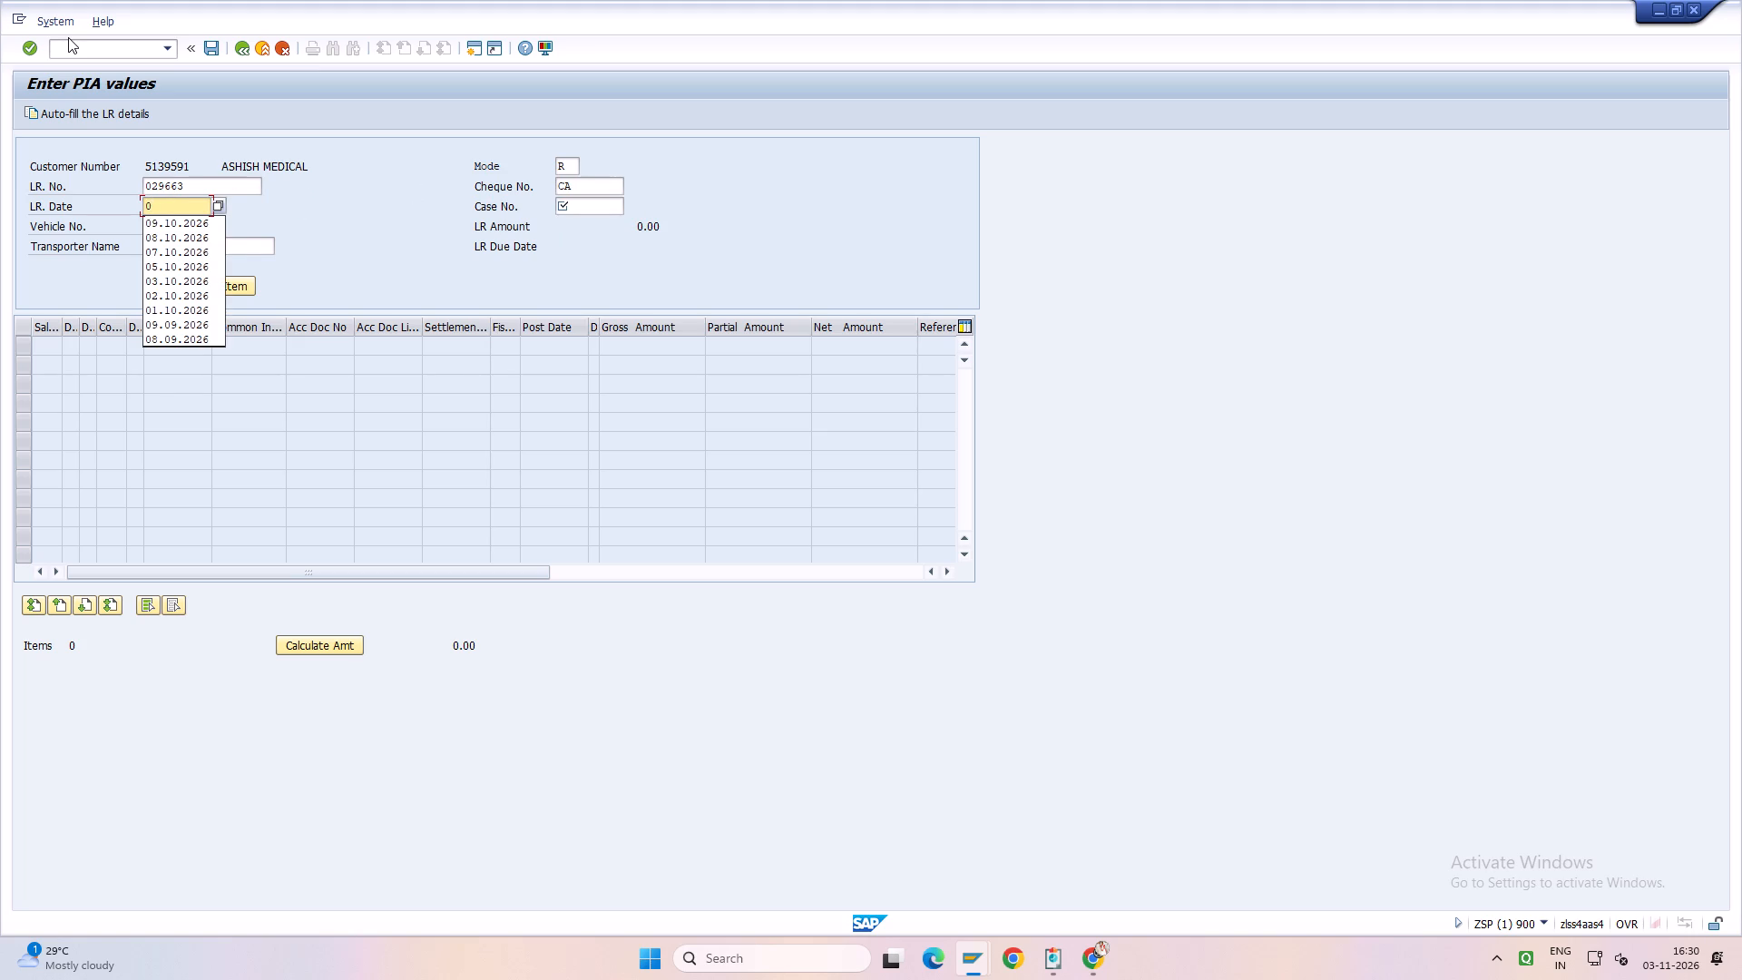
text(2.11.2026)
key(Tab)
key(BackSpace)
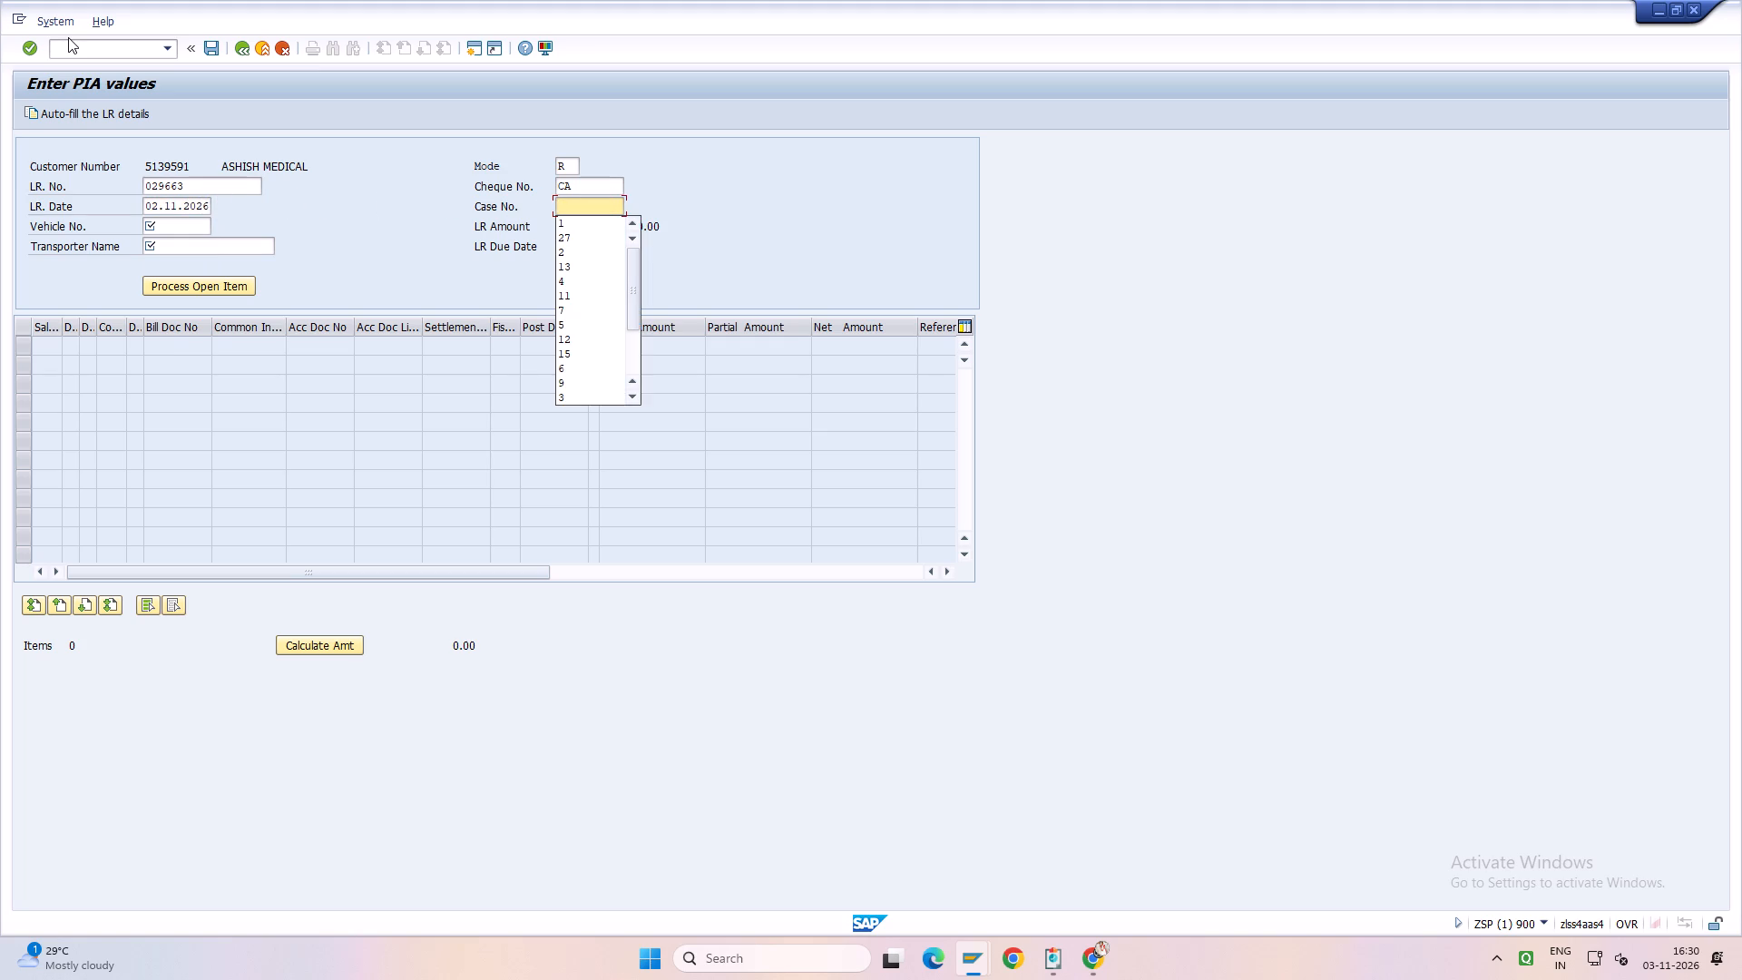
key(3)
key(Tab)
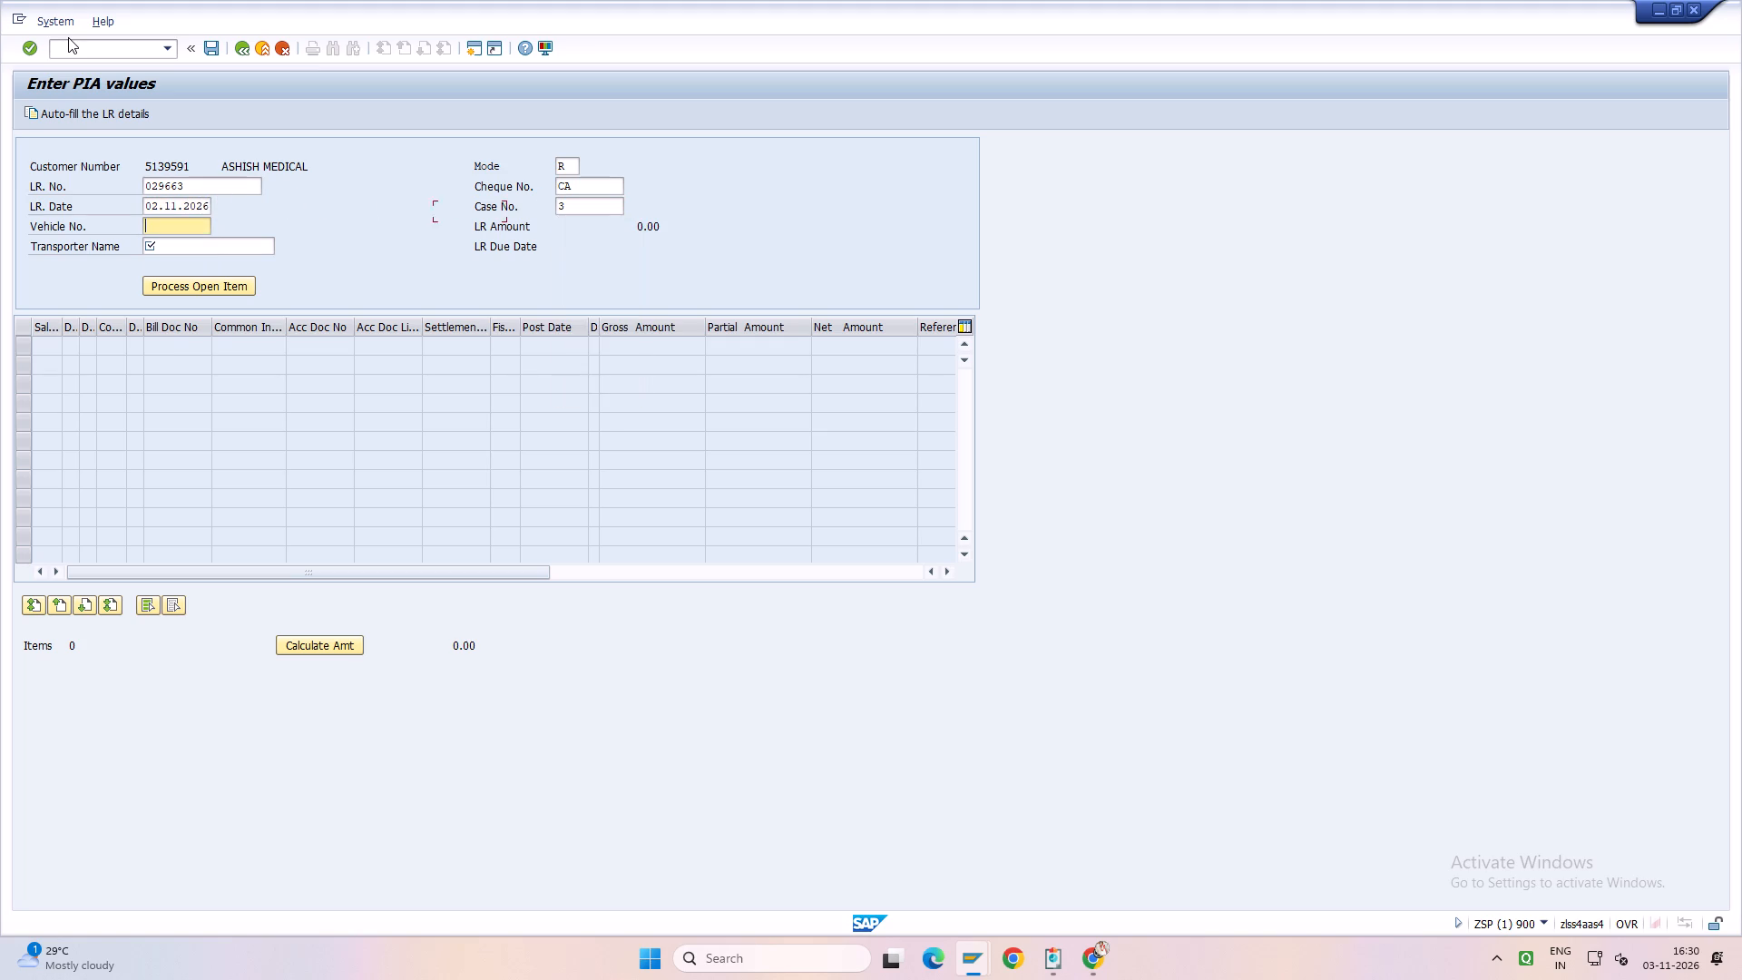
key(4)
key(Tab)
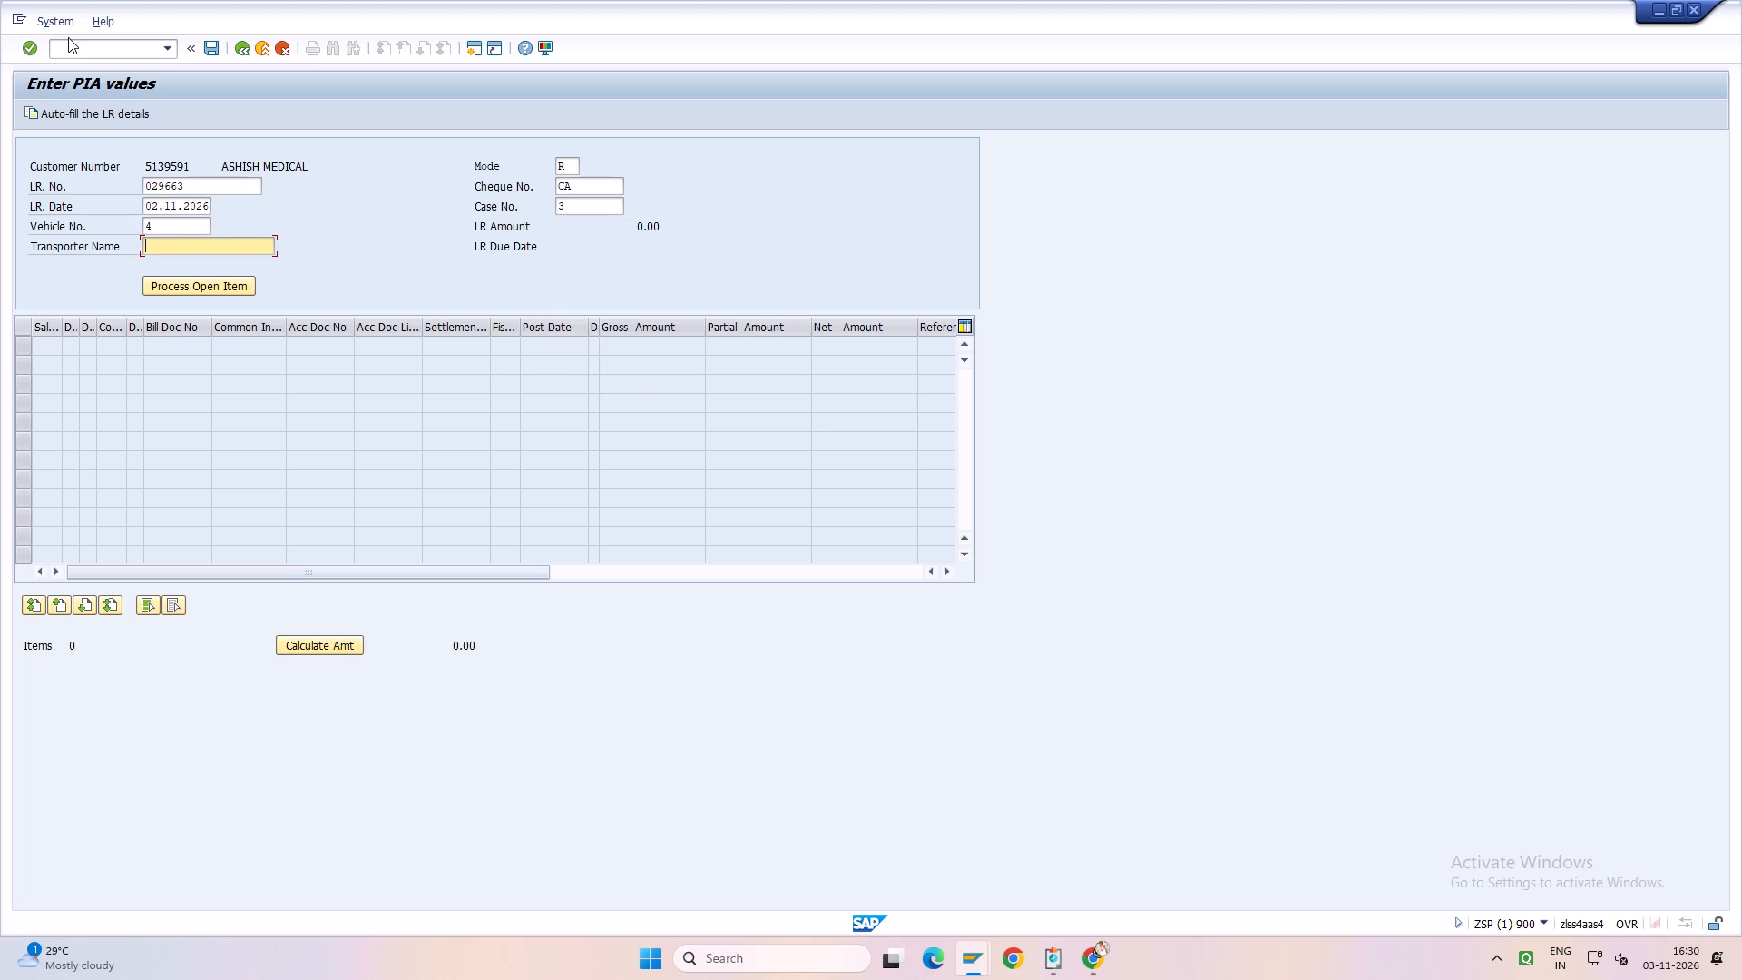
Enter transporter name ANNU in the advice header and process the customer's open items.
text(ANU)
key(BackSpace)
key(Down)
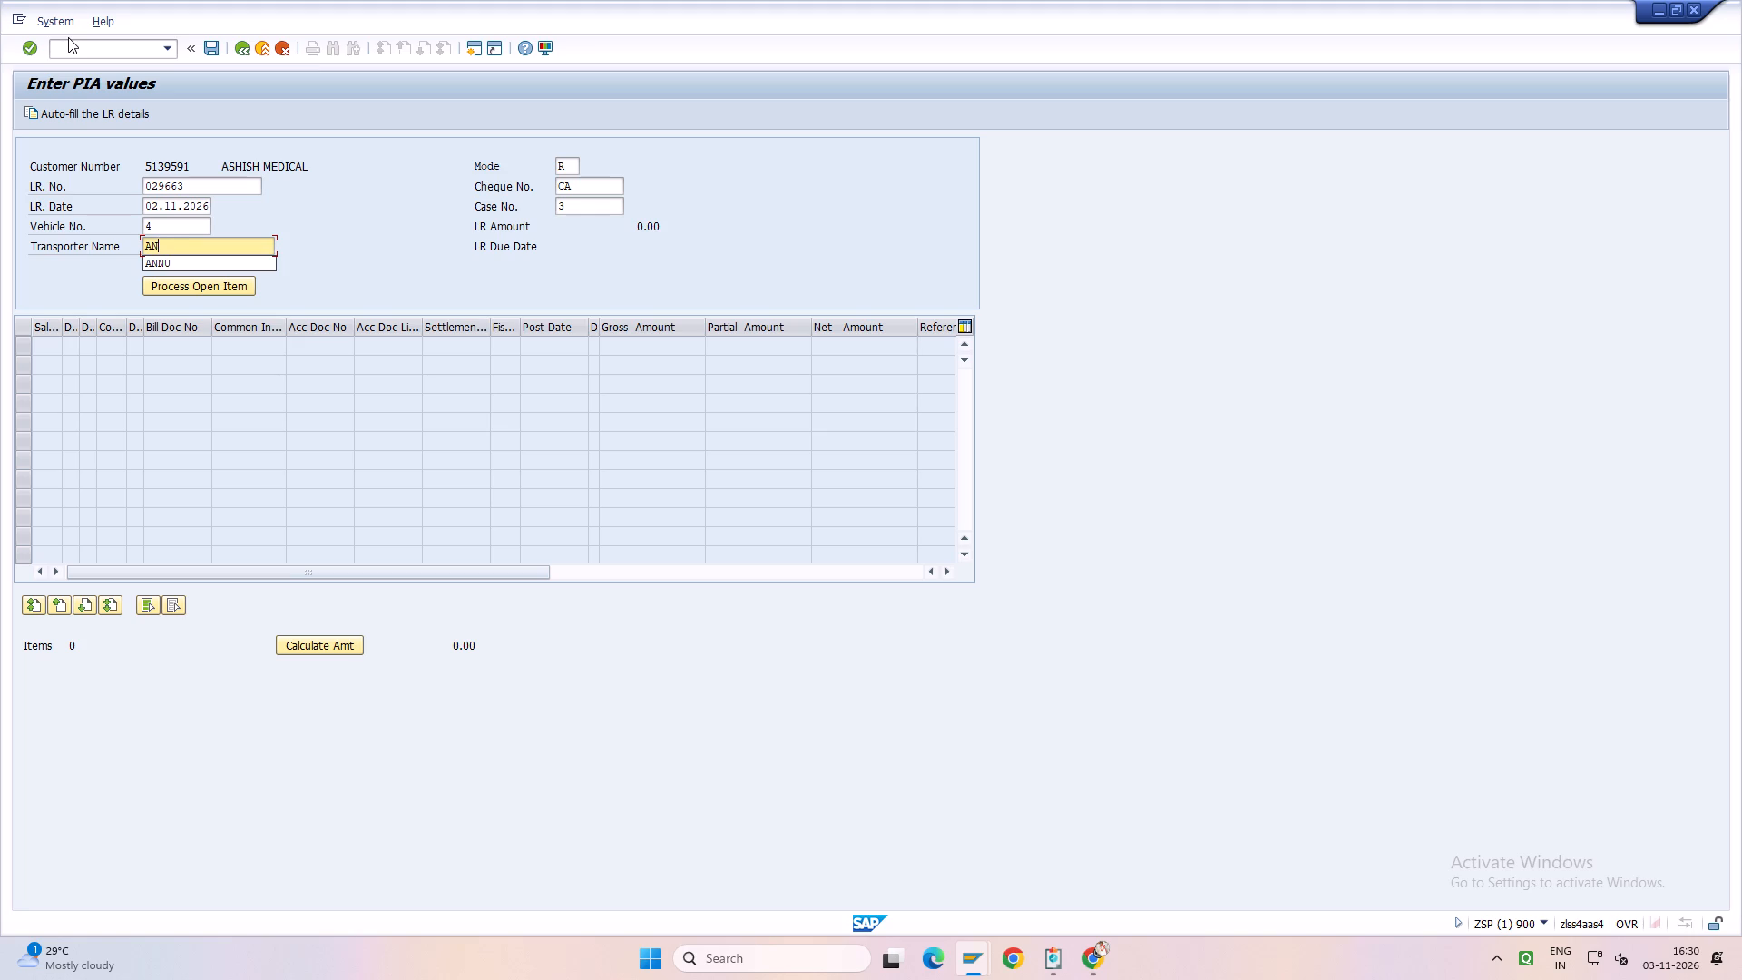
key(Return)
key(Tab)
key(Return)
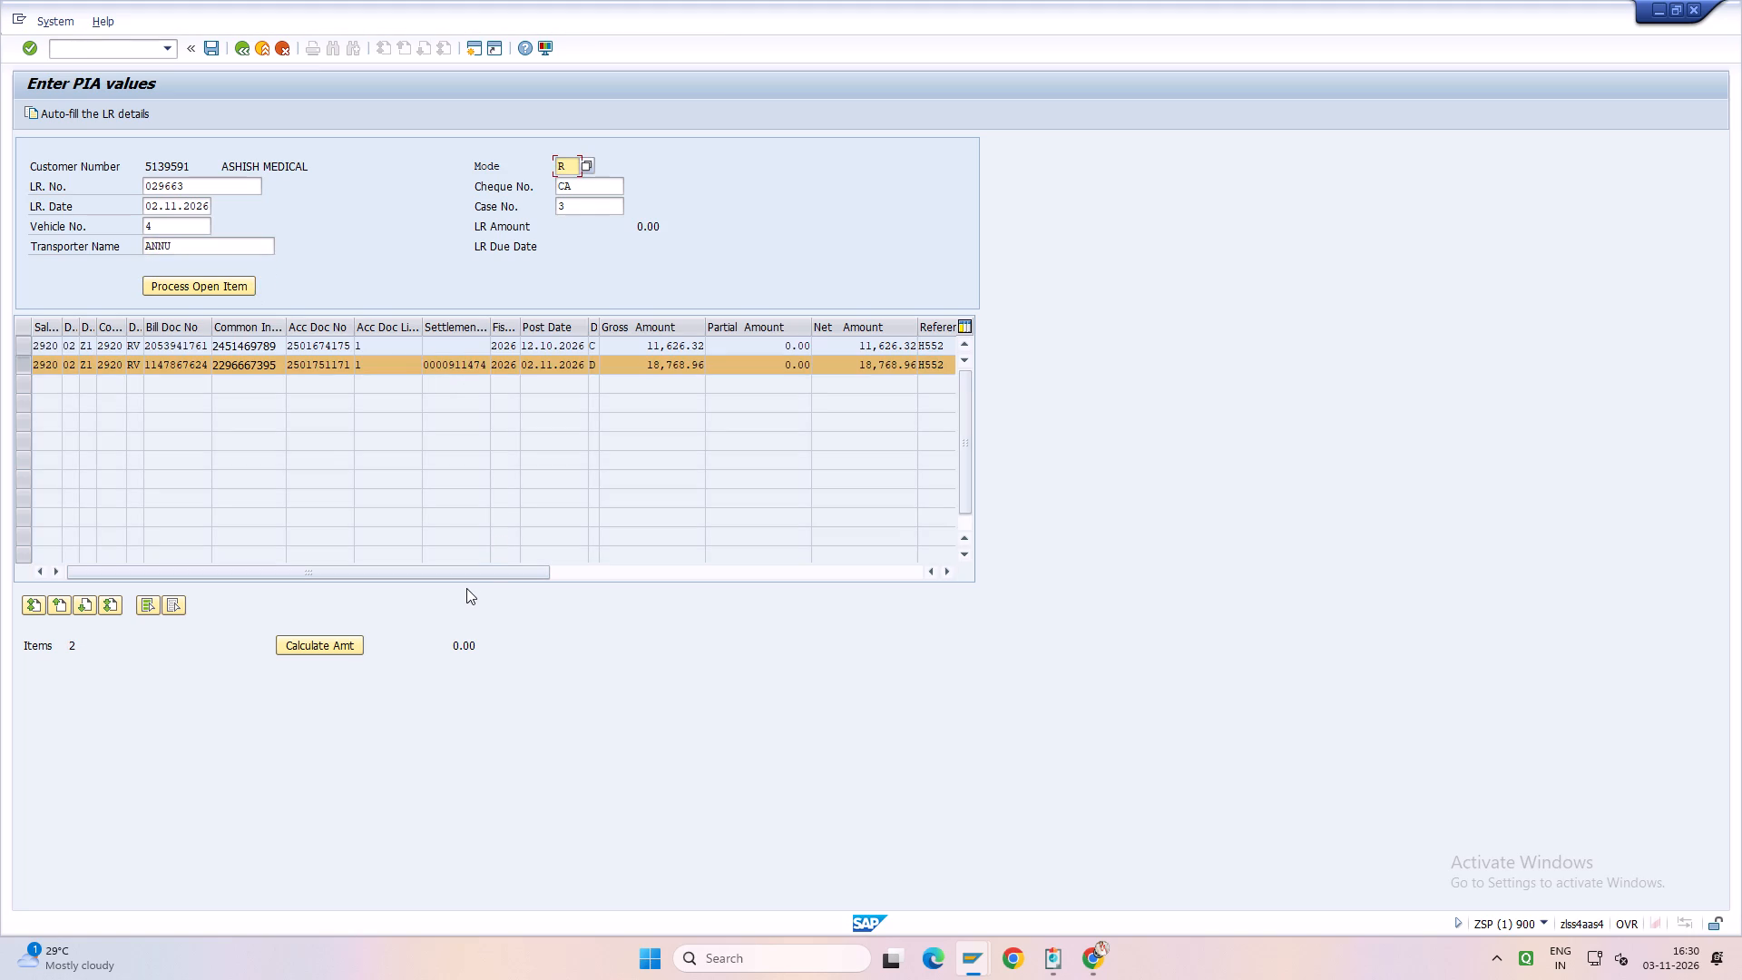
drag(448, 573, 308, 604)
drag(476, 575, 640, 588)
click(903, 368)
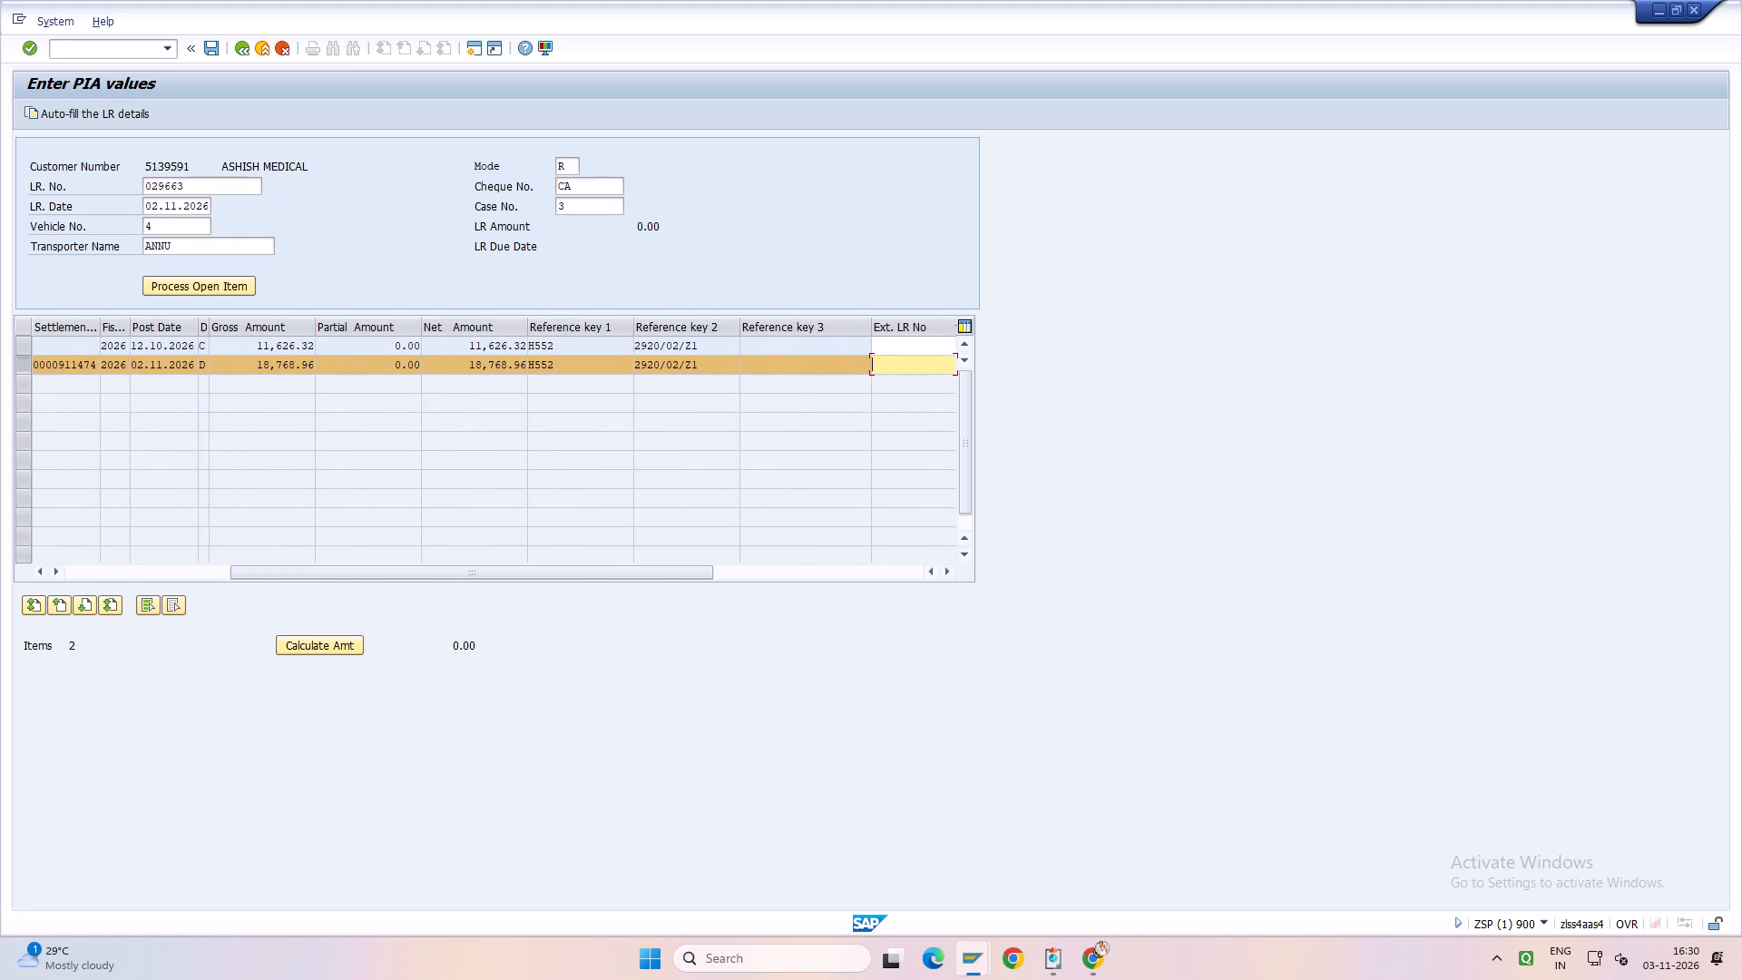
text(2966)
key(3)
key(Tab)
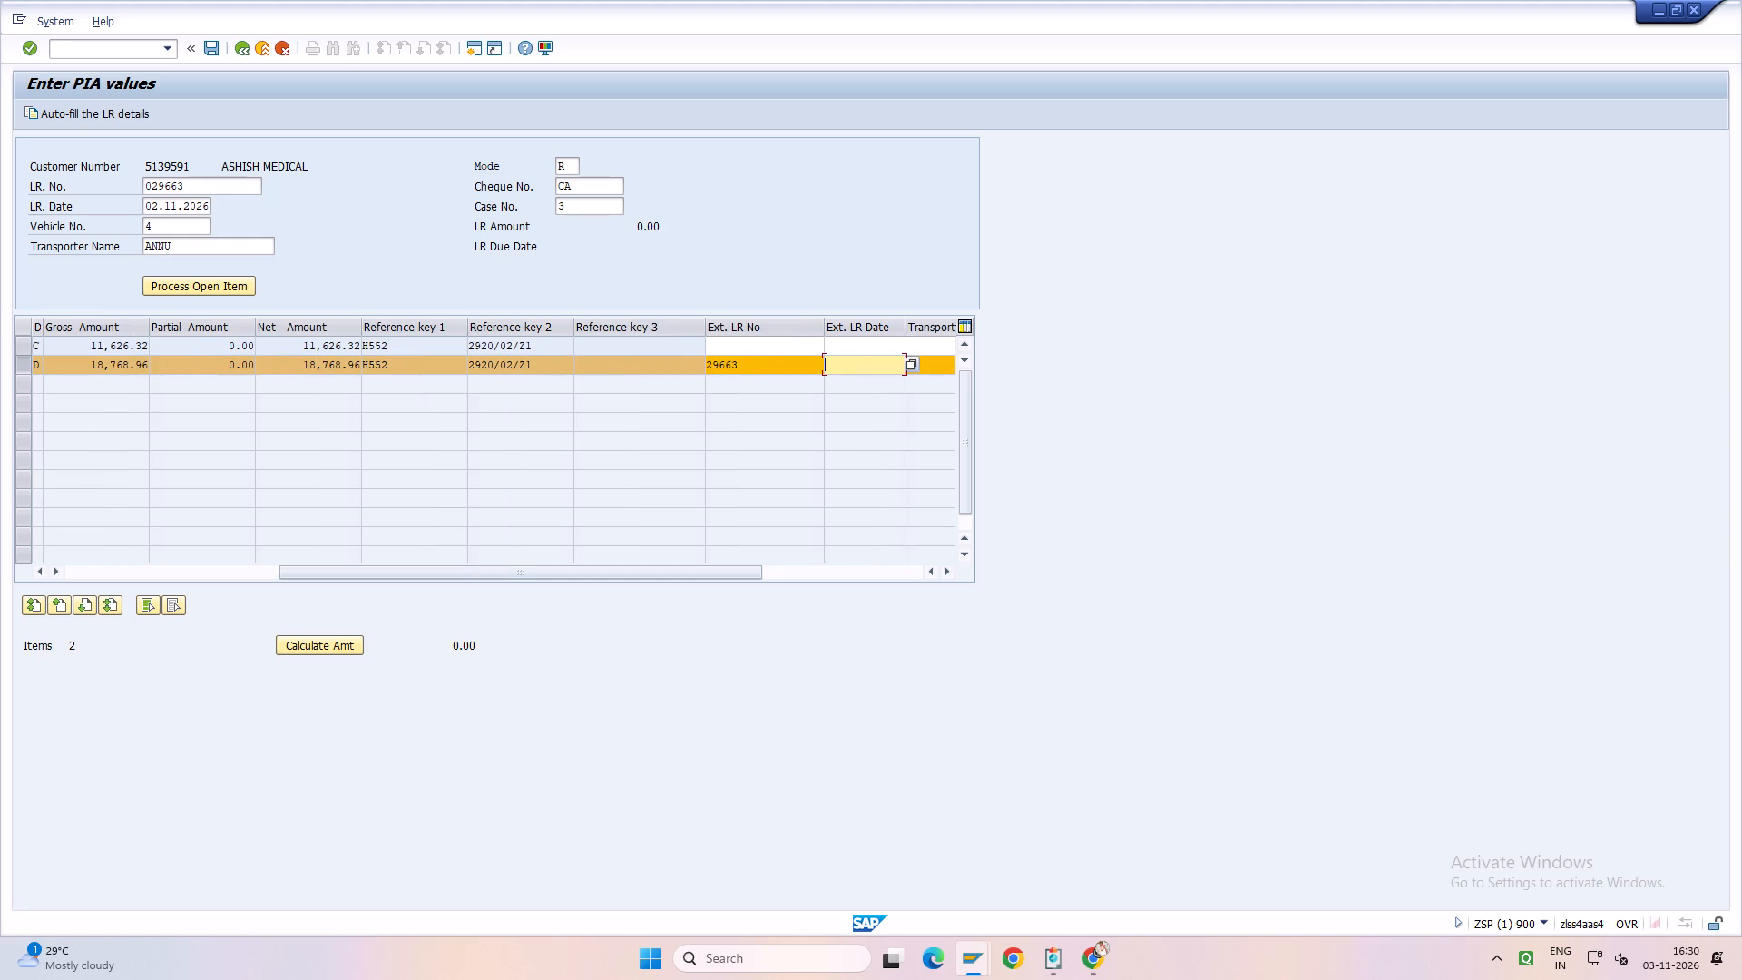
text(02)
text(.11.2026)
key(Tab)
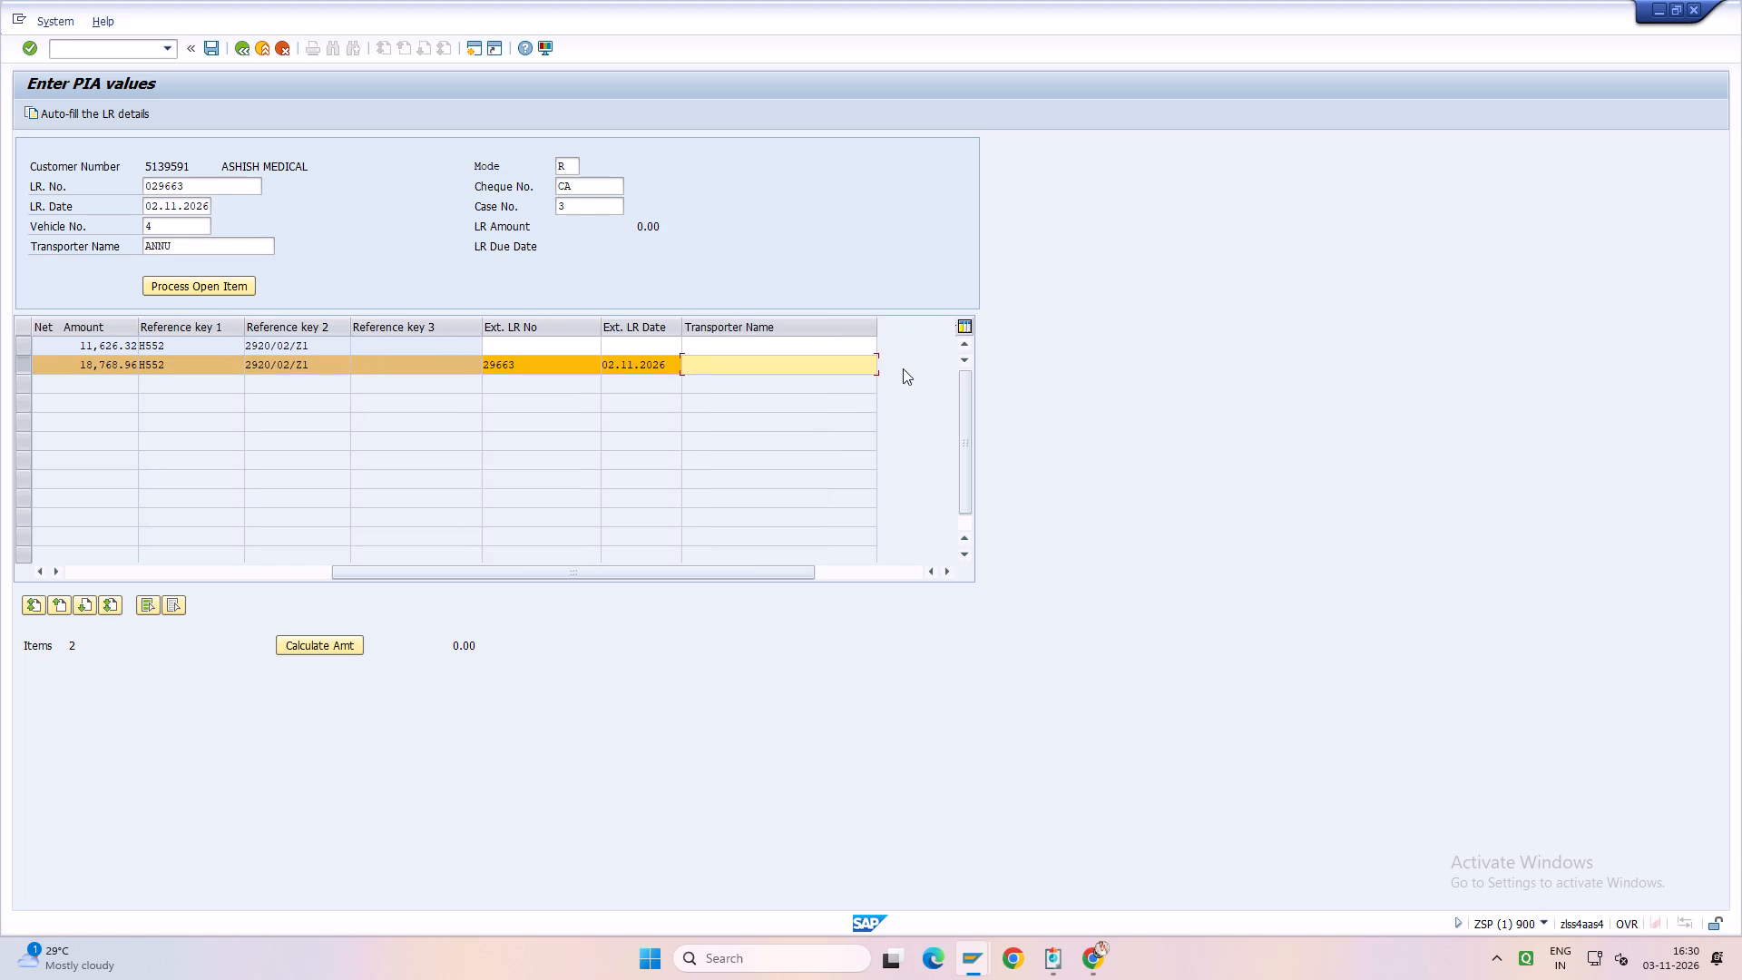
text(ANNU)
Save the payment advice for LR number 029663.
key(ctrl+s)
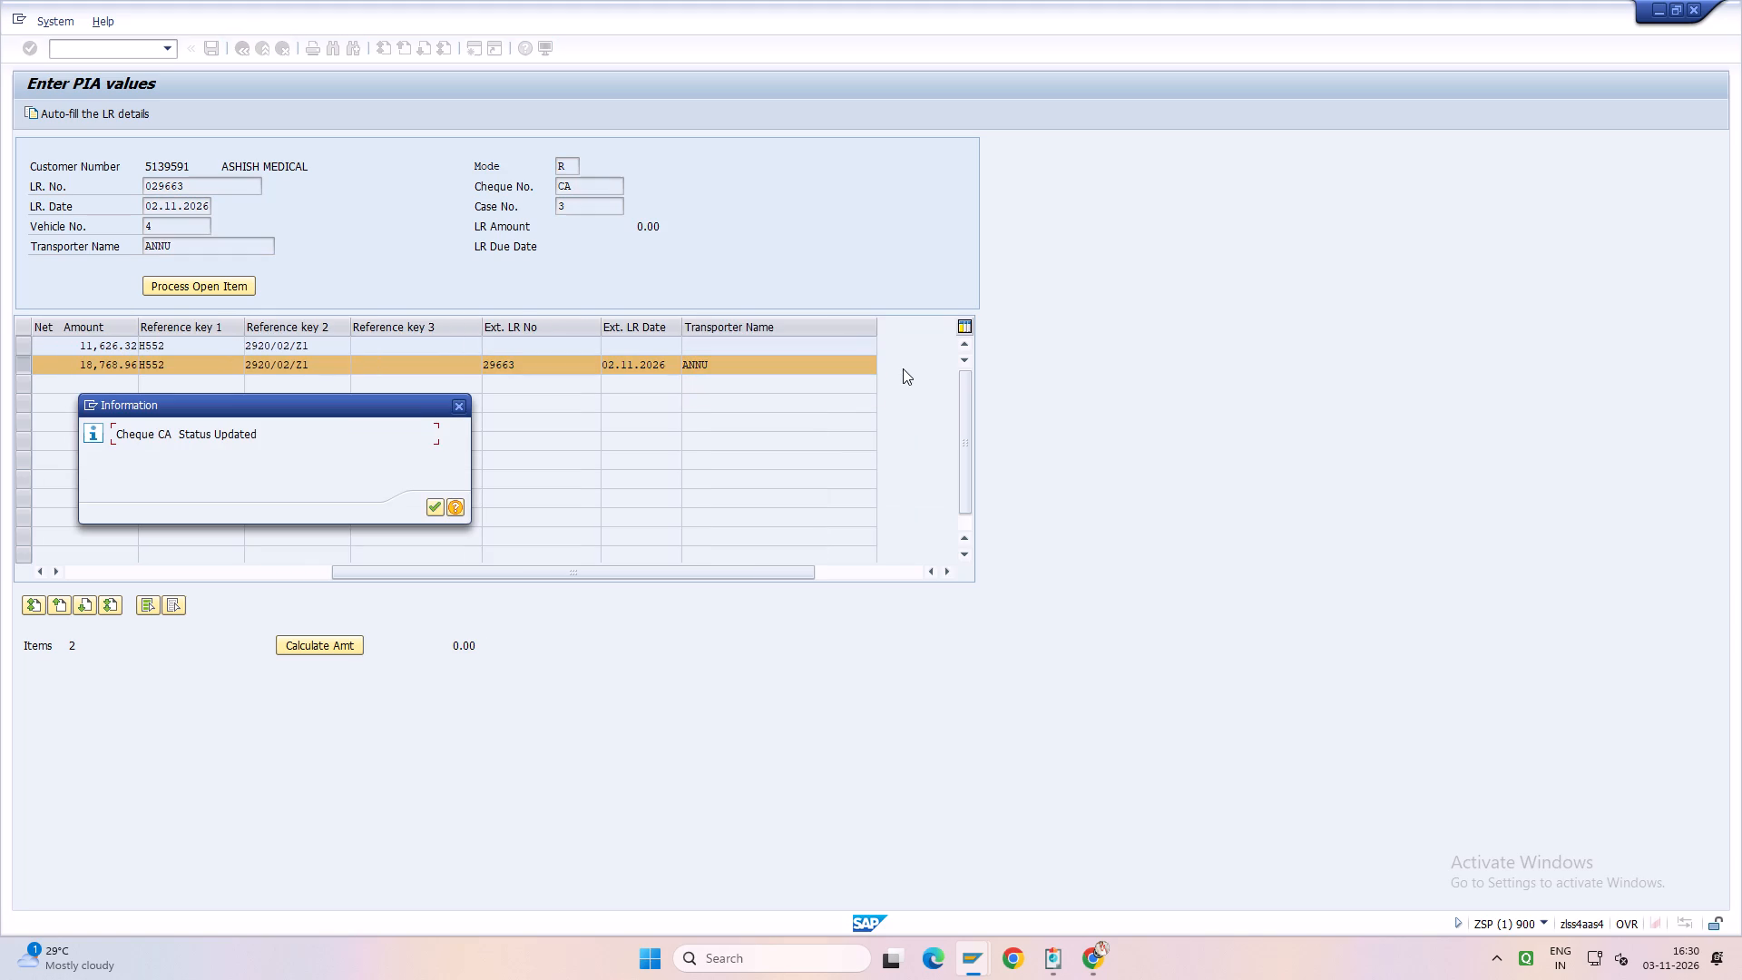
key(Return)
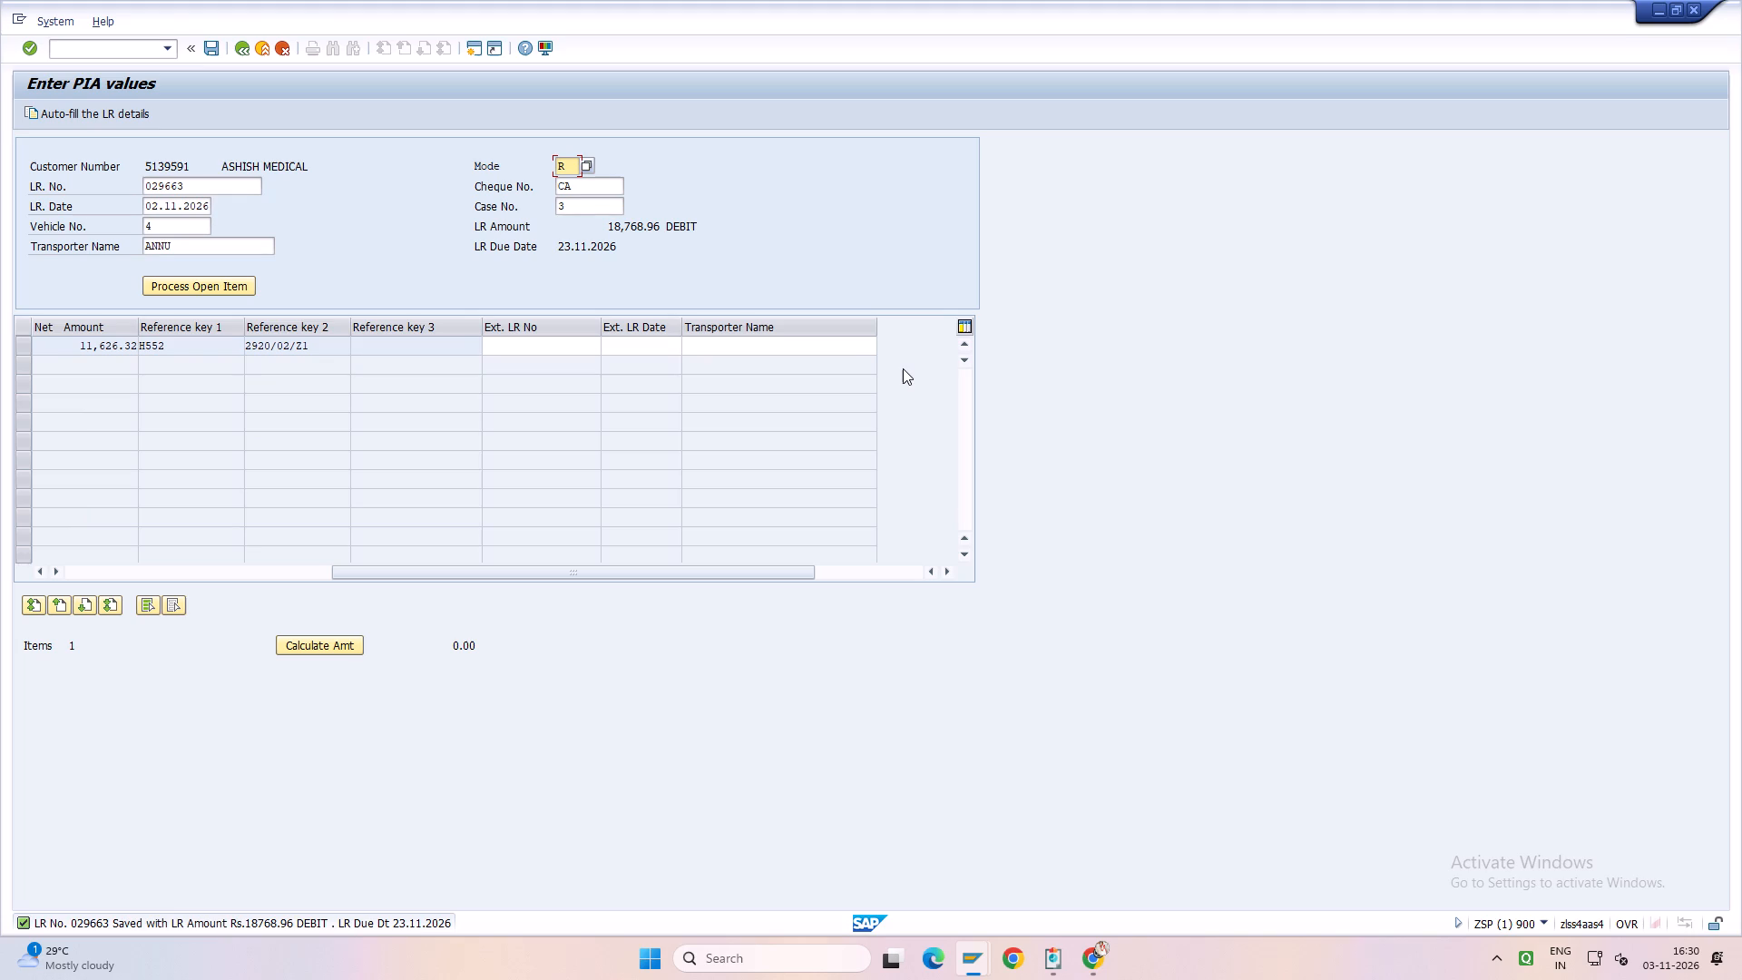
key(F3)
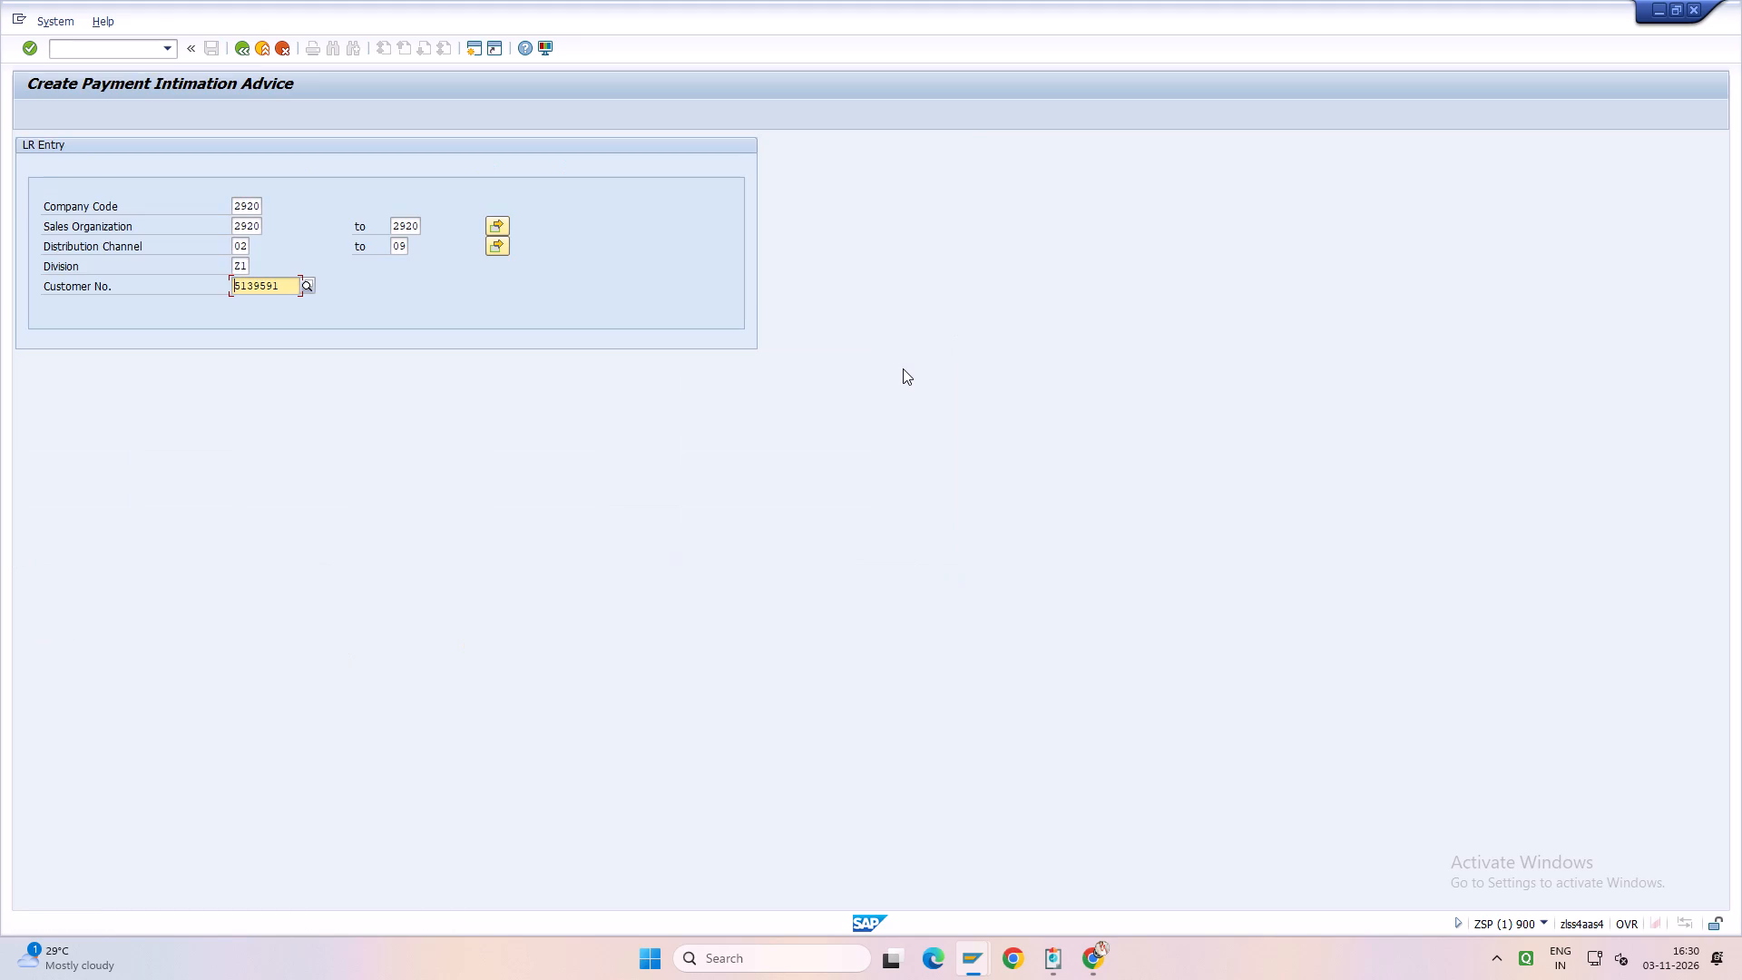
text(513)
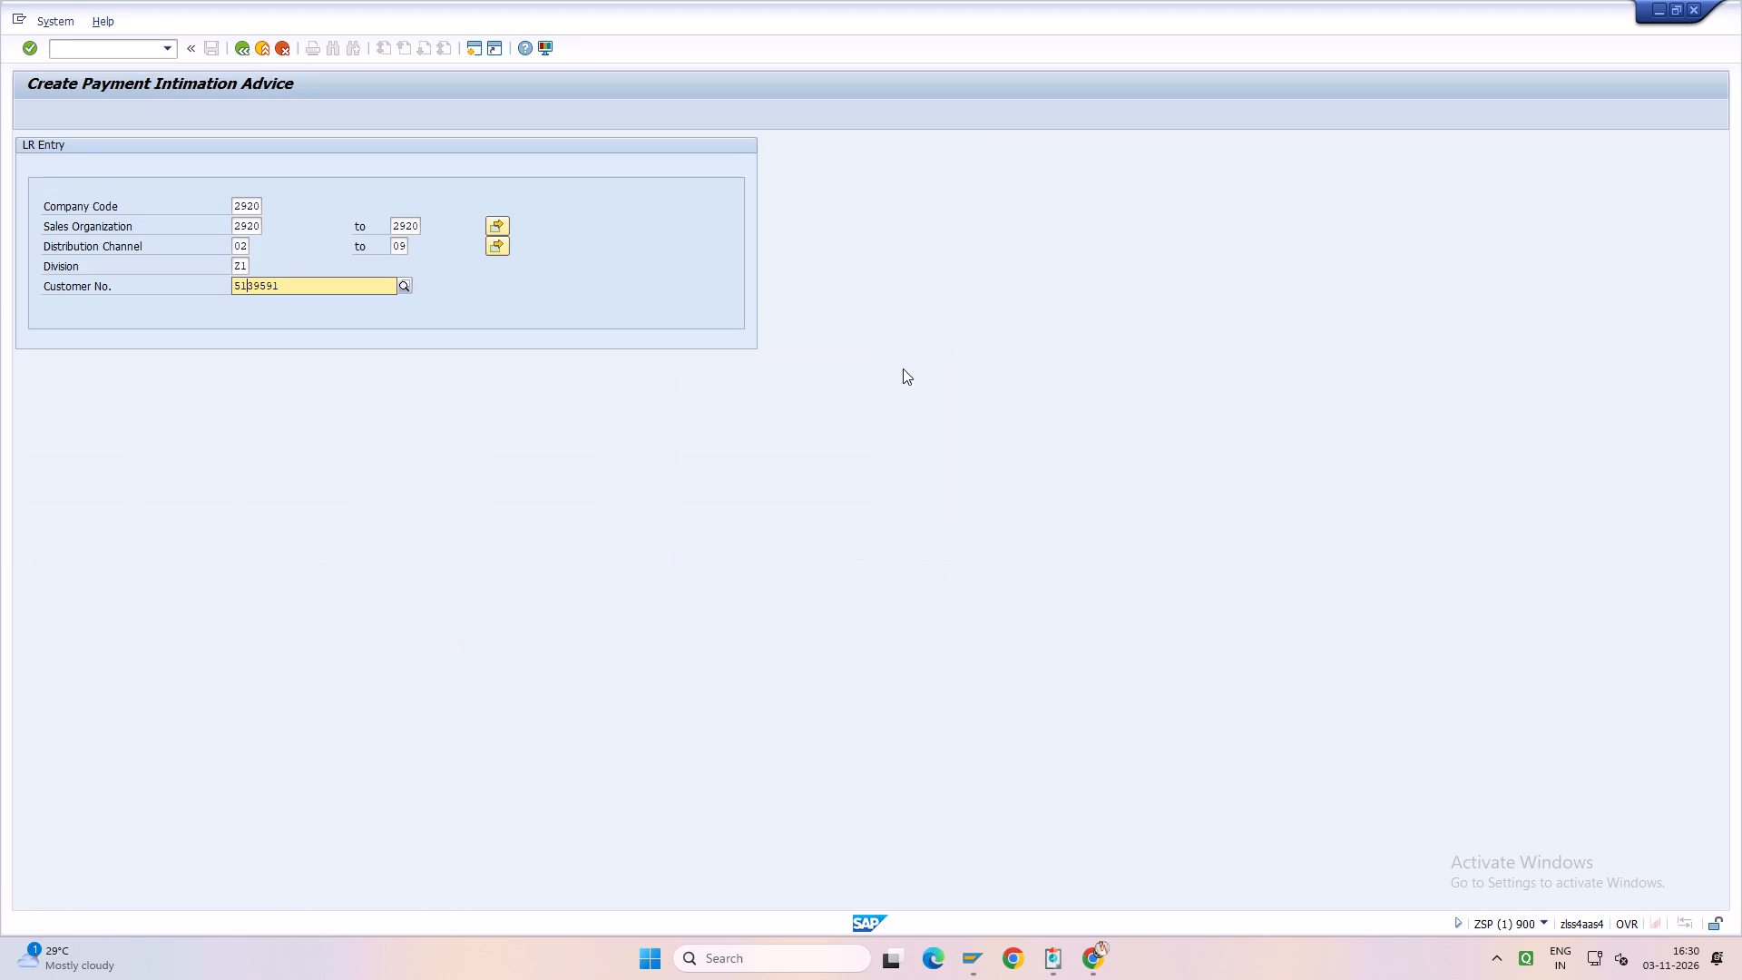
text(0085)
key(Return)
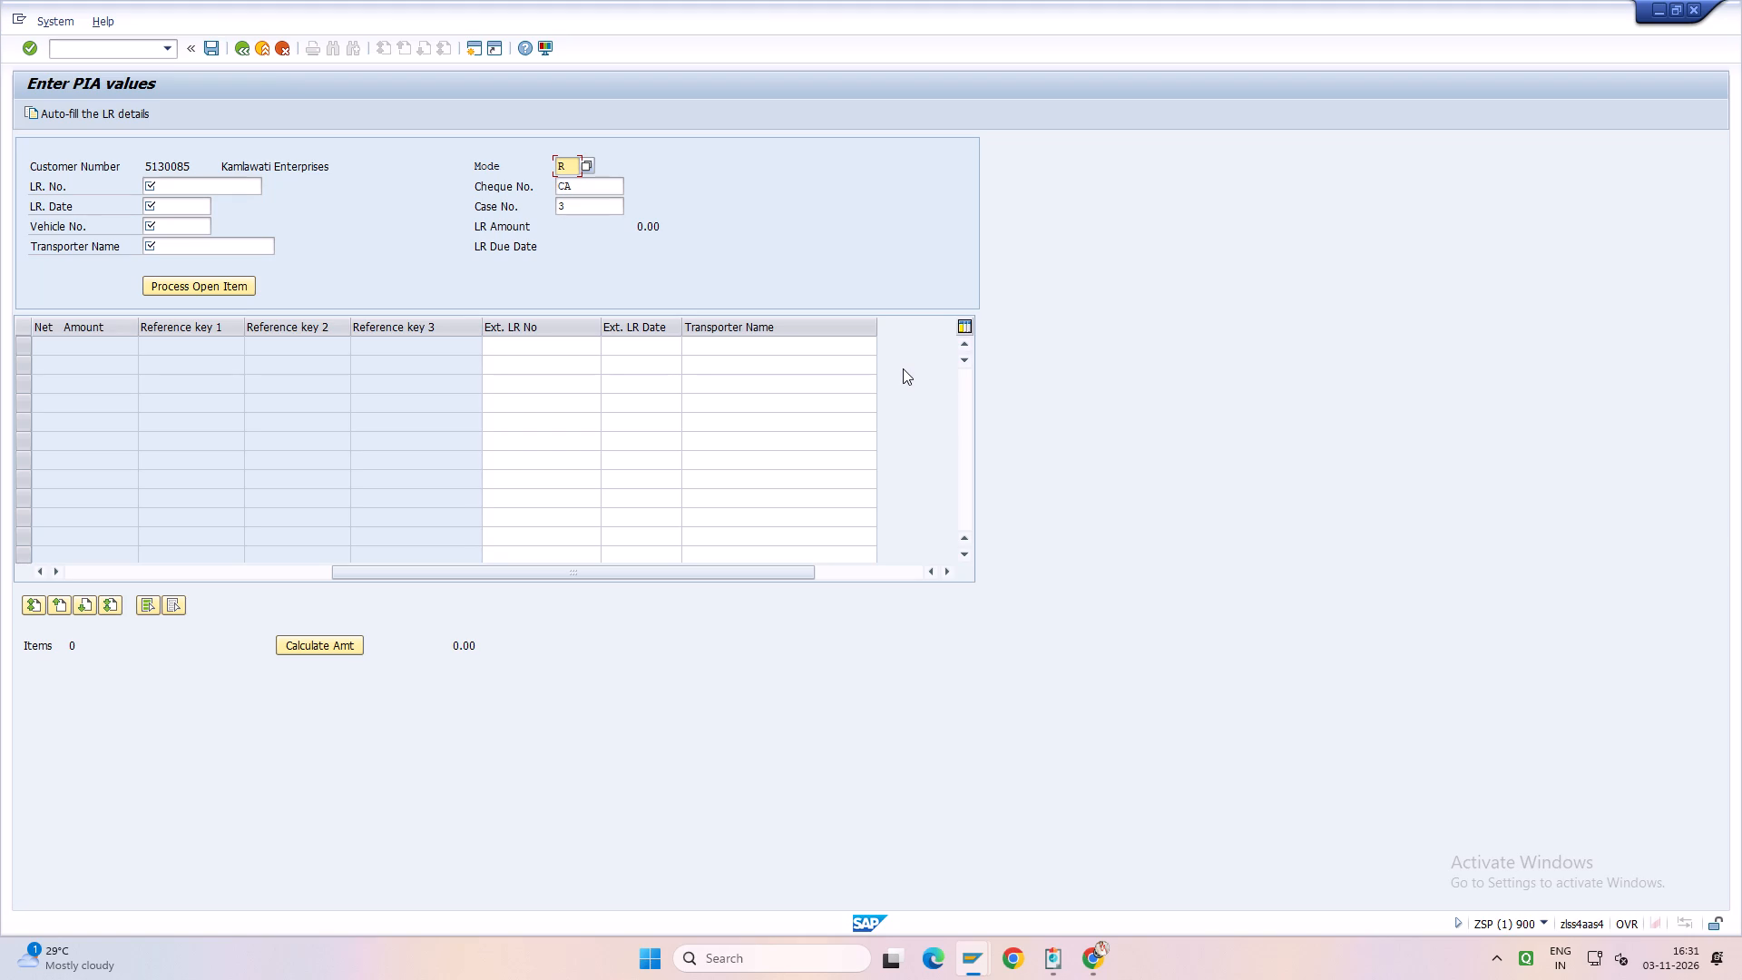
Enter LR number 029664 and LR date 02.11.2026 in the advice header, keeping cheque number CA.
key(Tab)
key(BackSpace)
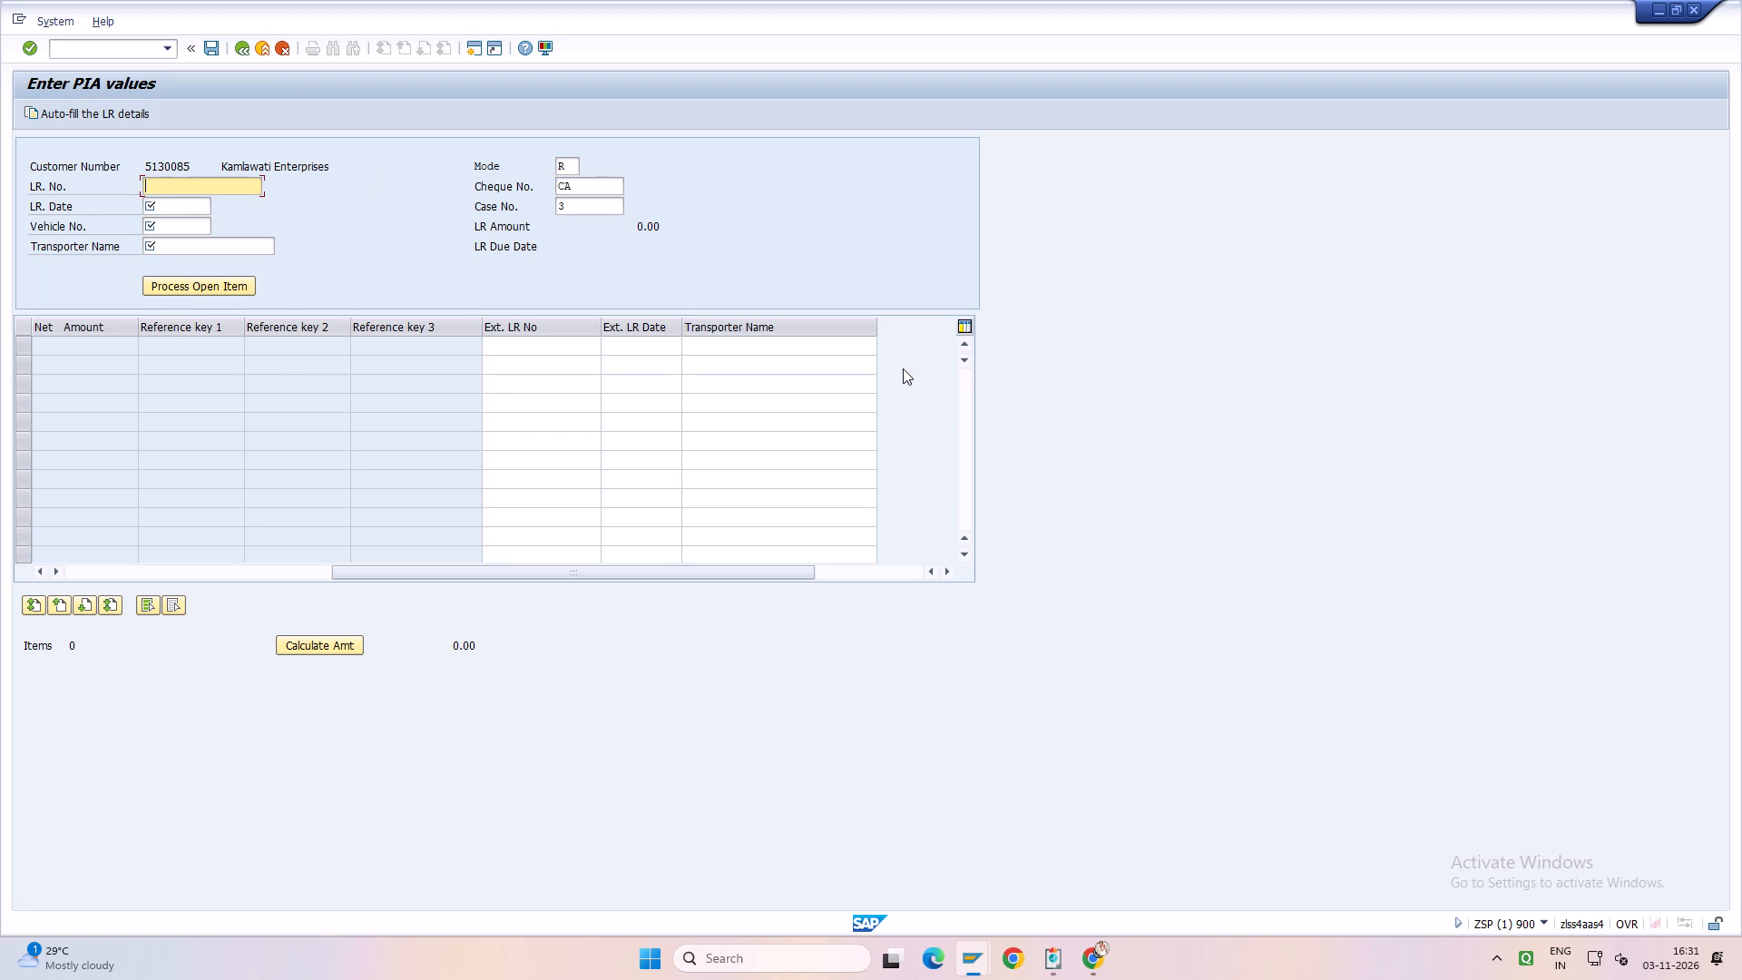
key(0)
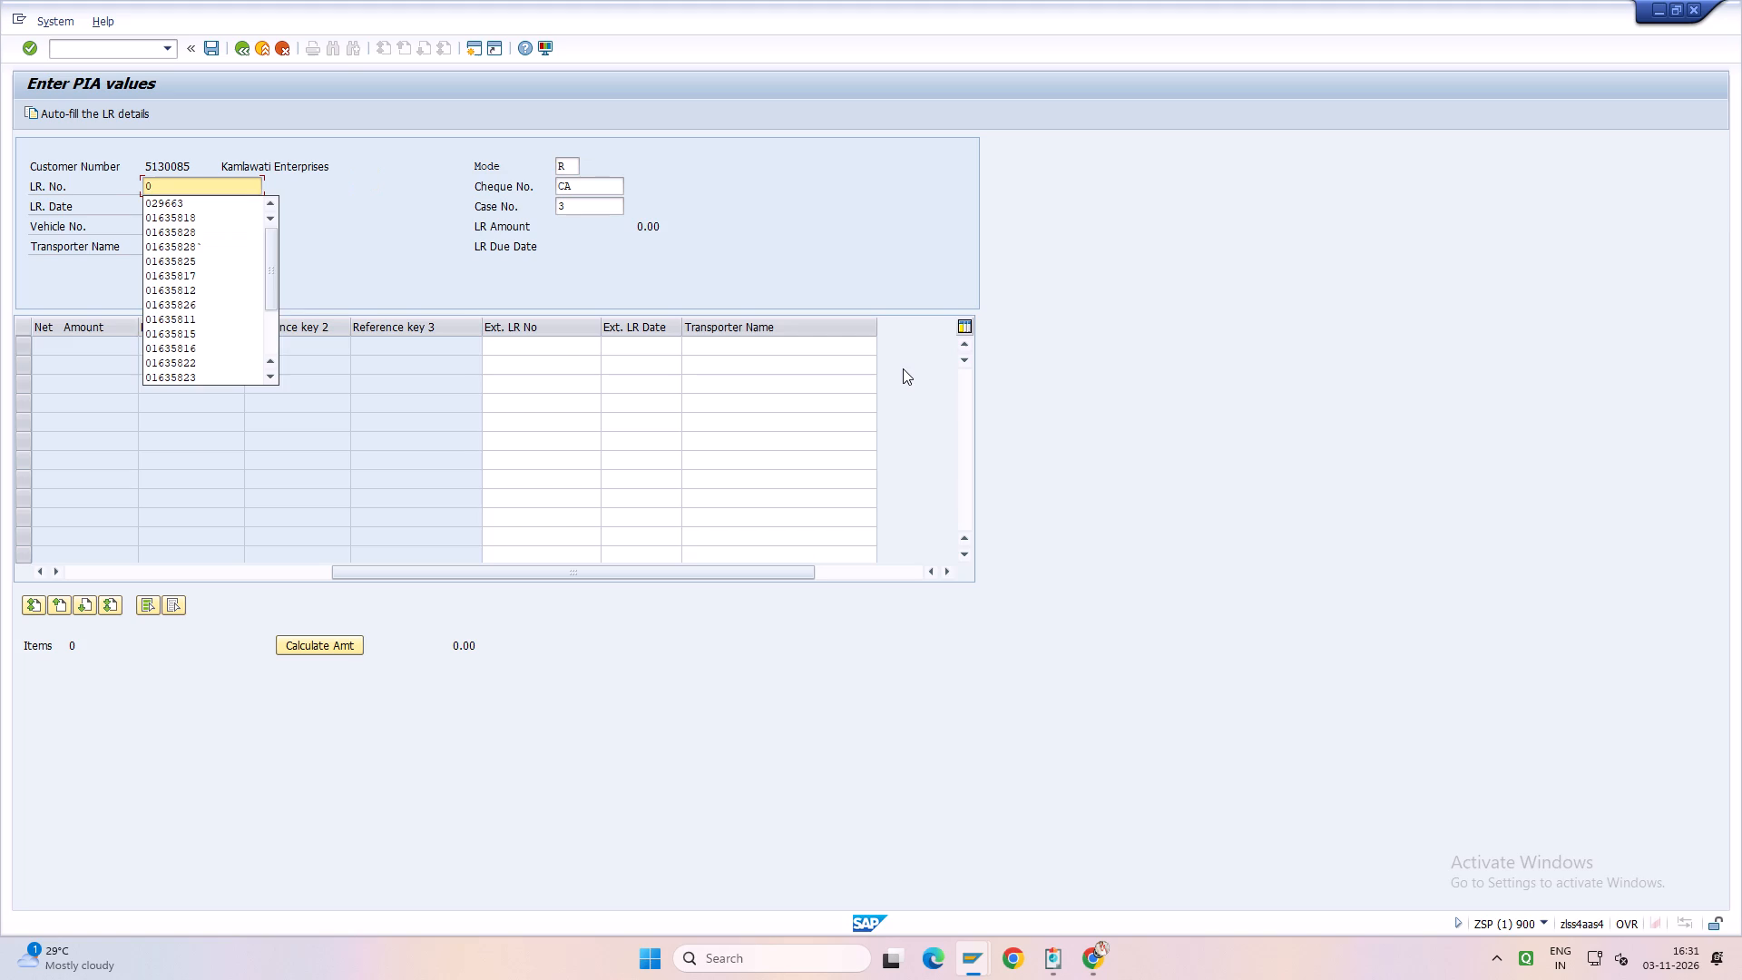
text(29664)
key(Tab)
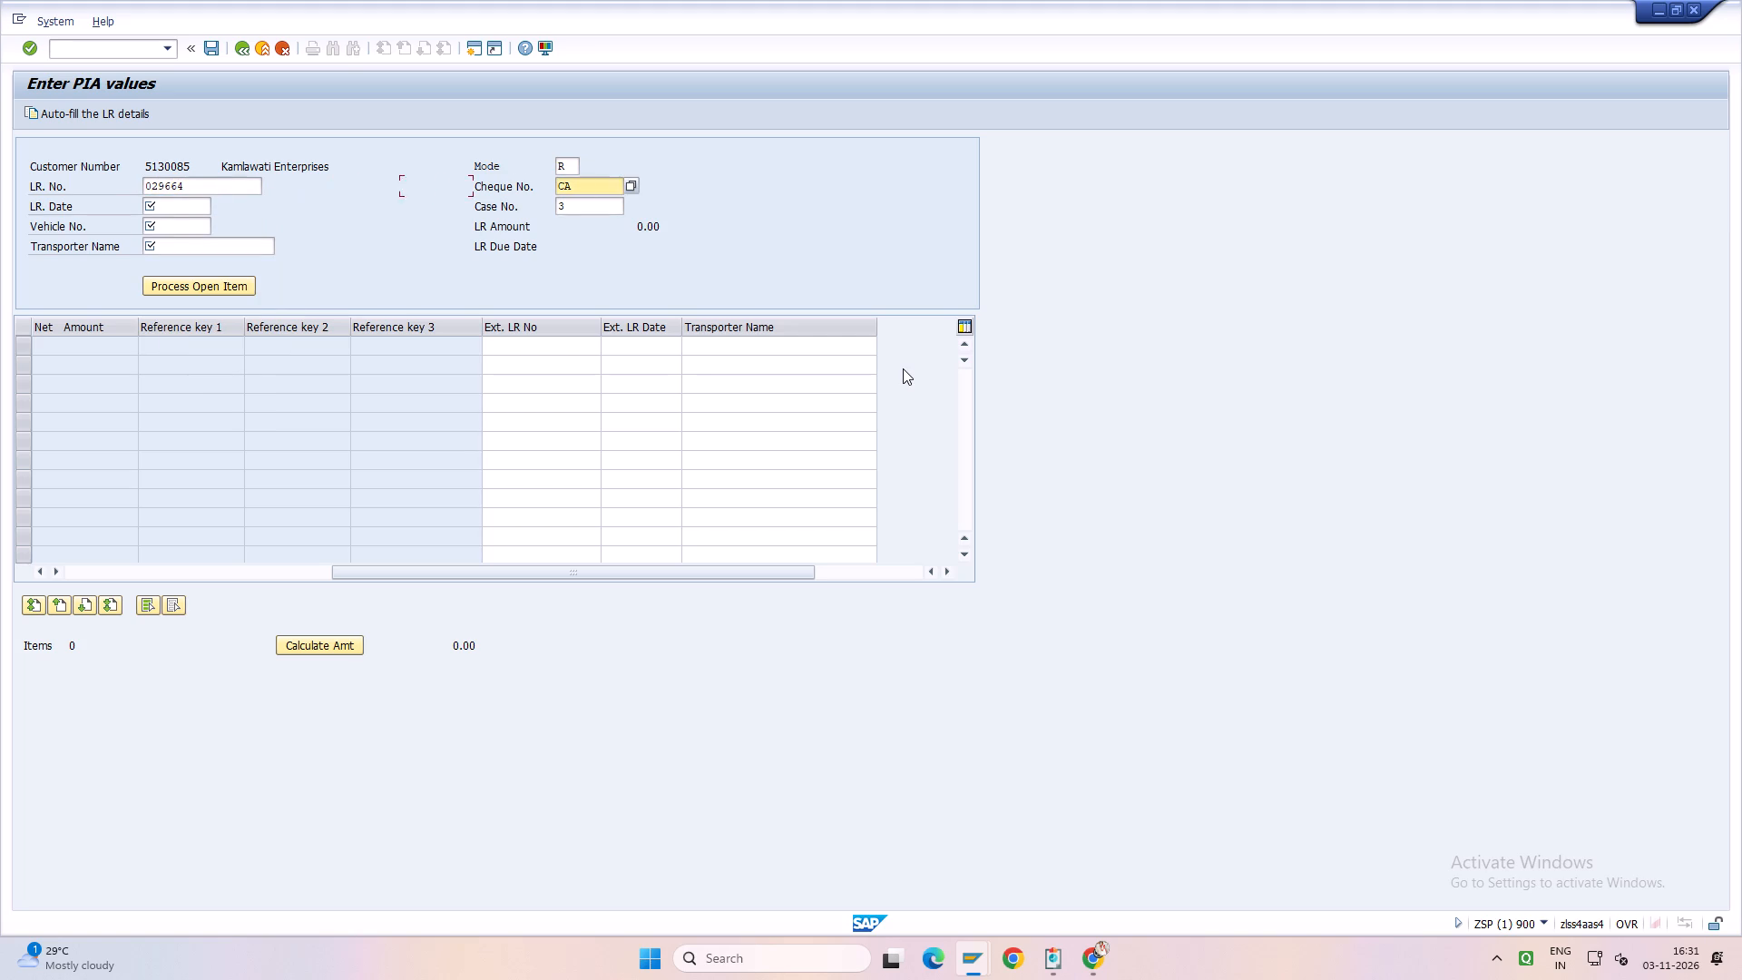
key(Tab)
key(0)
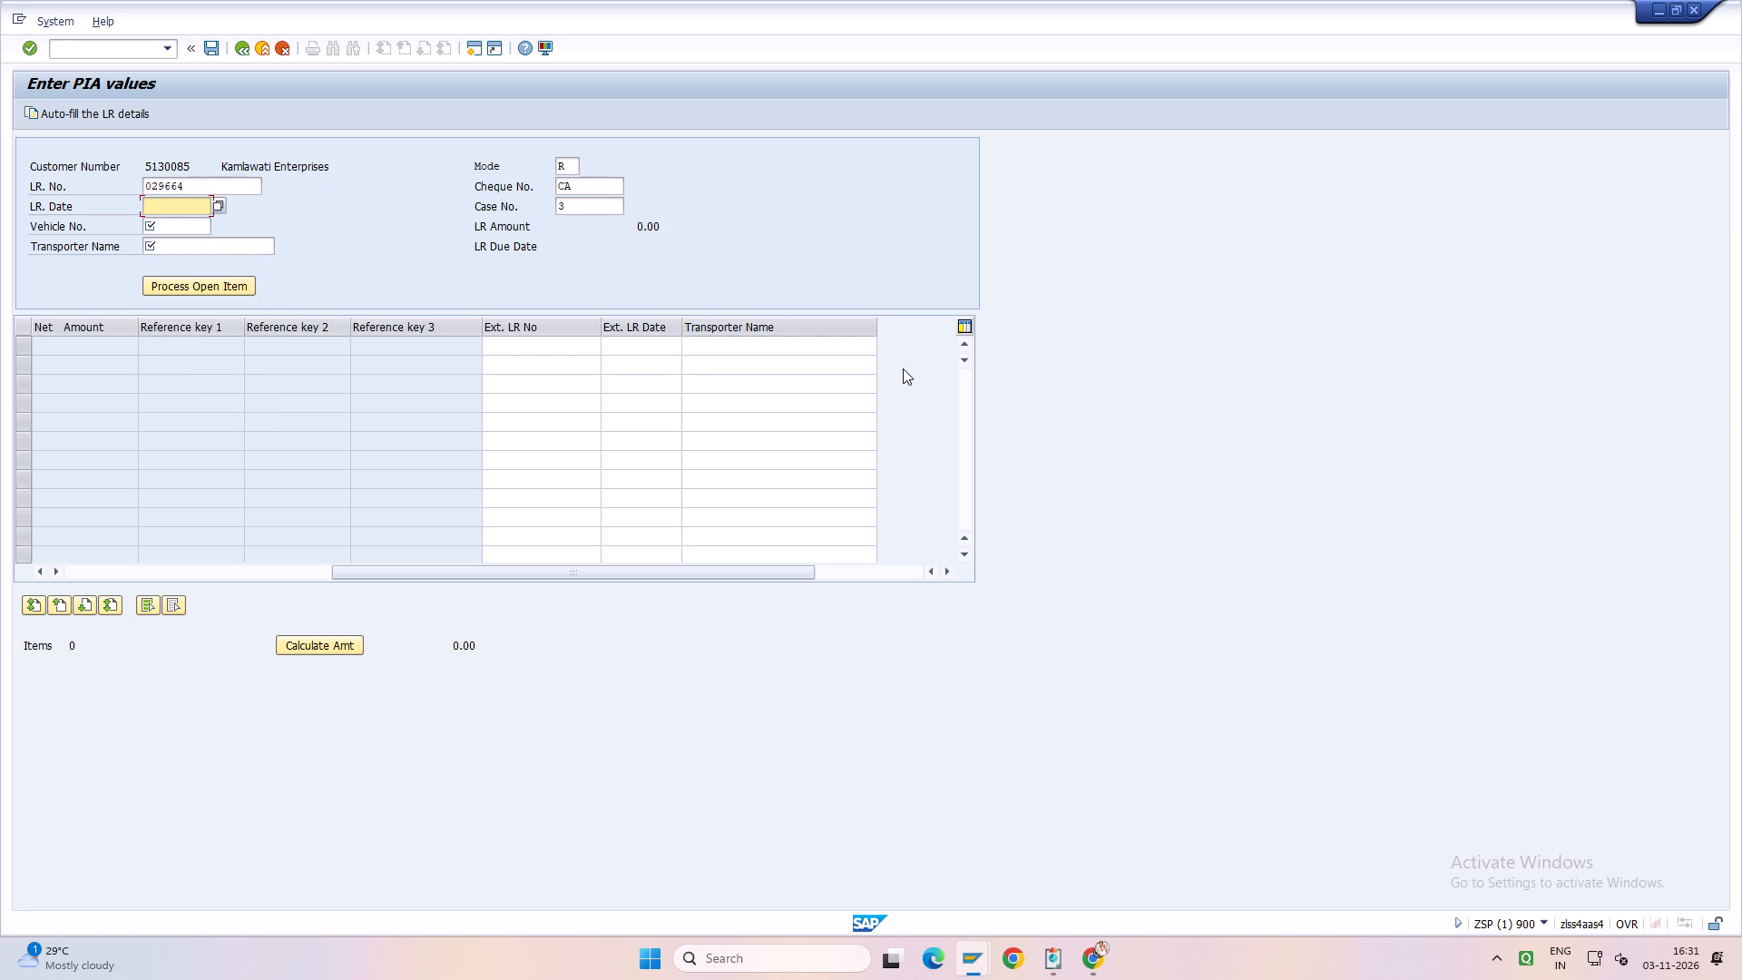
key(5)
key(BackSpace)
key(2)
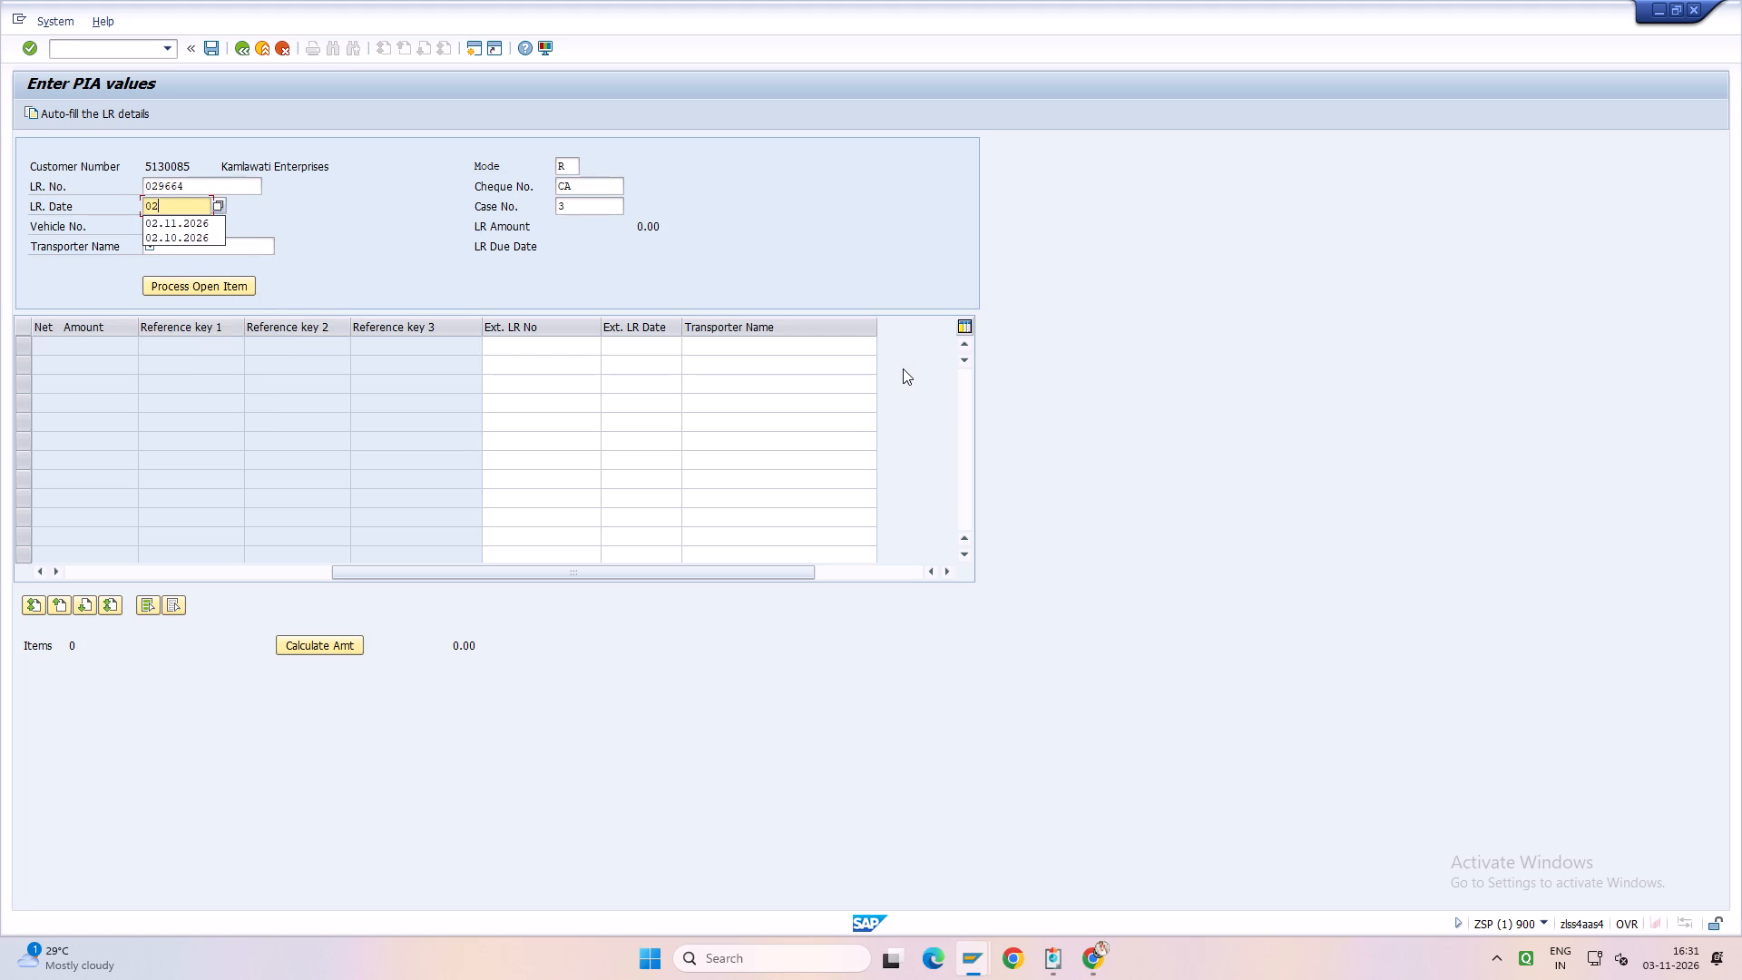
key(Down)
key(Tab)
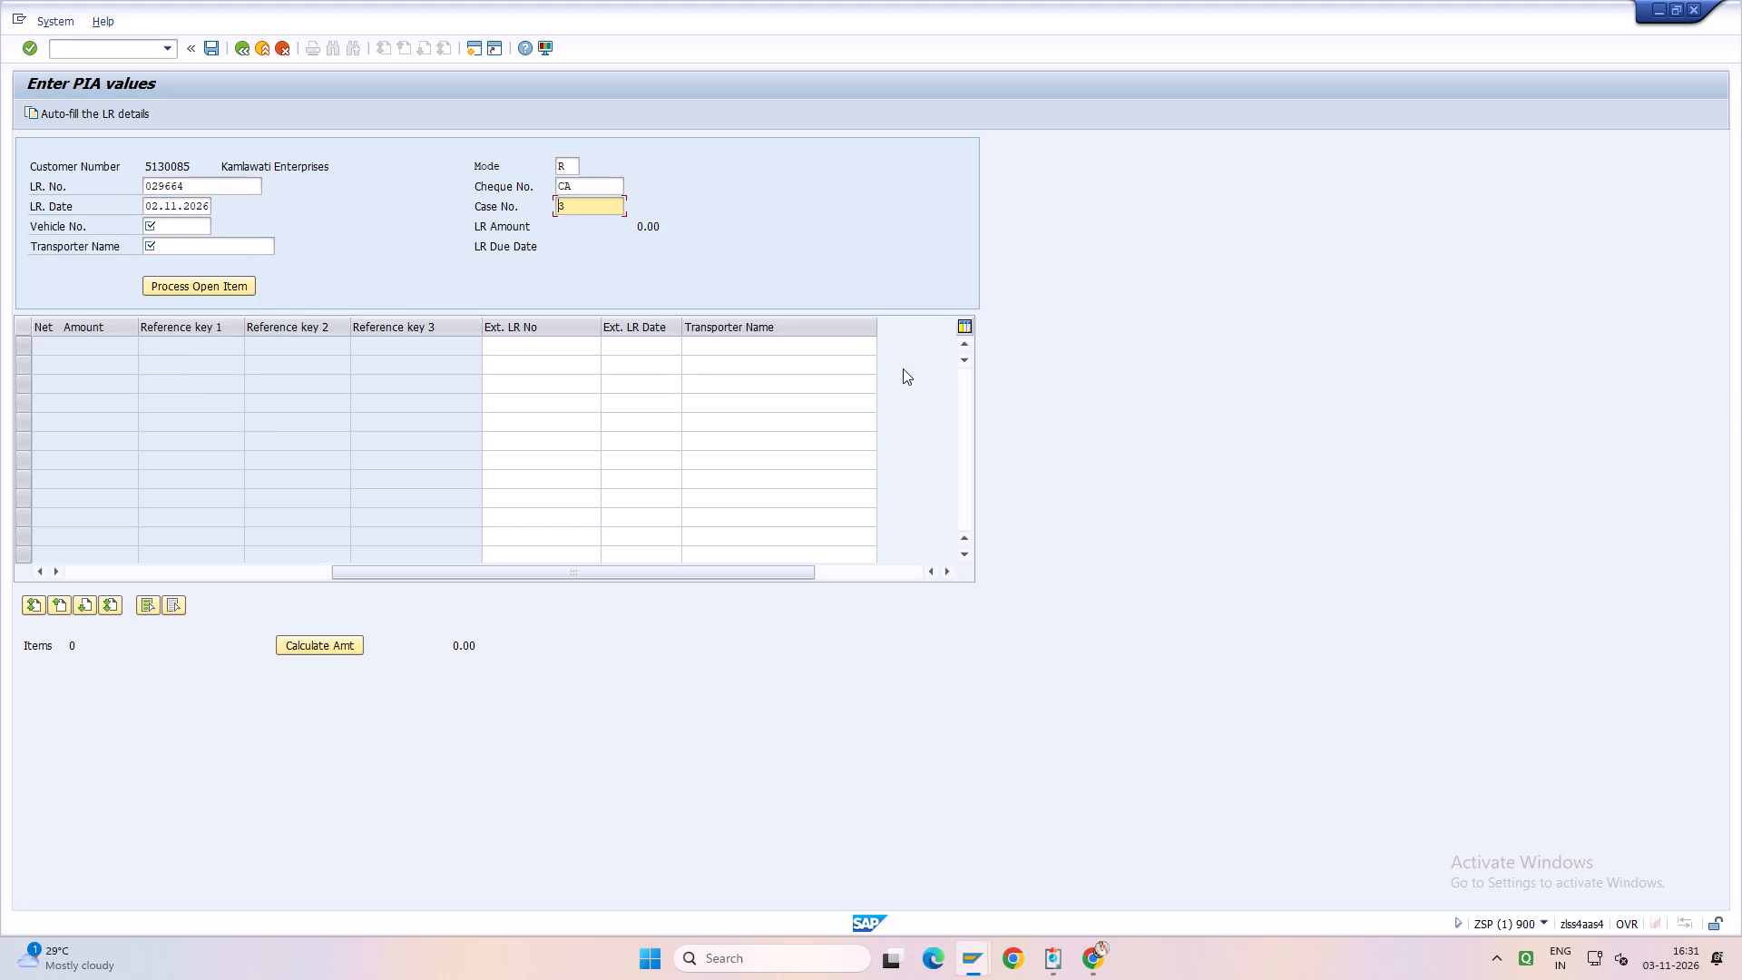
Set case number 15, vehicle number 4 and transporter ANNU in the header, and process the customer's open items.
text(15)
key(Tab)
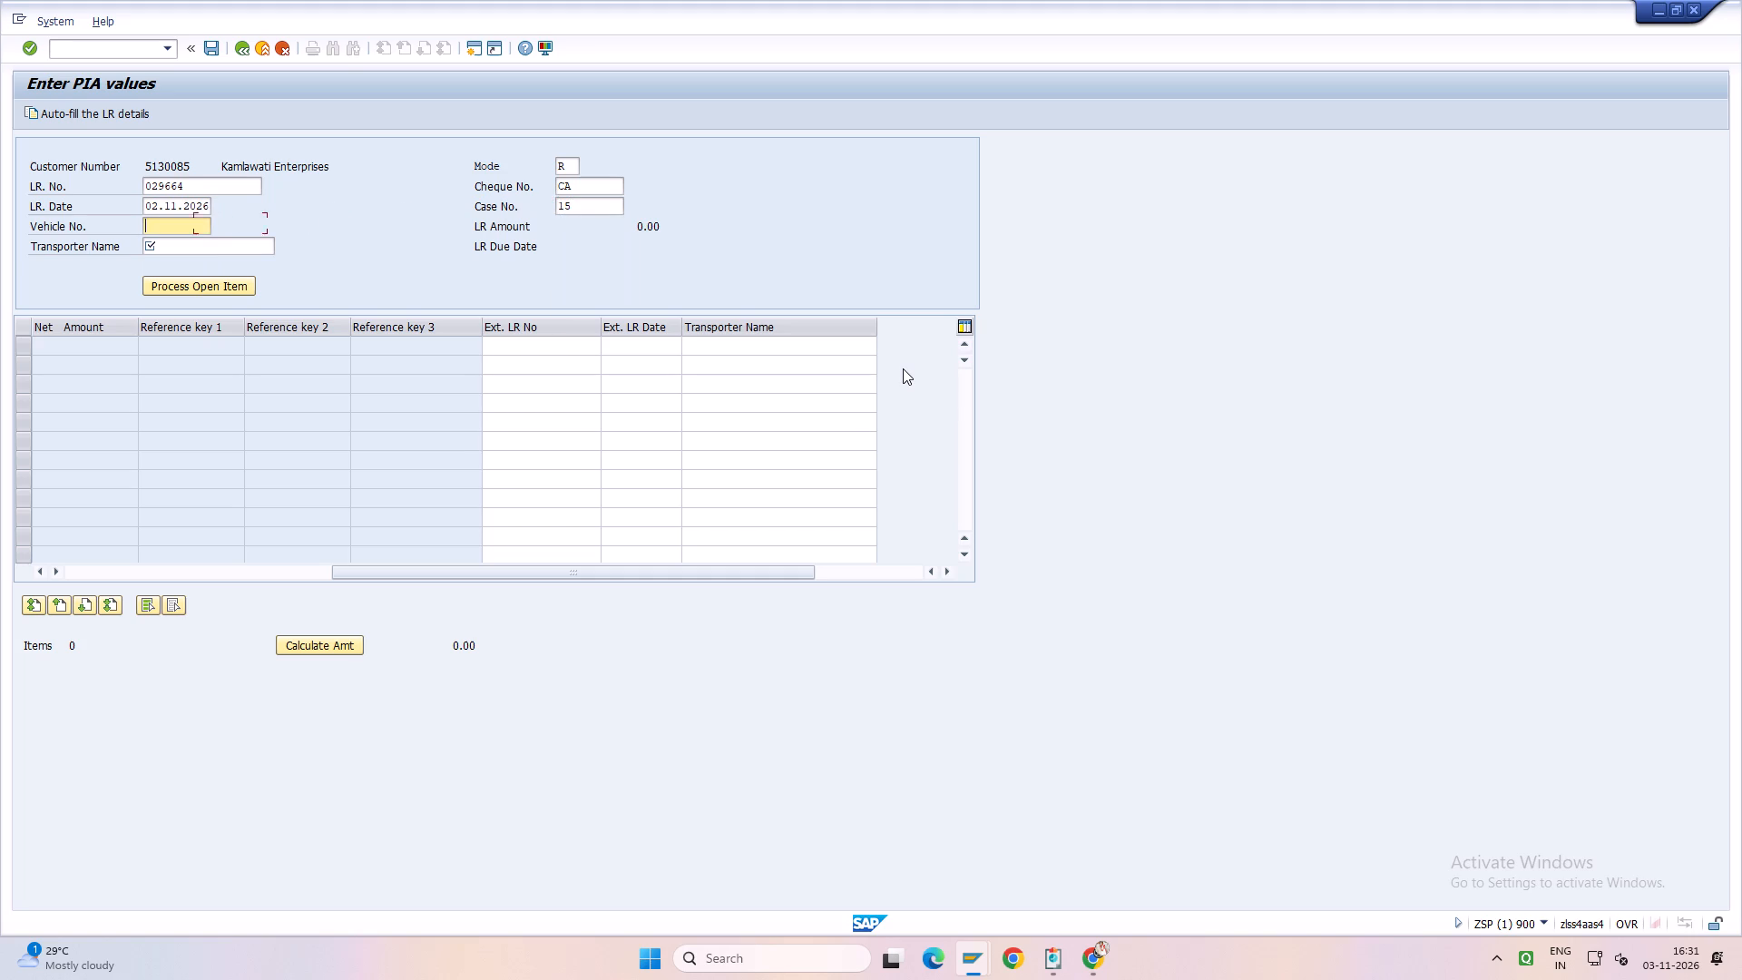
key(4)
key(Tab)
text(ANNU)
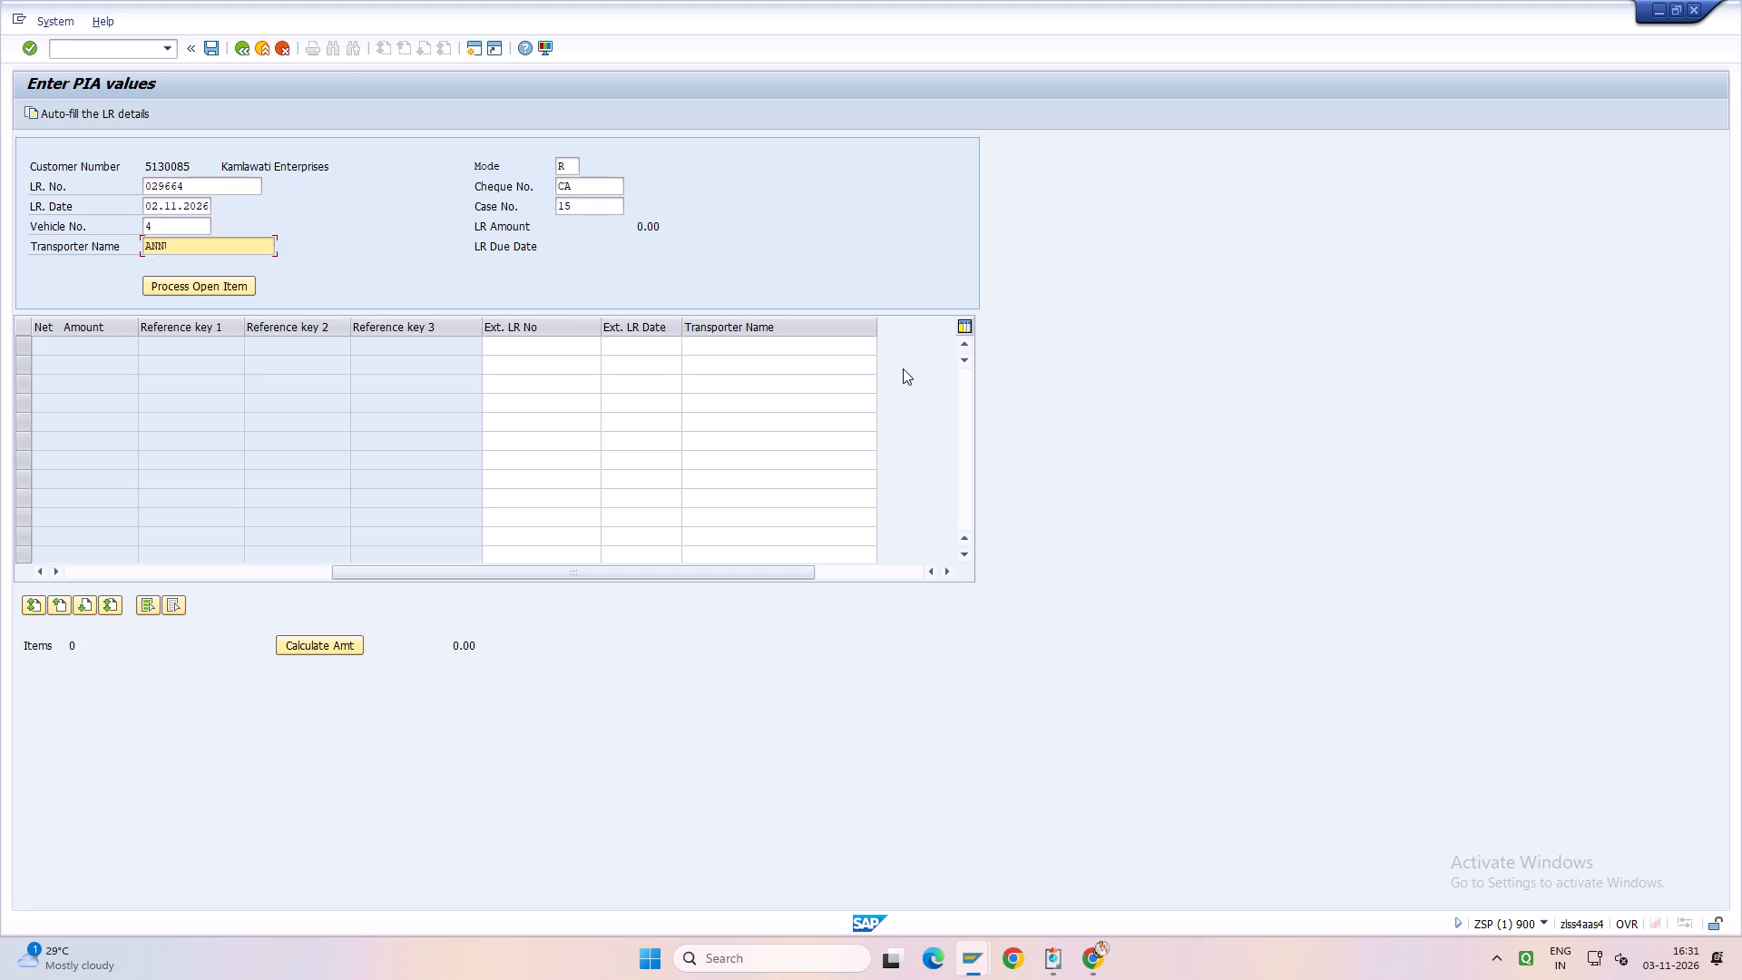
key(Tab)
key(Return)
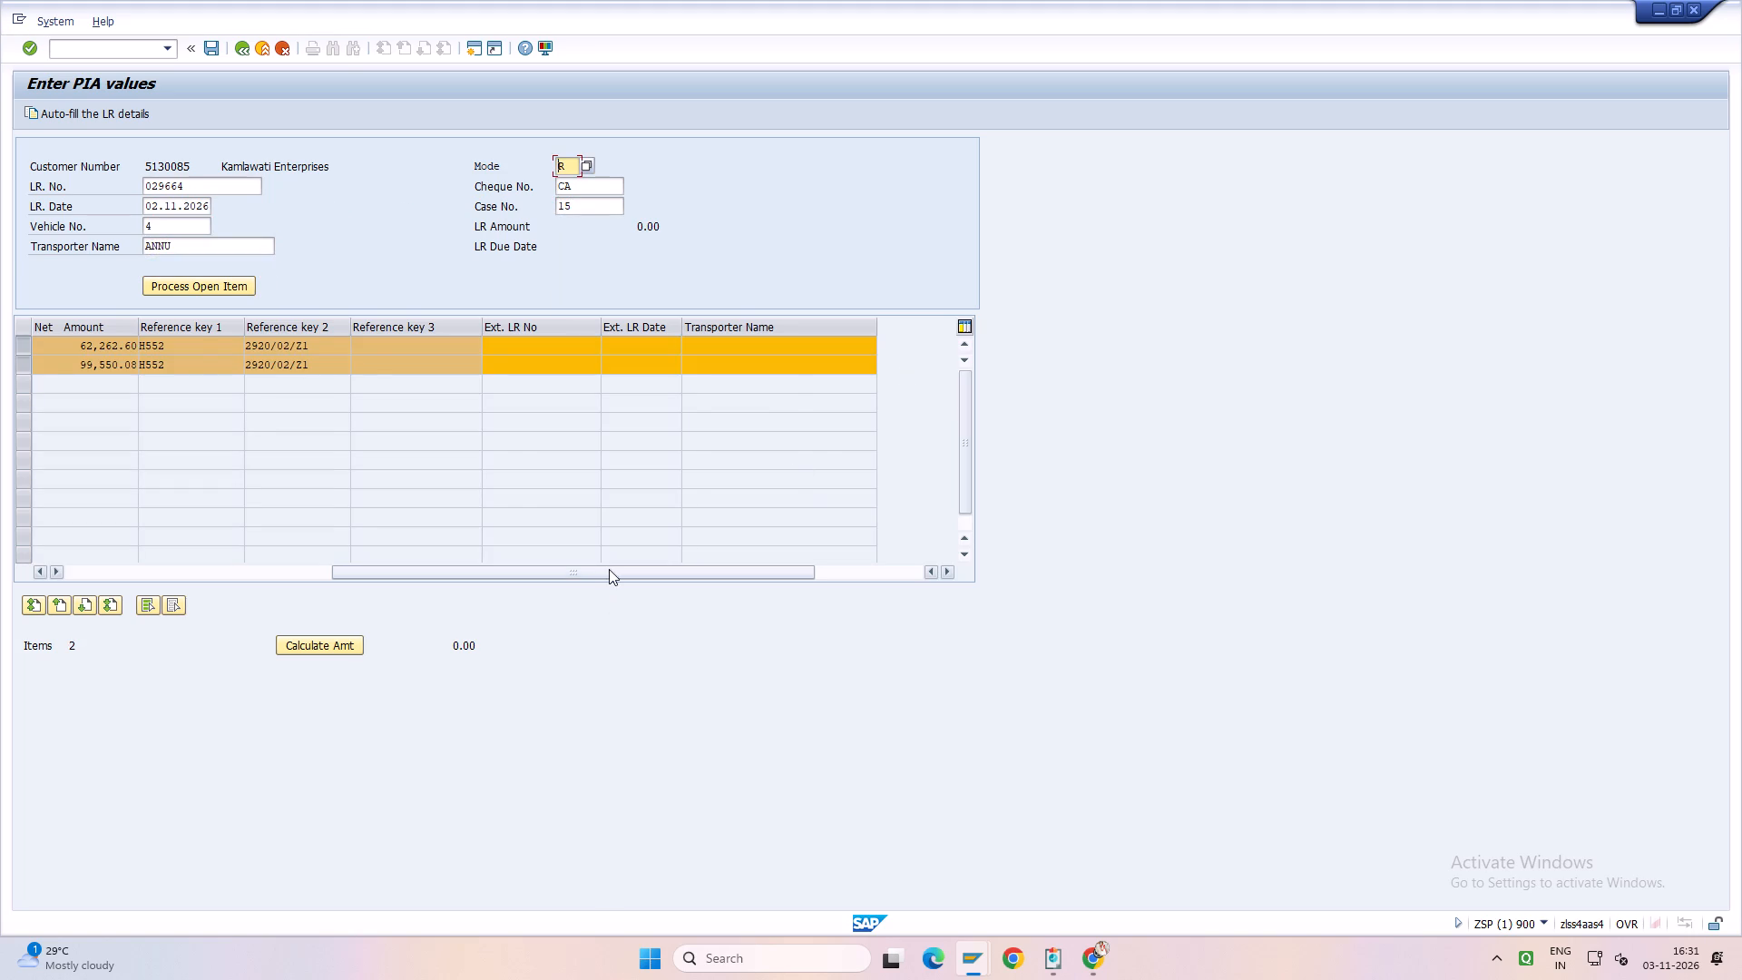
Fill the first open item with external LR number 39664, external LR date 02.11.2026 and transporter ANNU.
drag(609, 569, 83, 585)
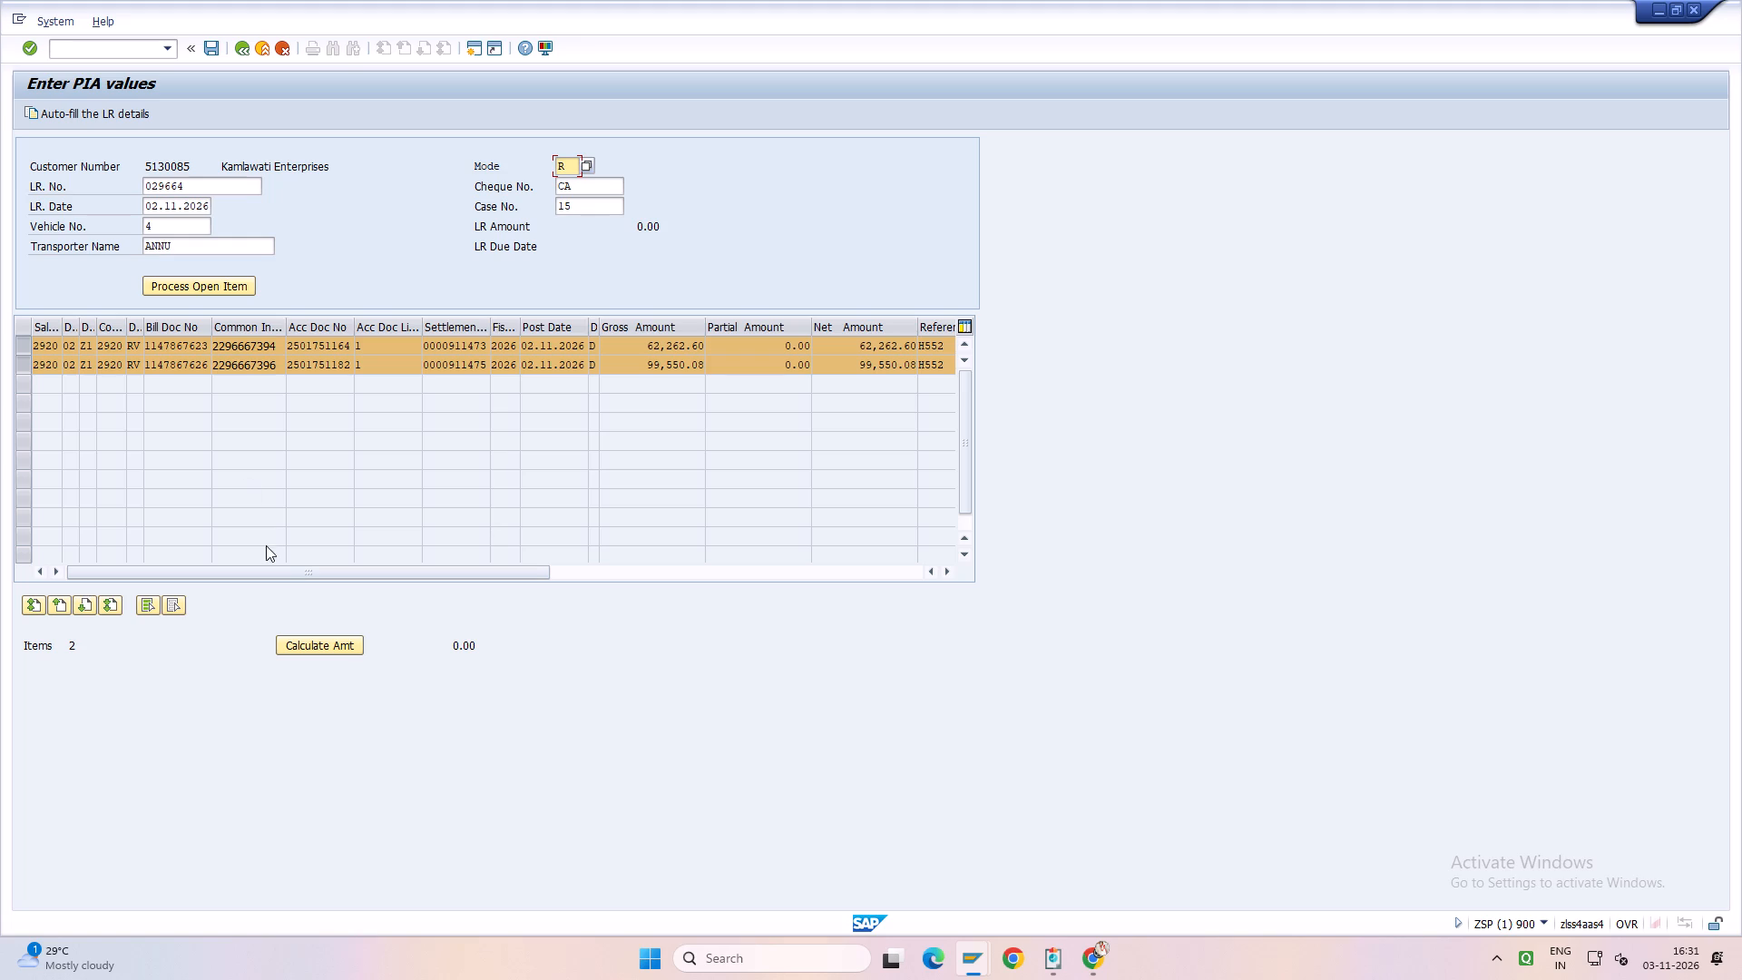
drag(309, 572, 392, 580)
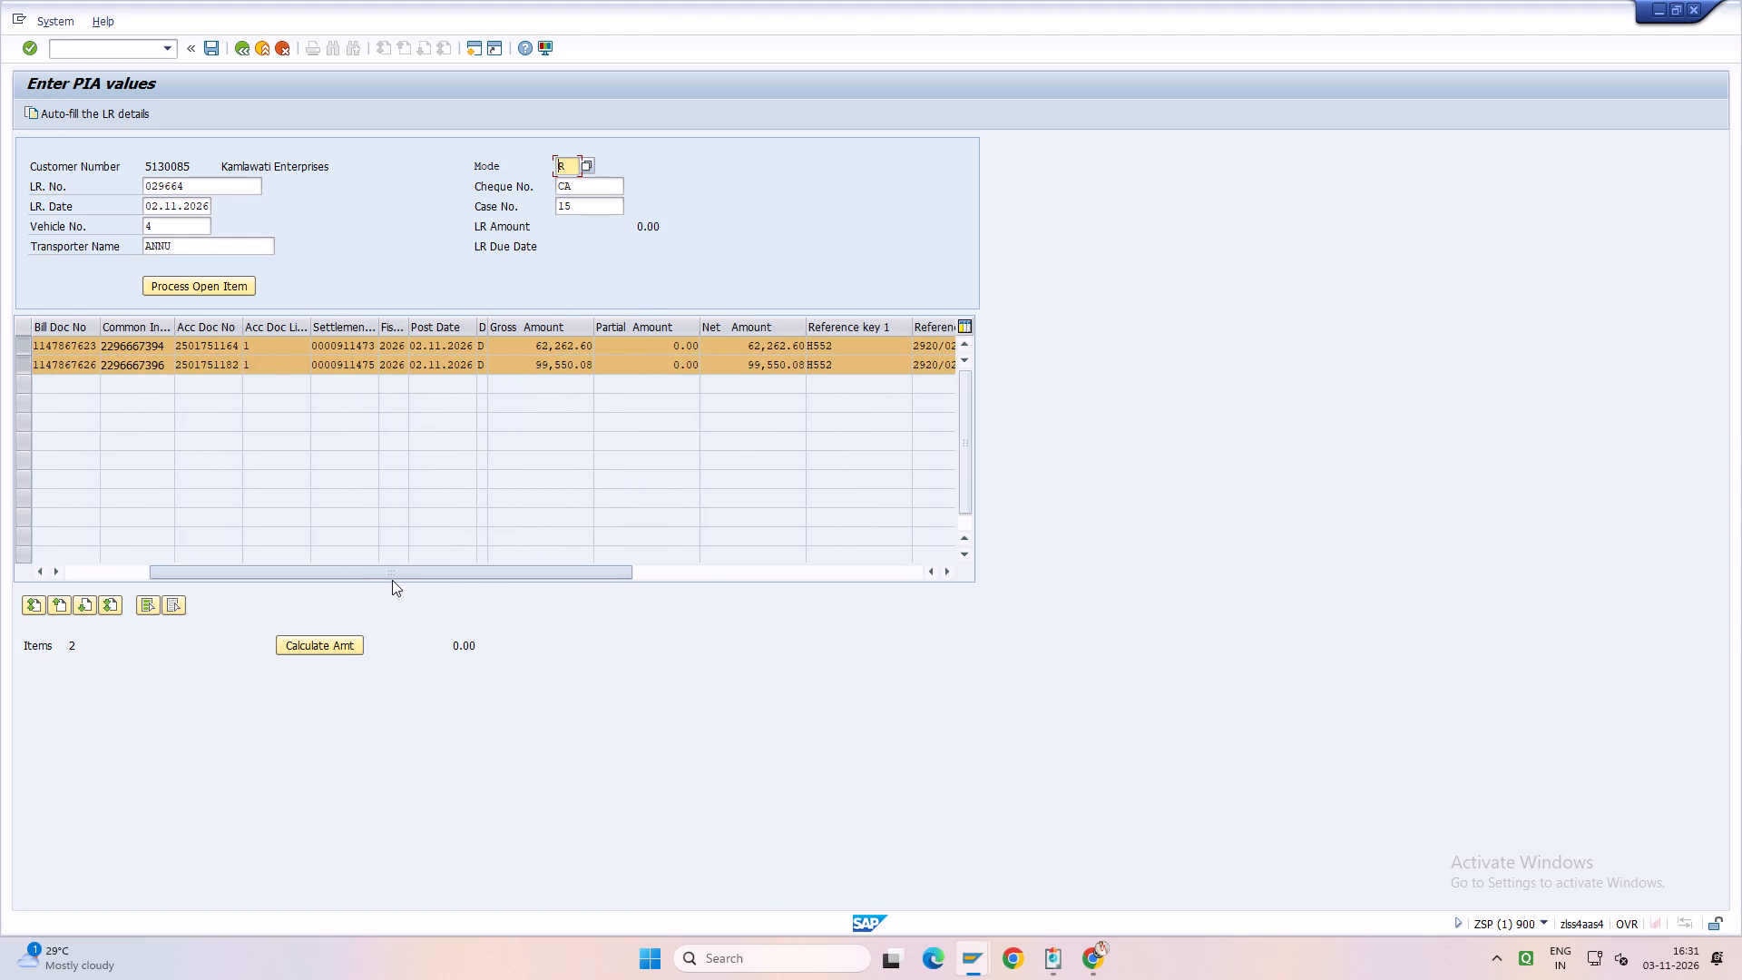
drag(392, 580, 589, 598)
click(417, 347)
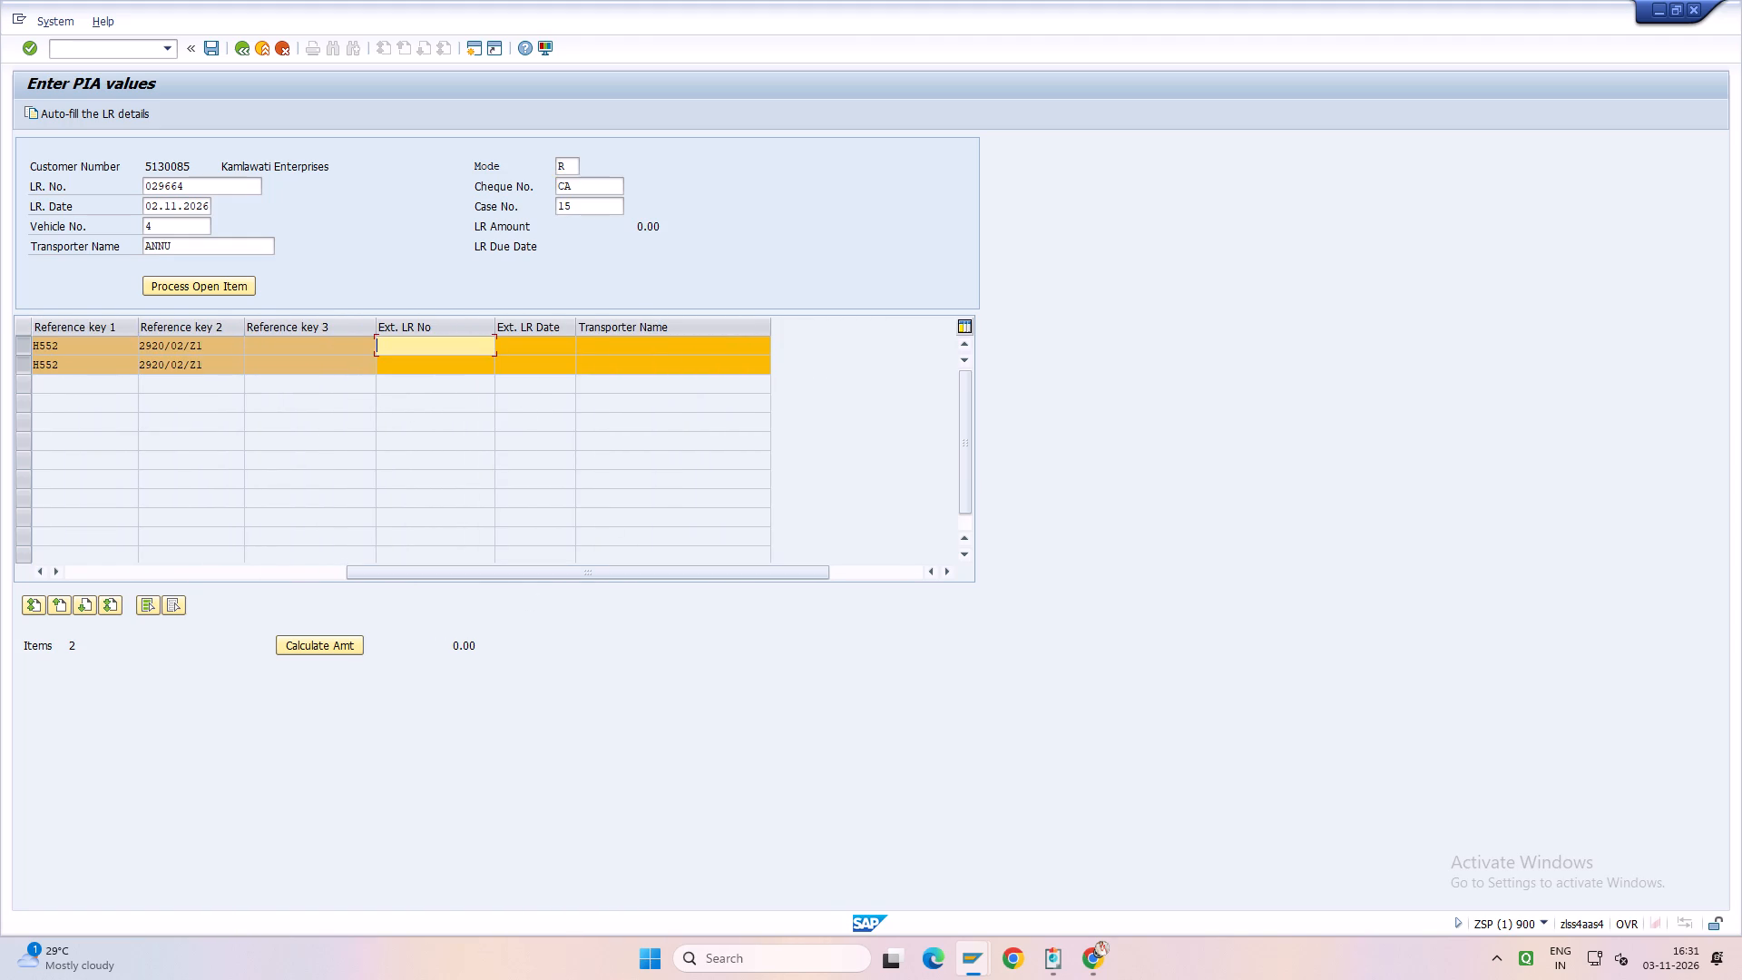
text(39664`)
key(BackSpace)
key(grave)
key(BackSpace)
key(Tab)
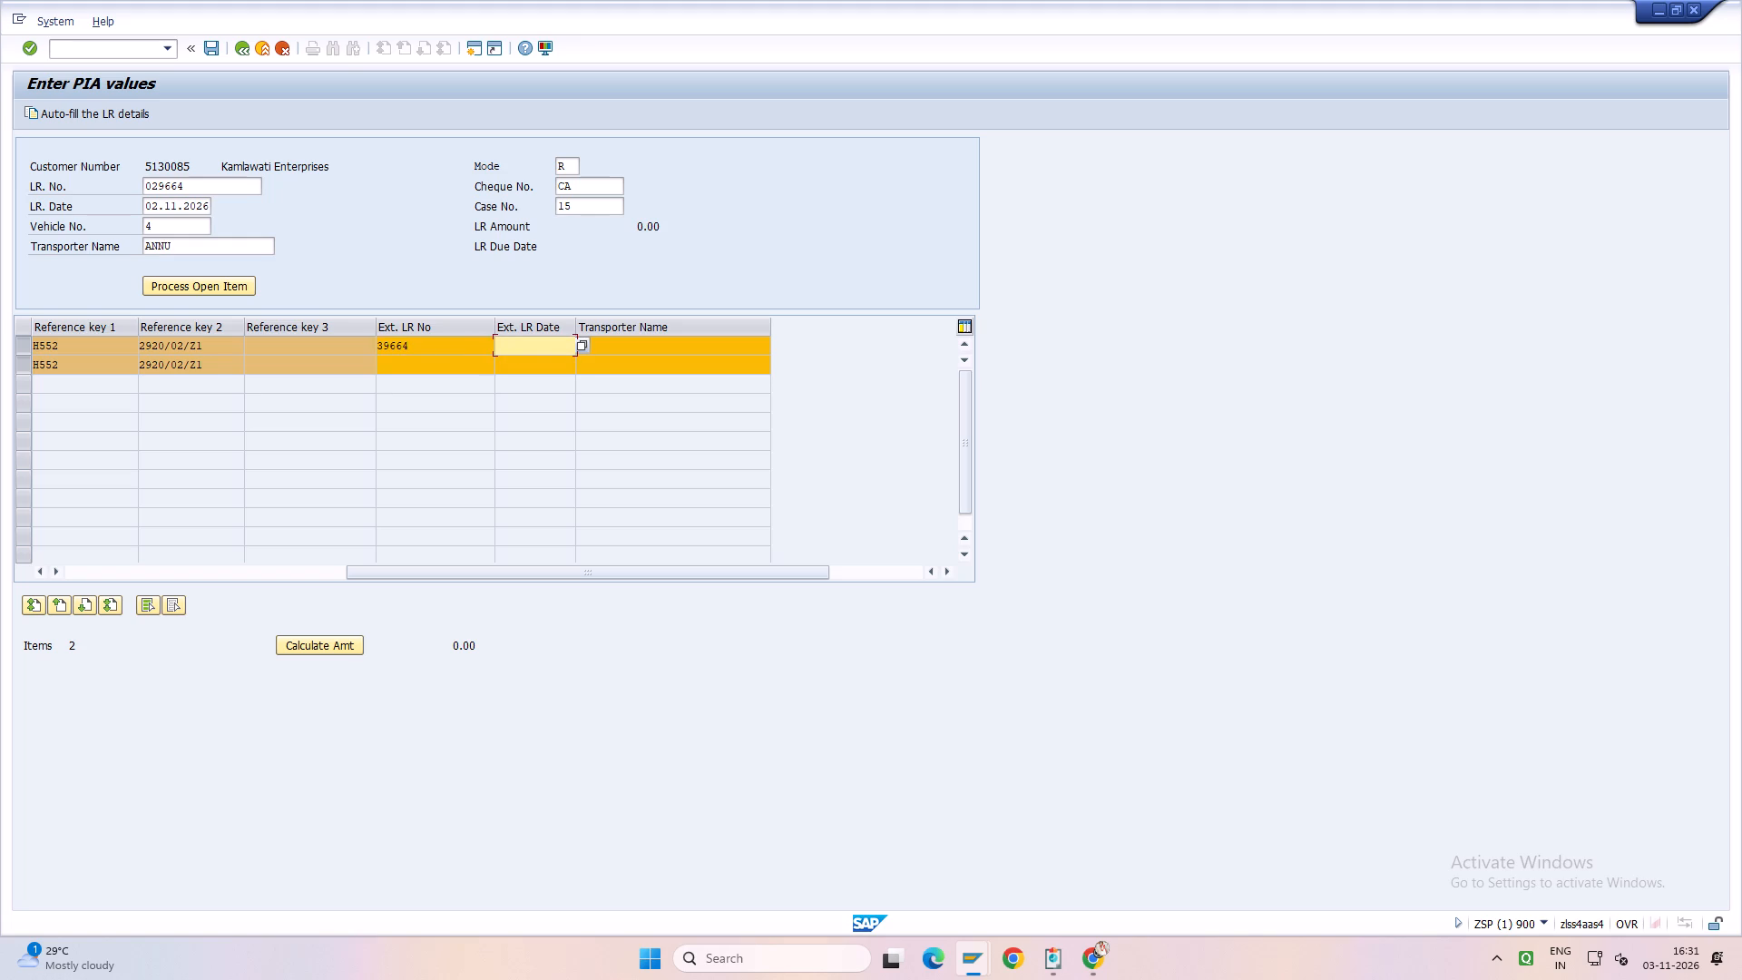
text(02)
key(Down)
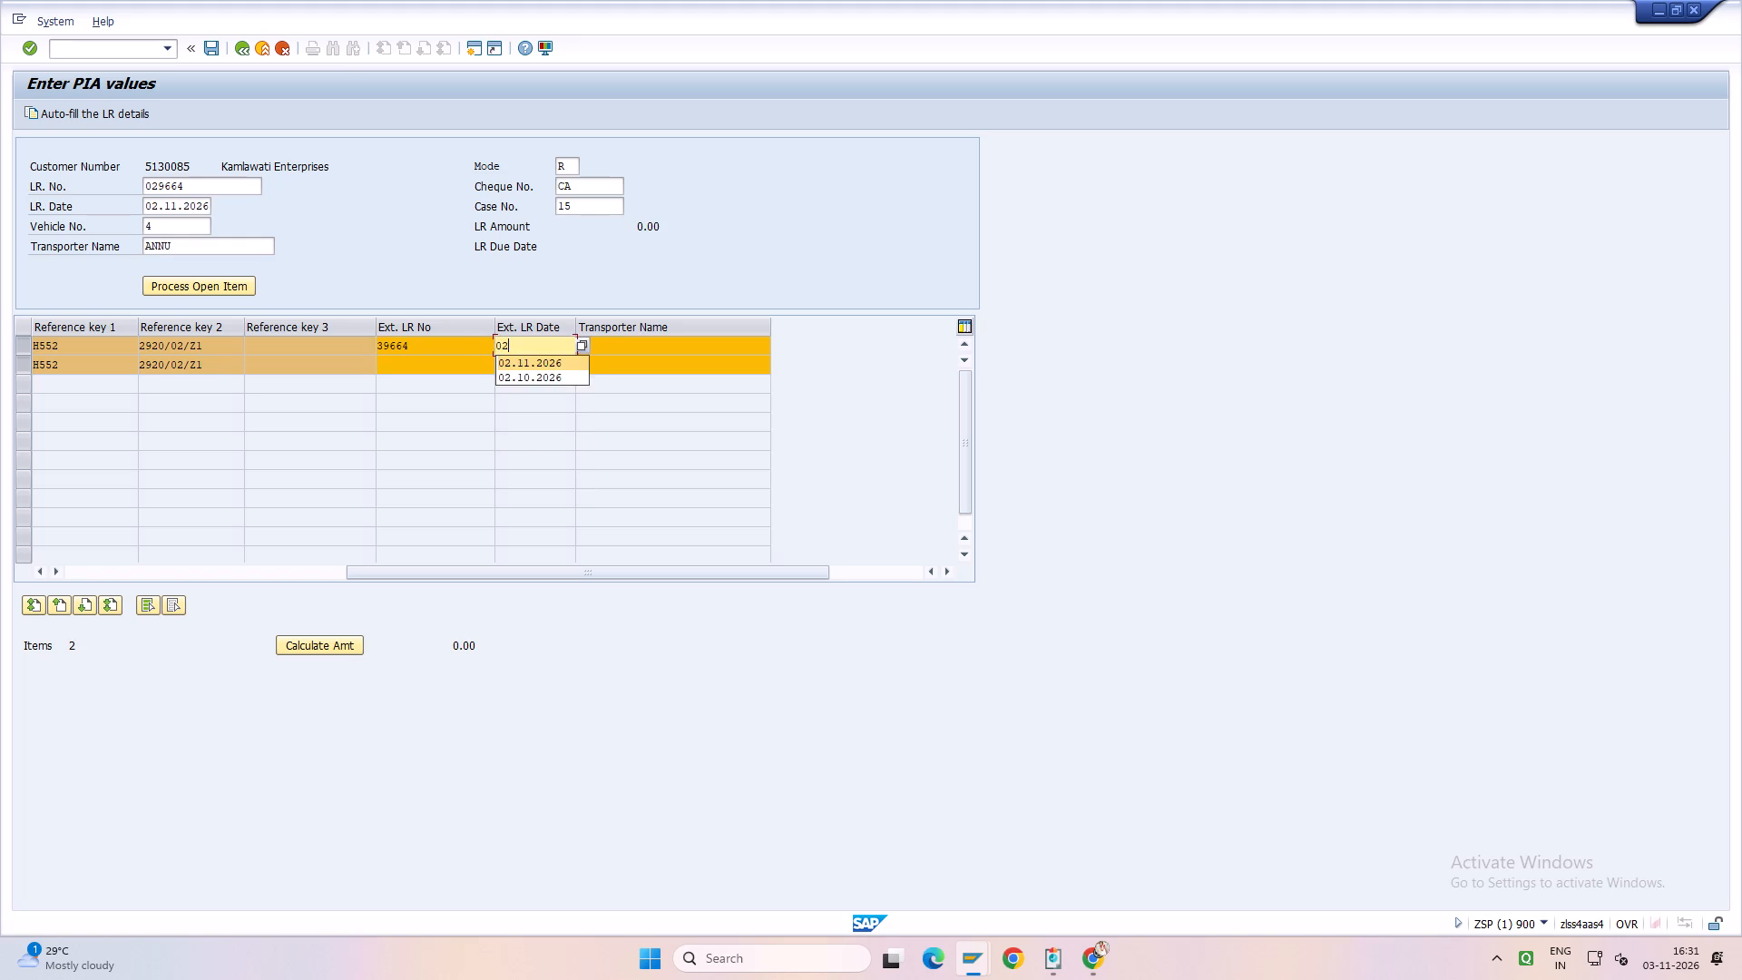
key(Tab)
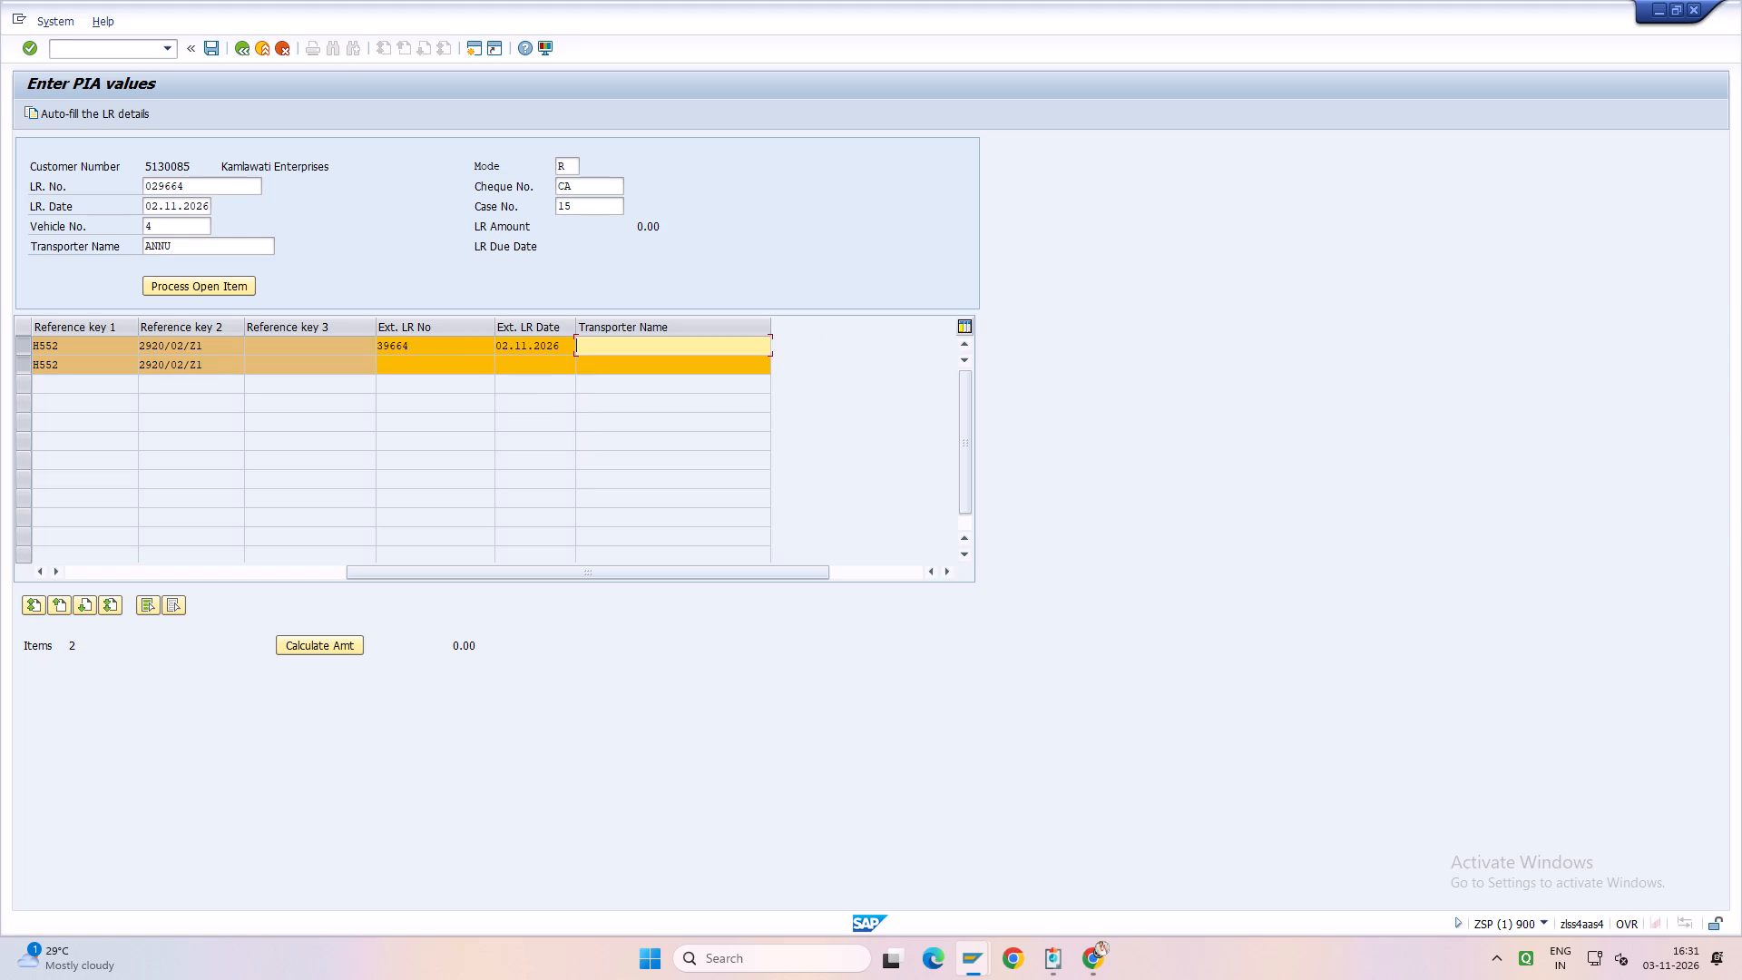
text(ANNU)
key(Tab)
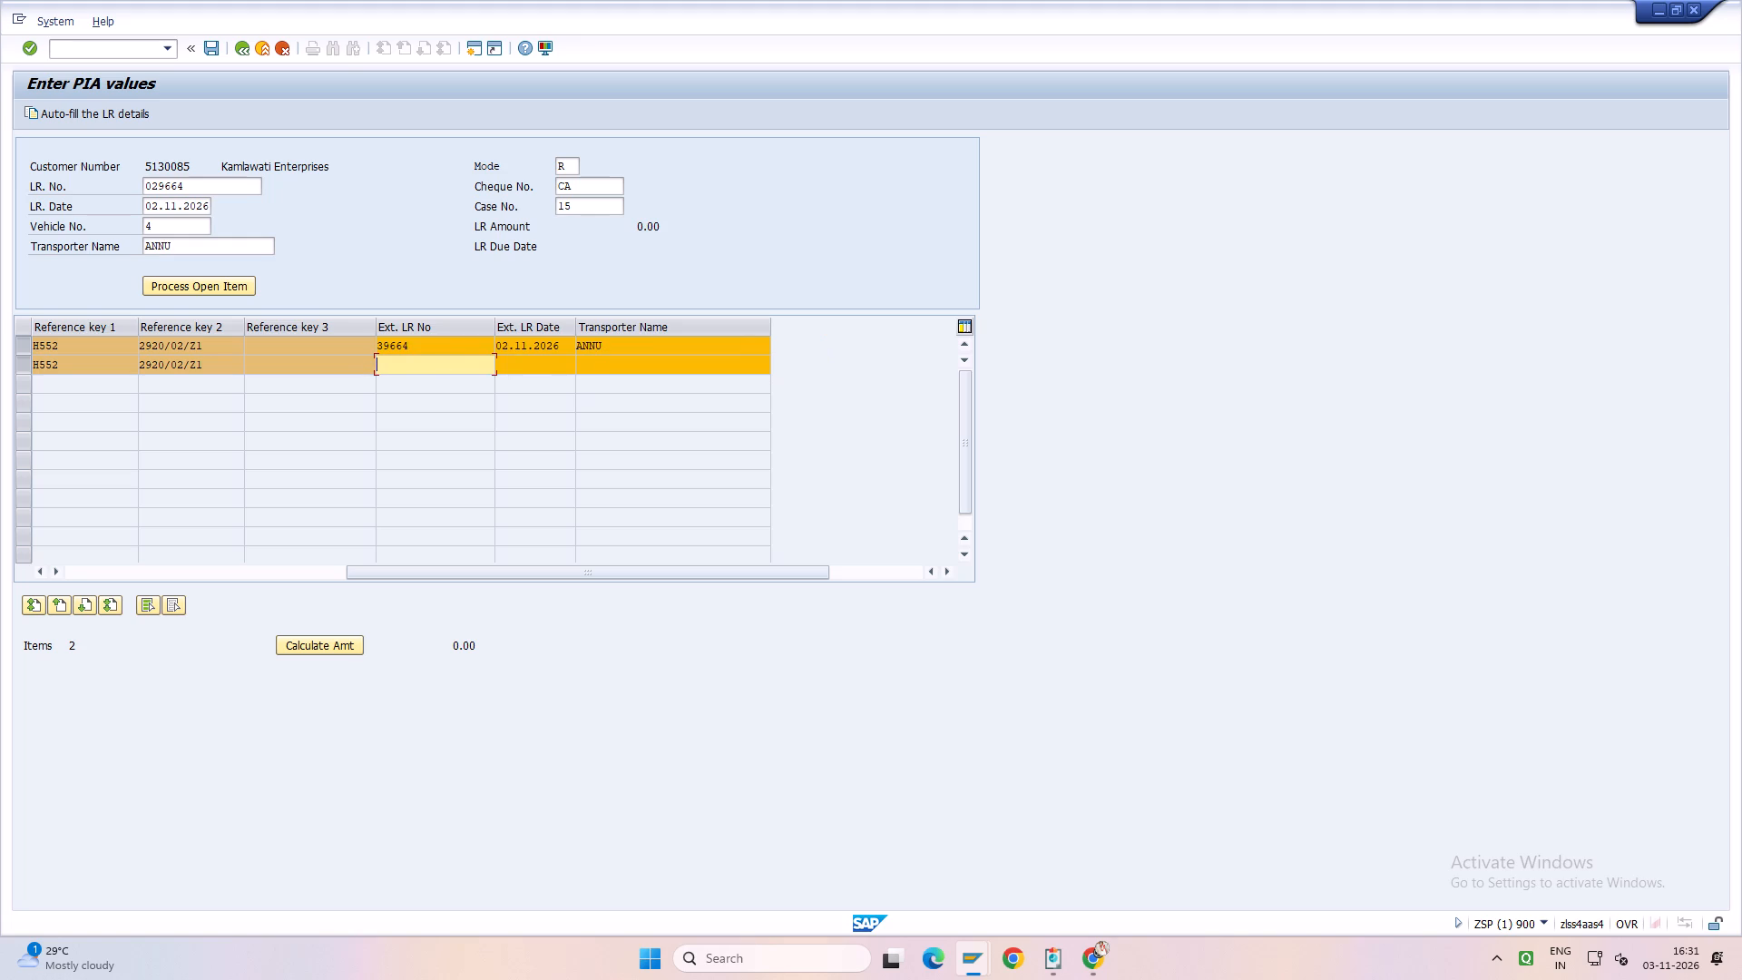
Fill the second open item with external LR number 29664, external LR date 02.11.2026 and transporter ANNU, and save the advice.
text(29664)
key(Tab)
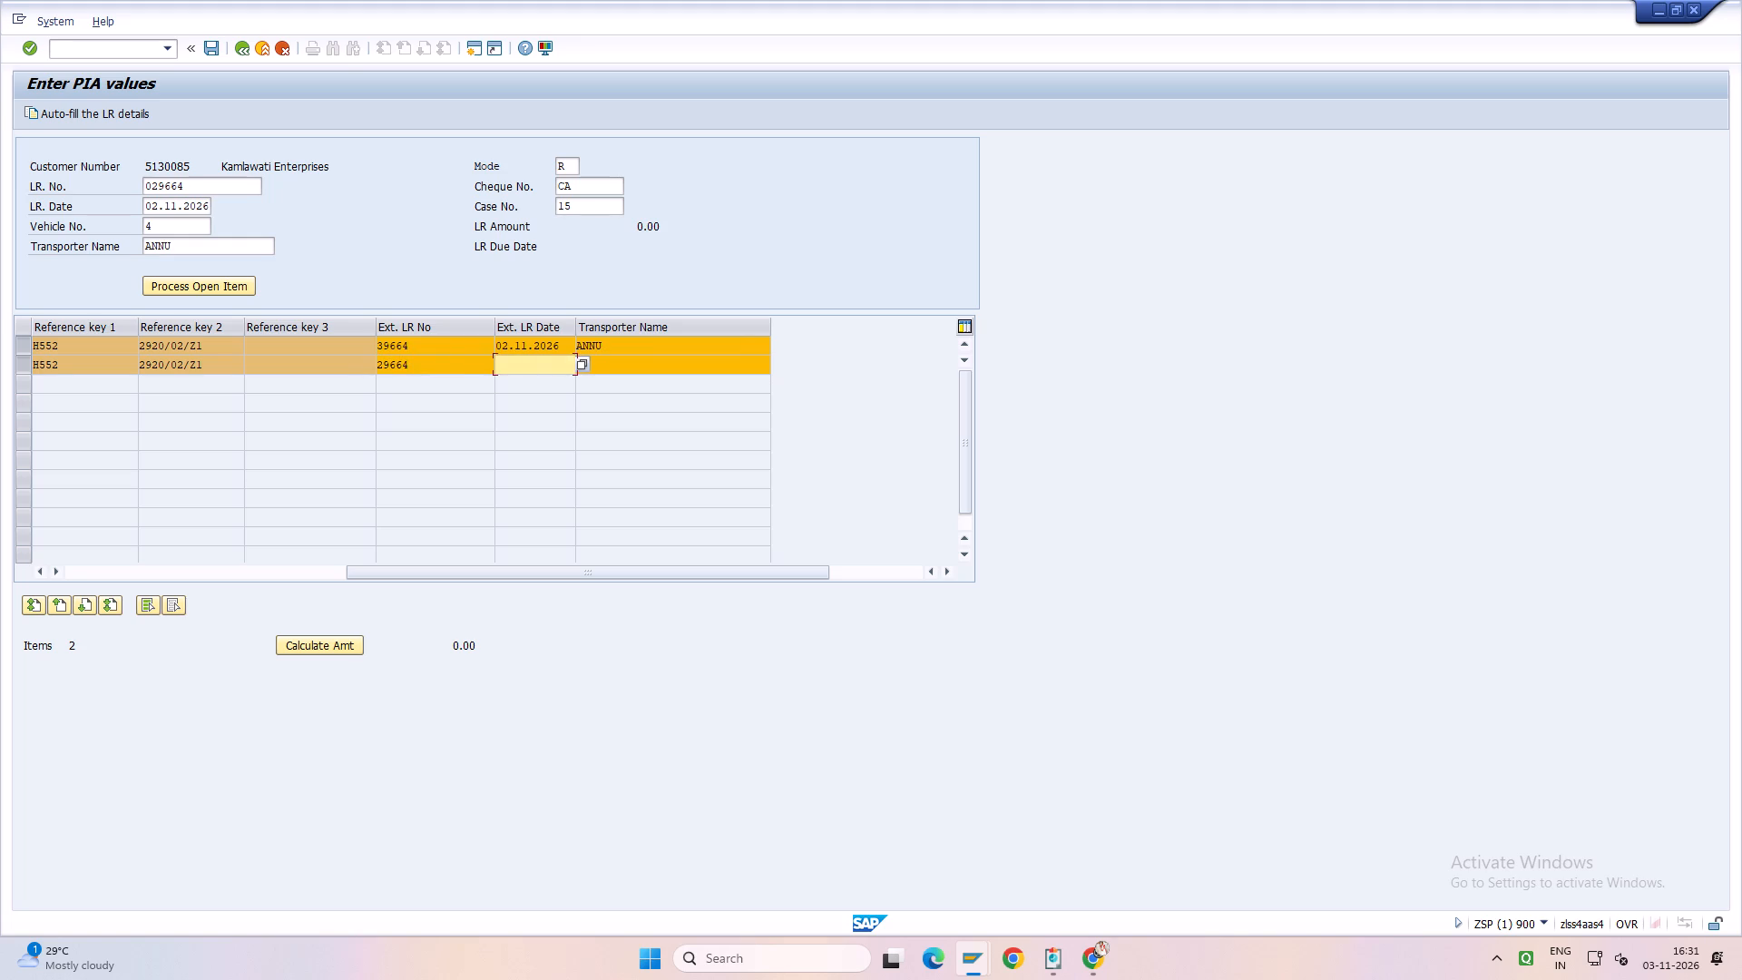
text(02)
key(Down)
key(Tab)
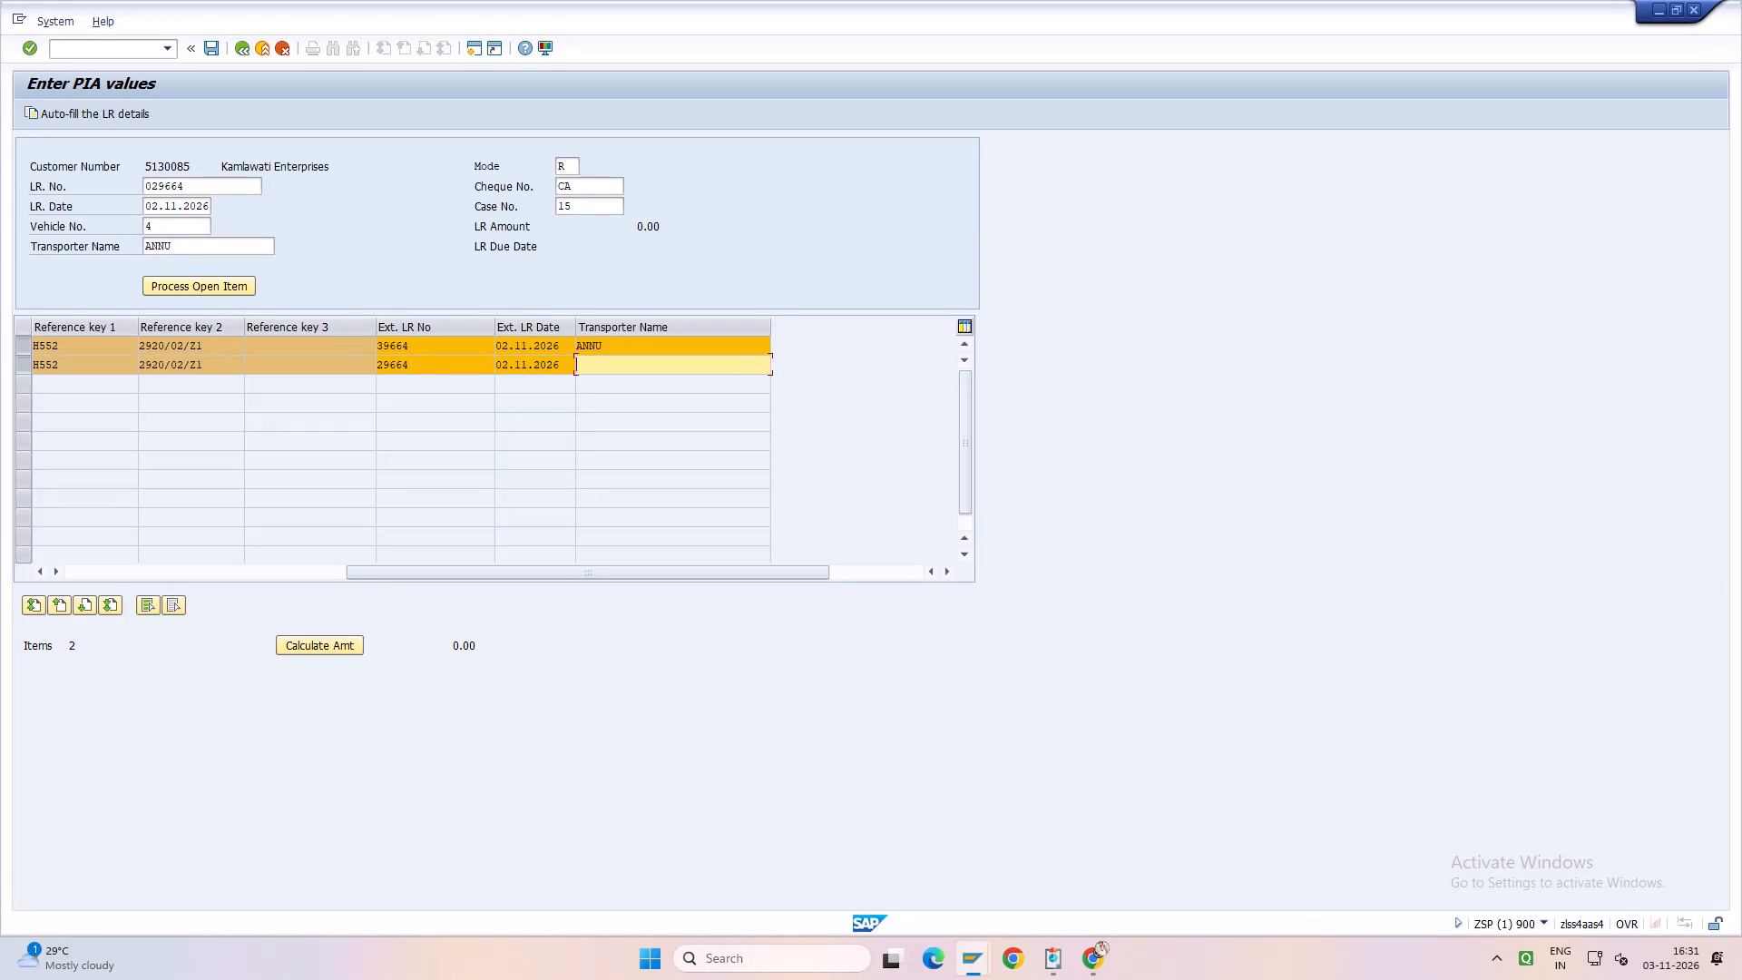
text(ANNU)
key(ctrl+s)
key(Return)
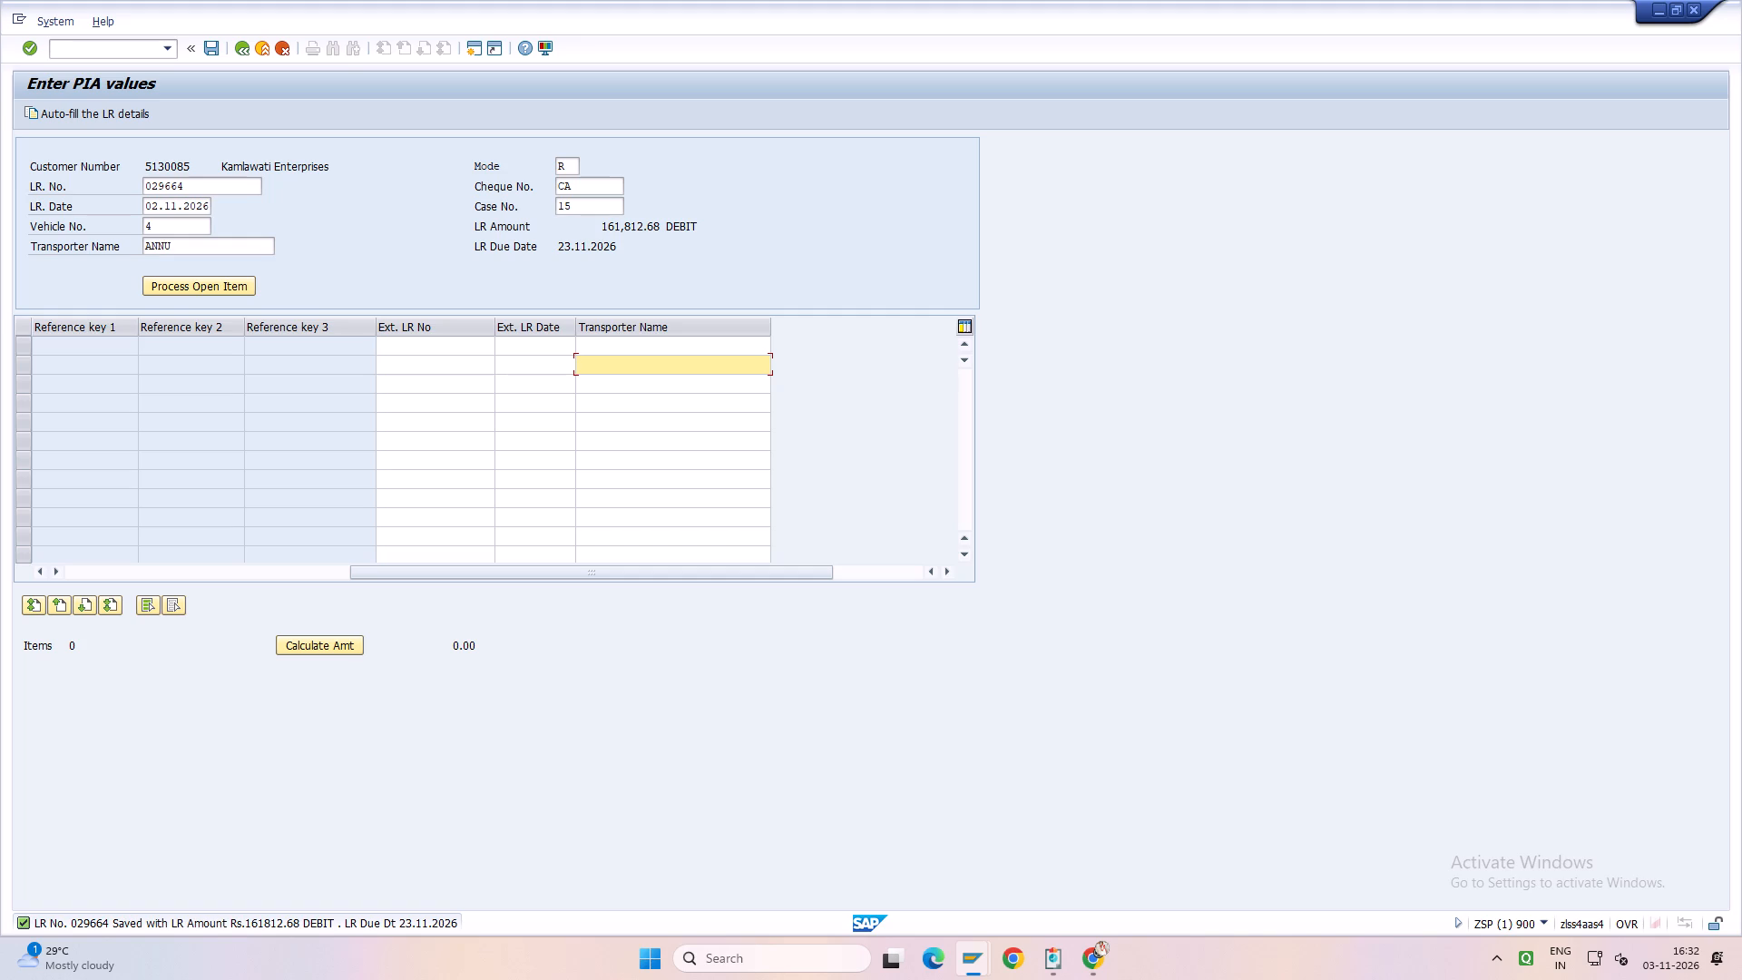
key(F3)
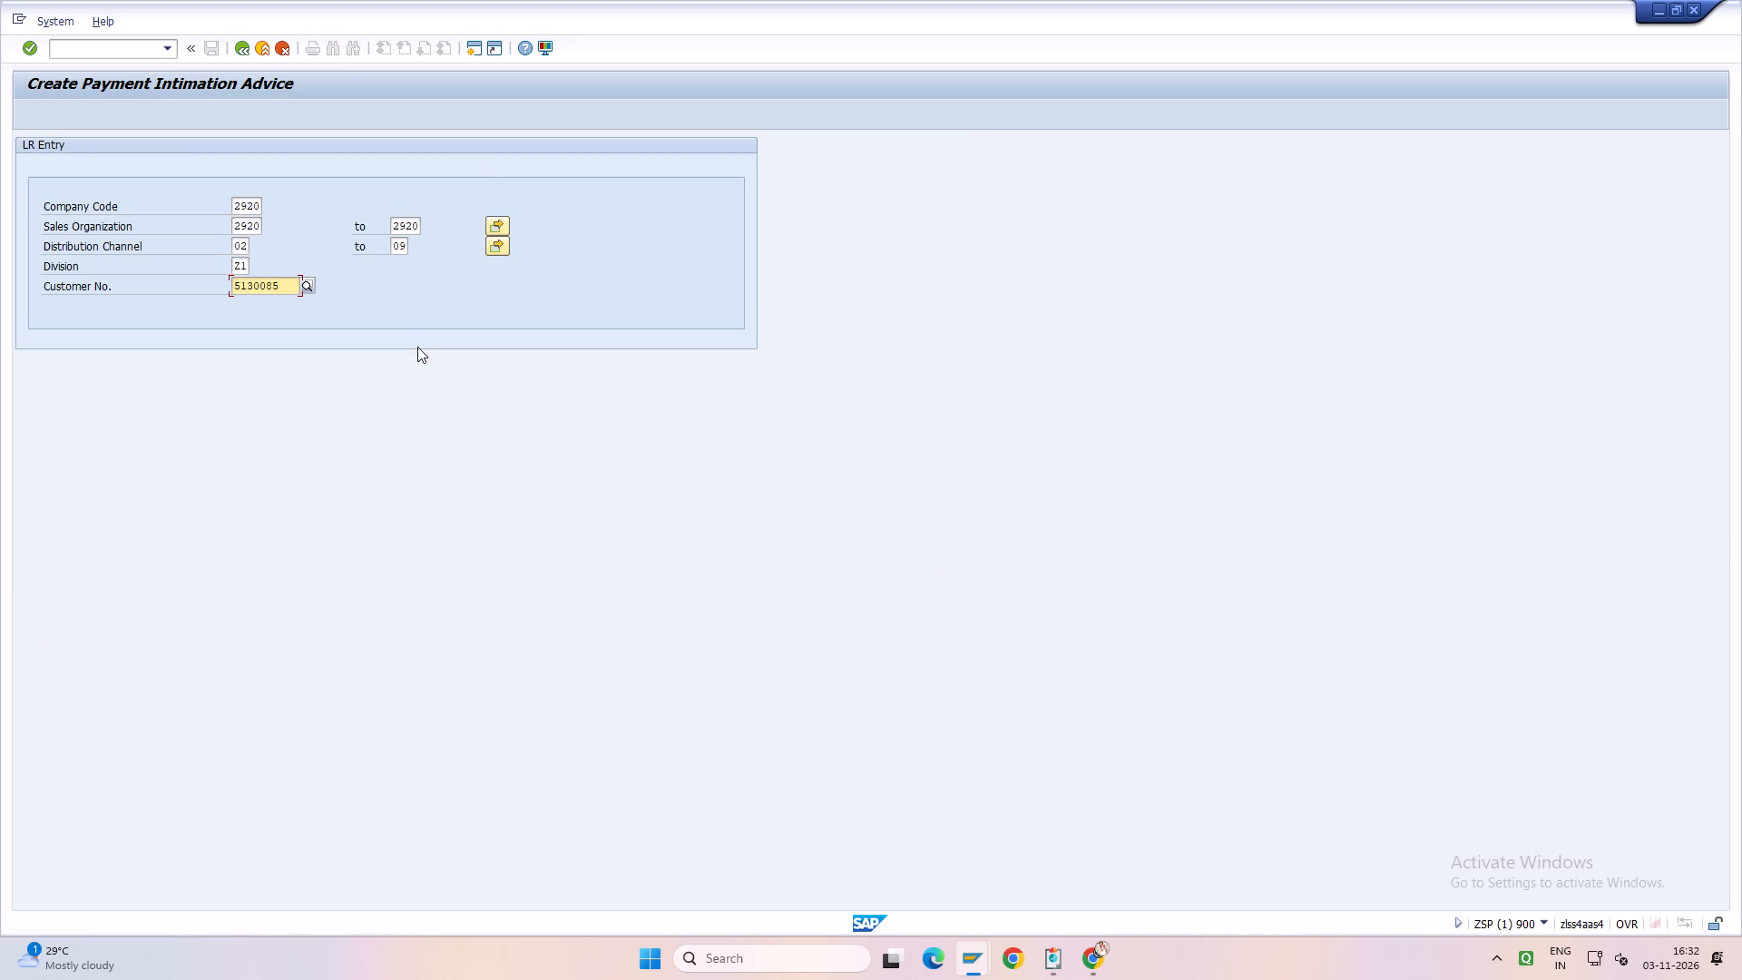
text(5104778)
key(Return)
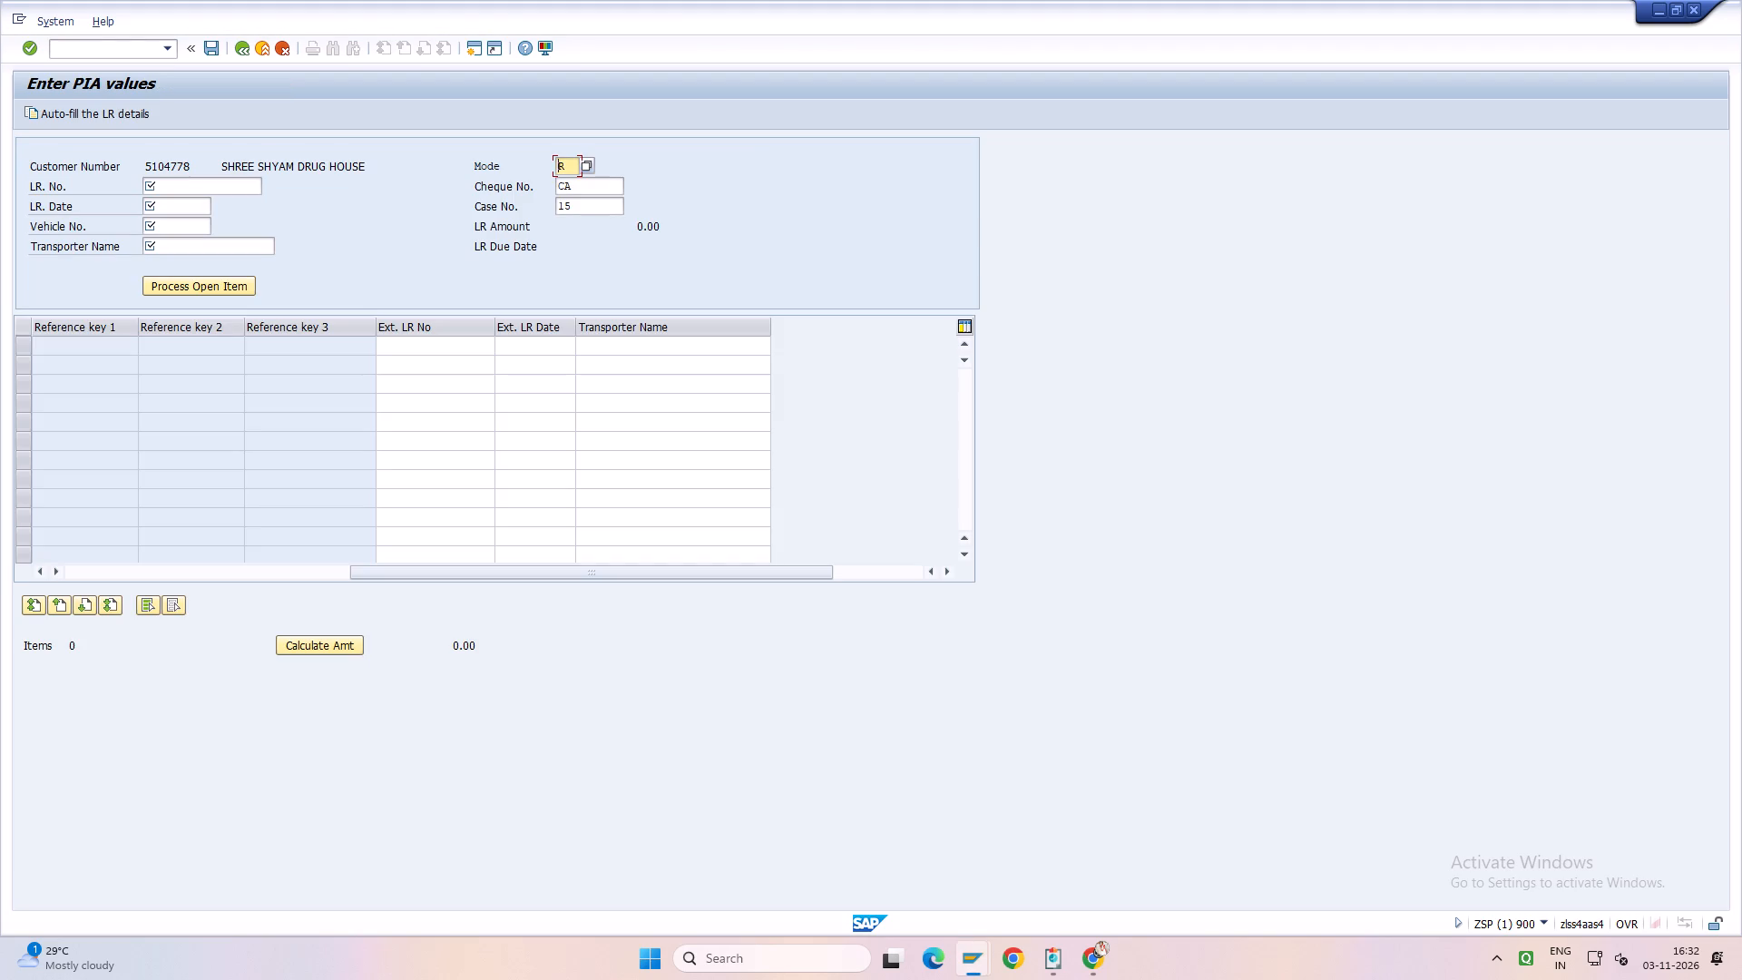
Enter LR number 06208 and LR date 03.11.2026 in the advice header, keeping cheque number CA.
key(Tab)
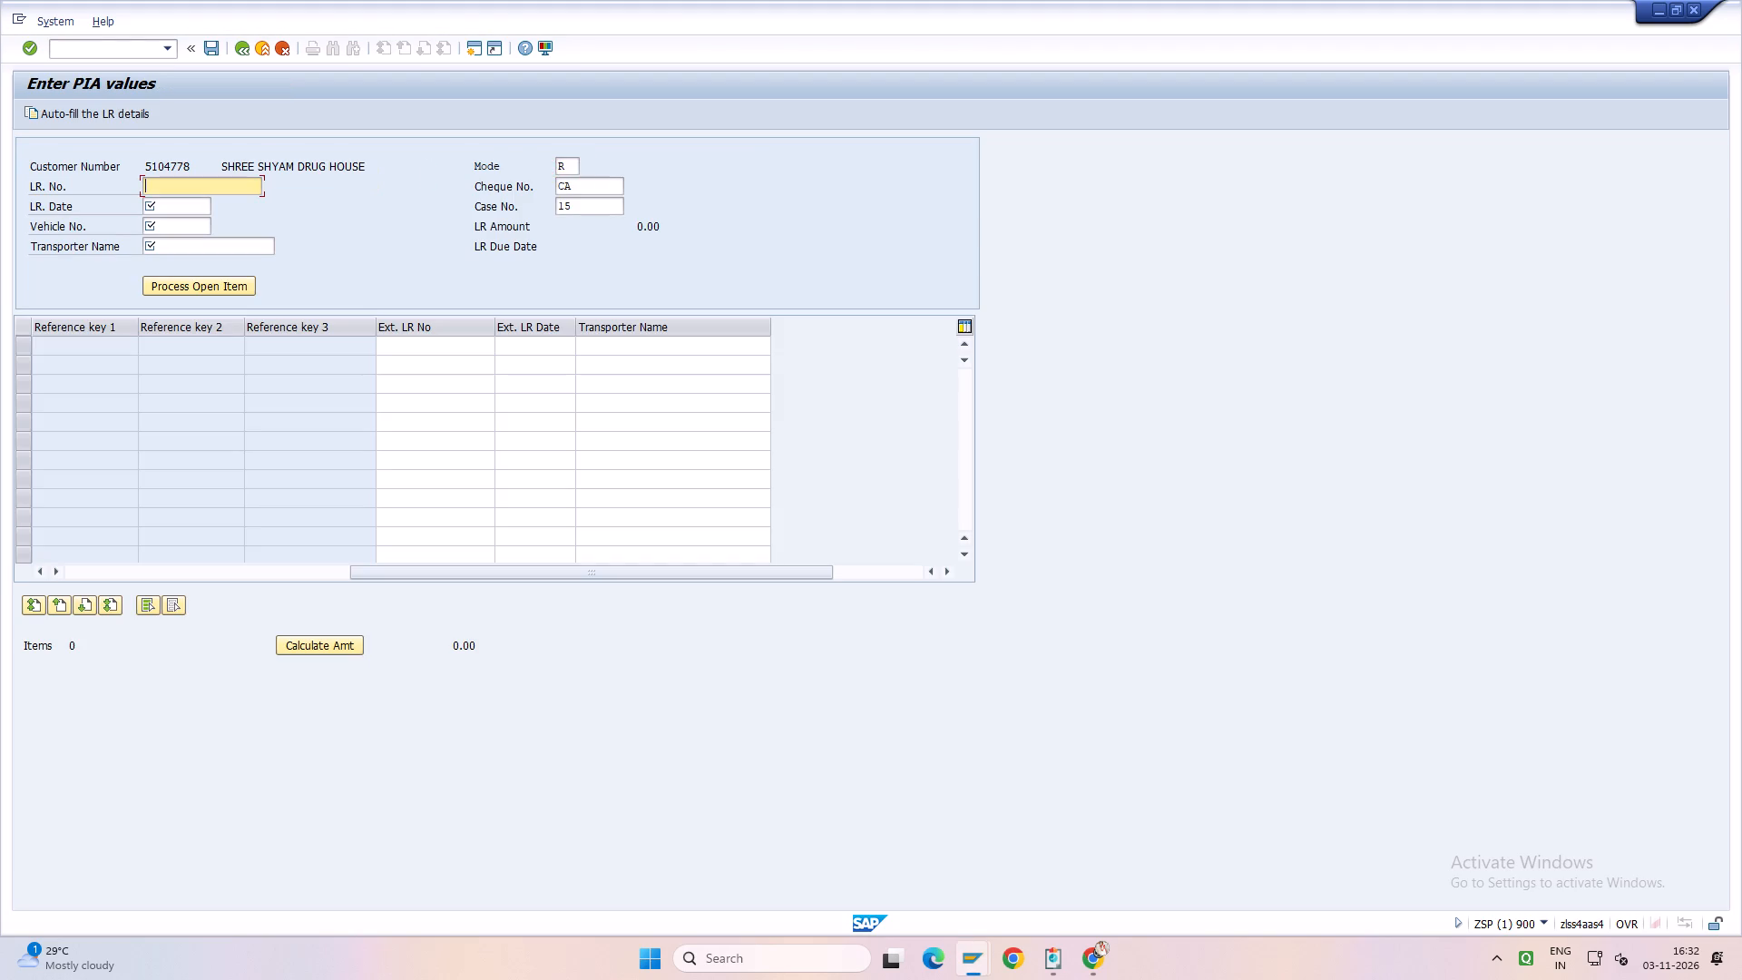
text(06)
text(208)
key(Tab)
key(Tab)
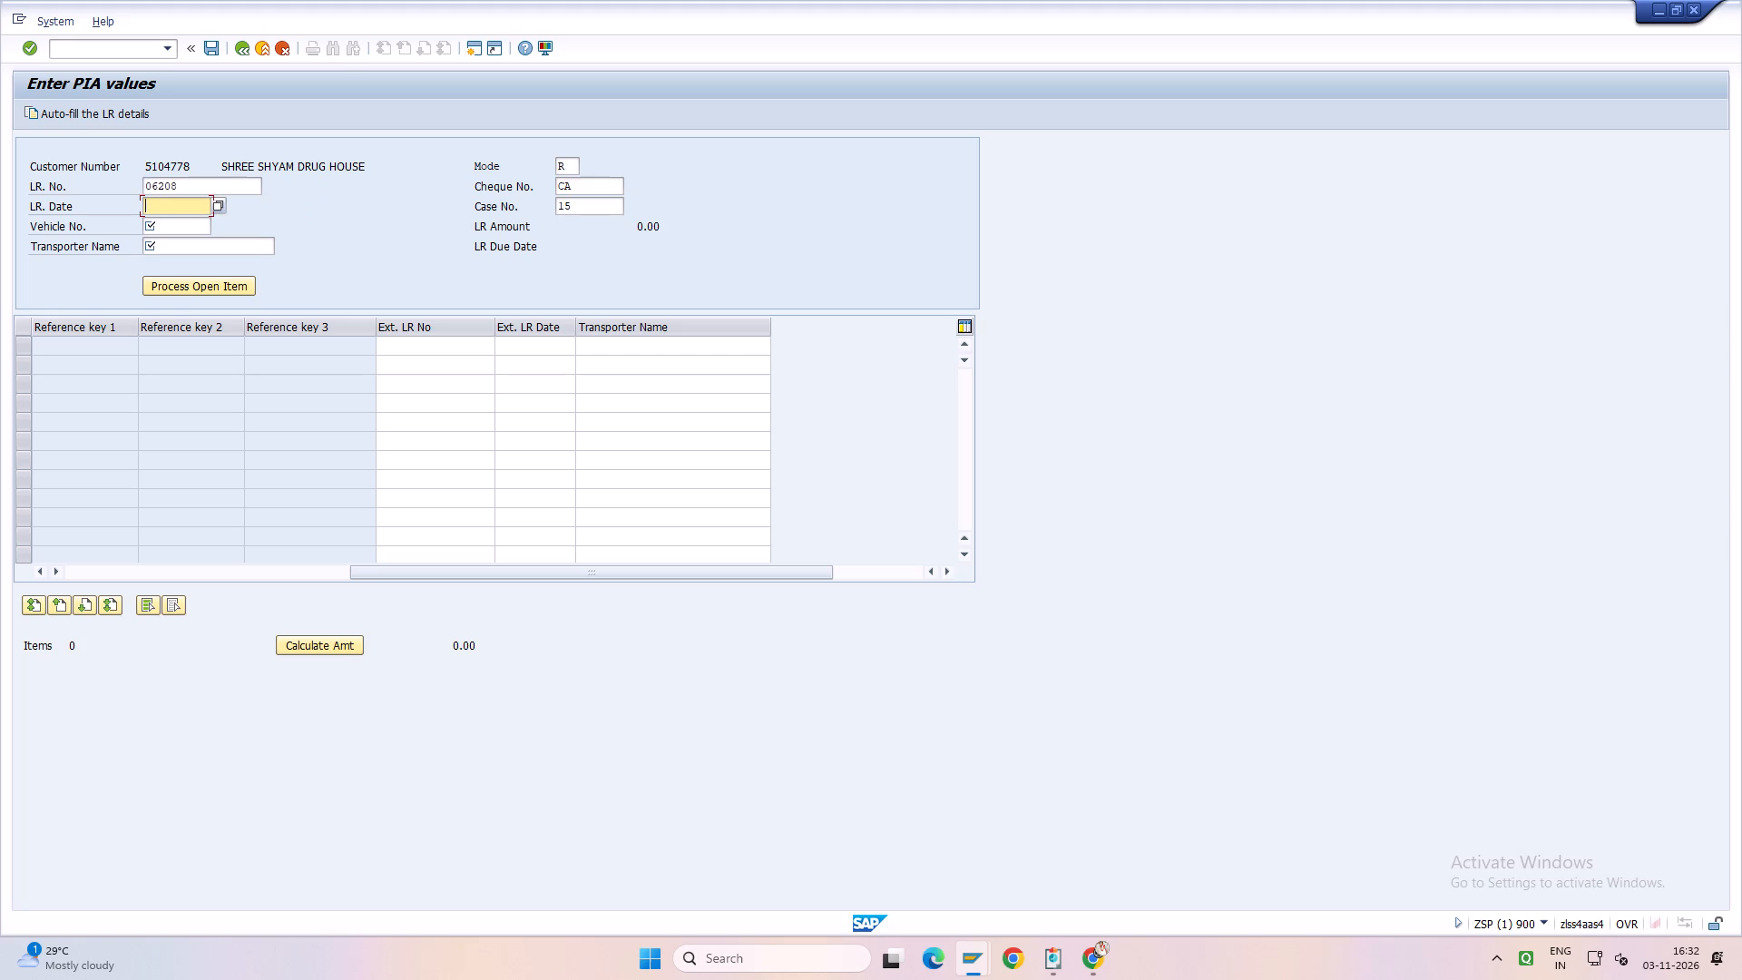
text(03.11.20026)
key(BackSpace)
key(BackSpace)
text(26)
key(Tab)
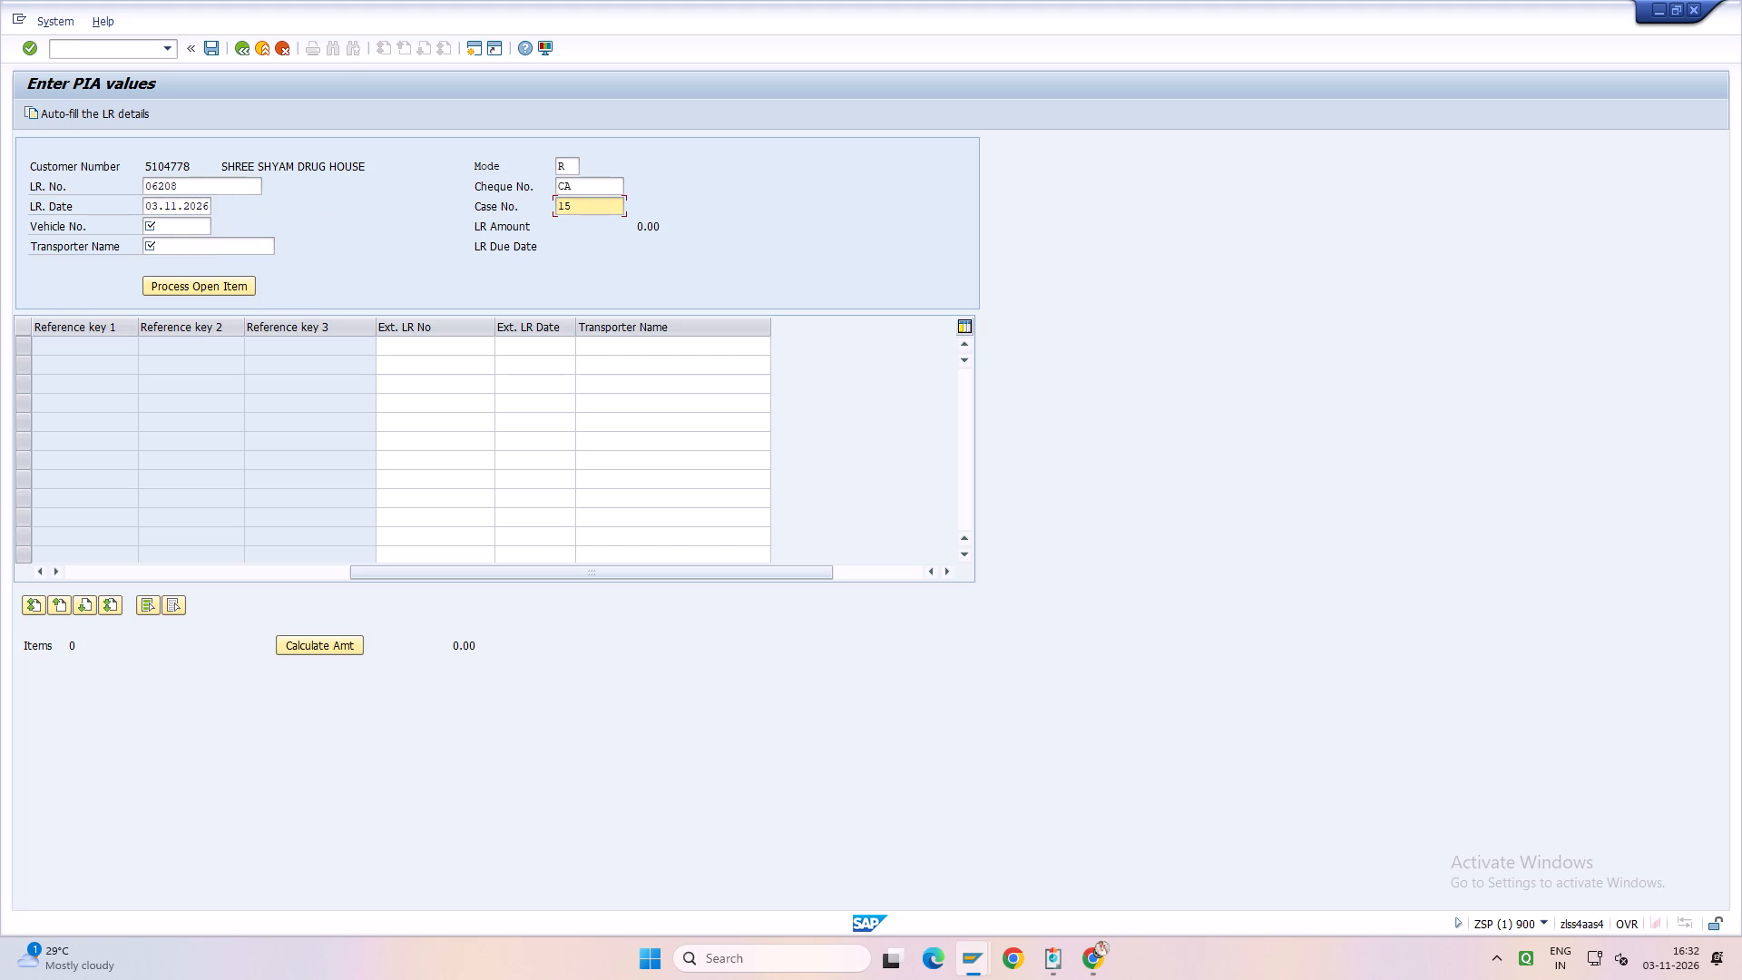
Set case number 1, vehicle number 4 and transporter NCS in the header, and process the customer's open items.
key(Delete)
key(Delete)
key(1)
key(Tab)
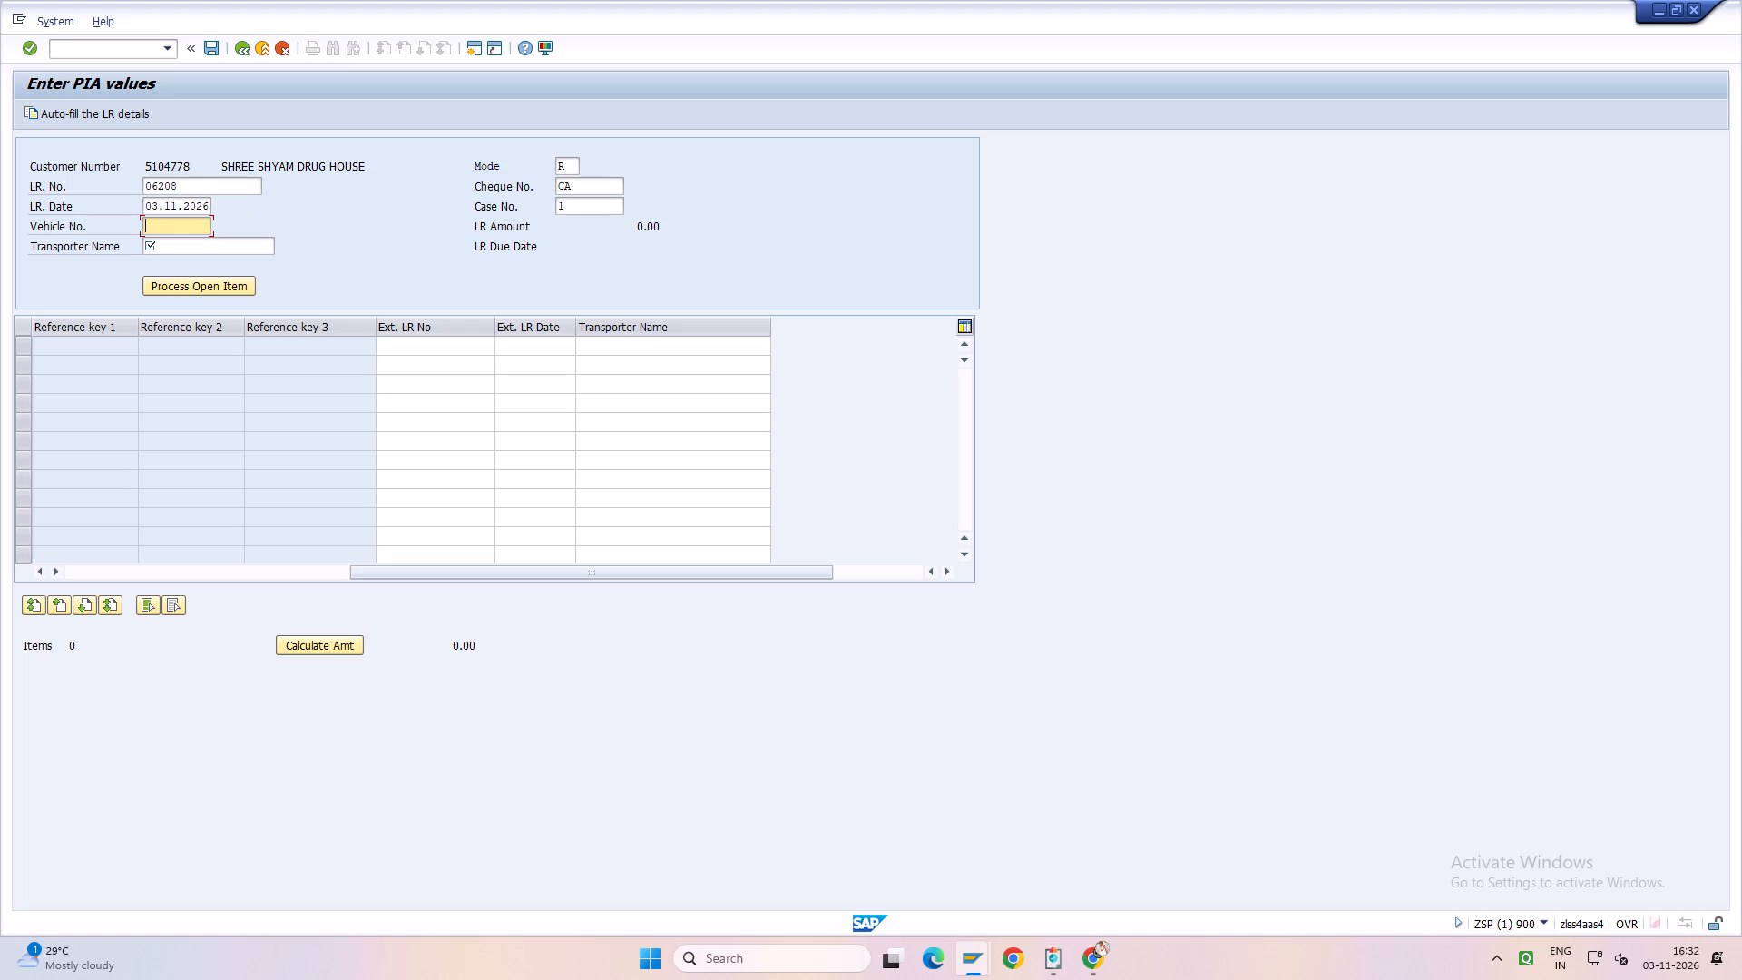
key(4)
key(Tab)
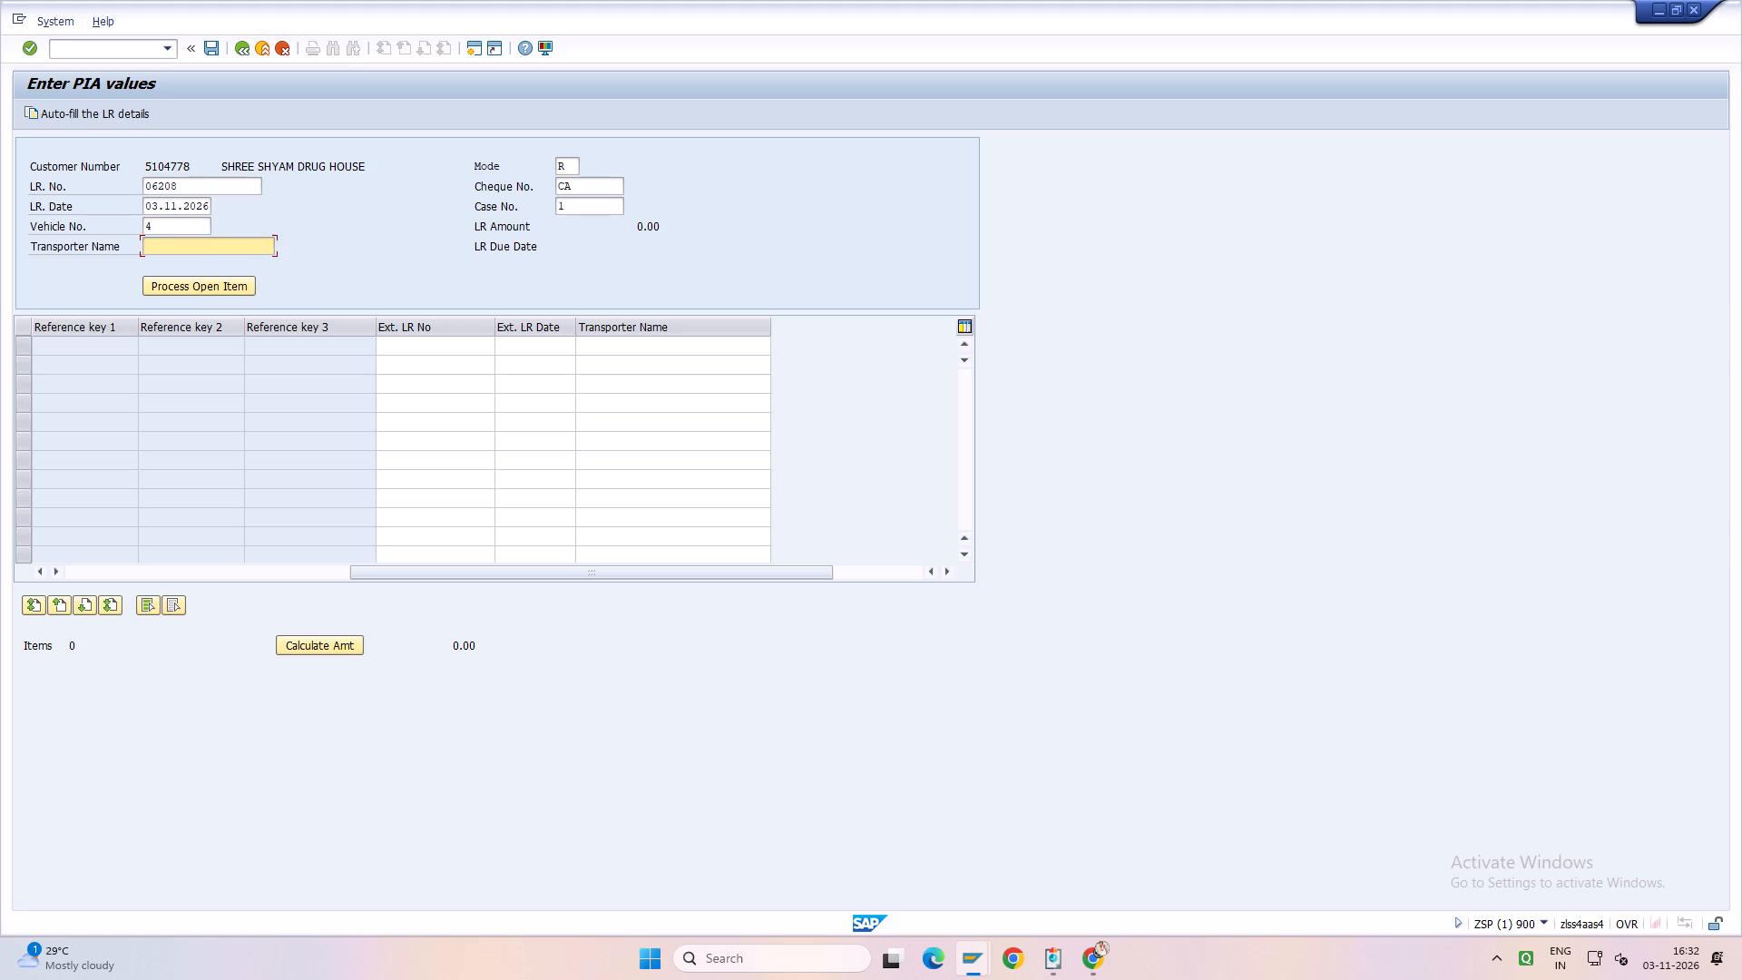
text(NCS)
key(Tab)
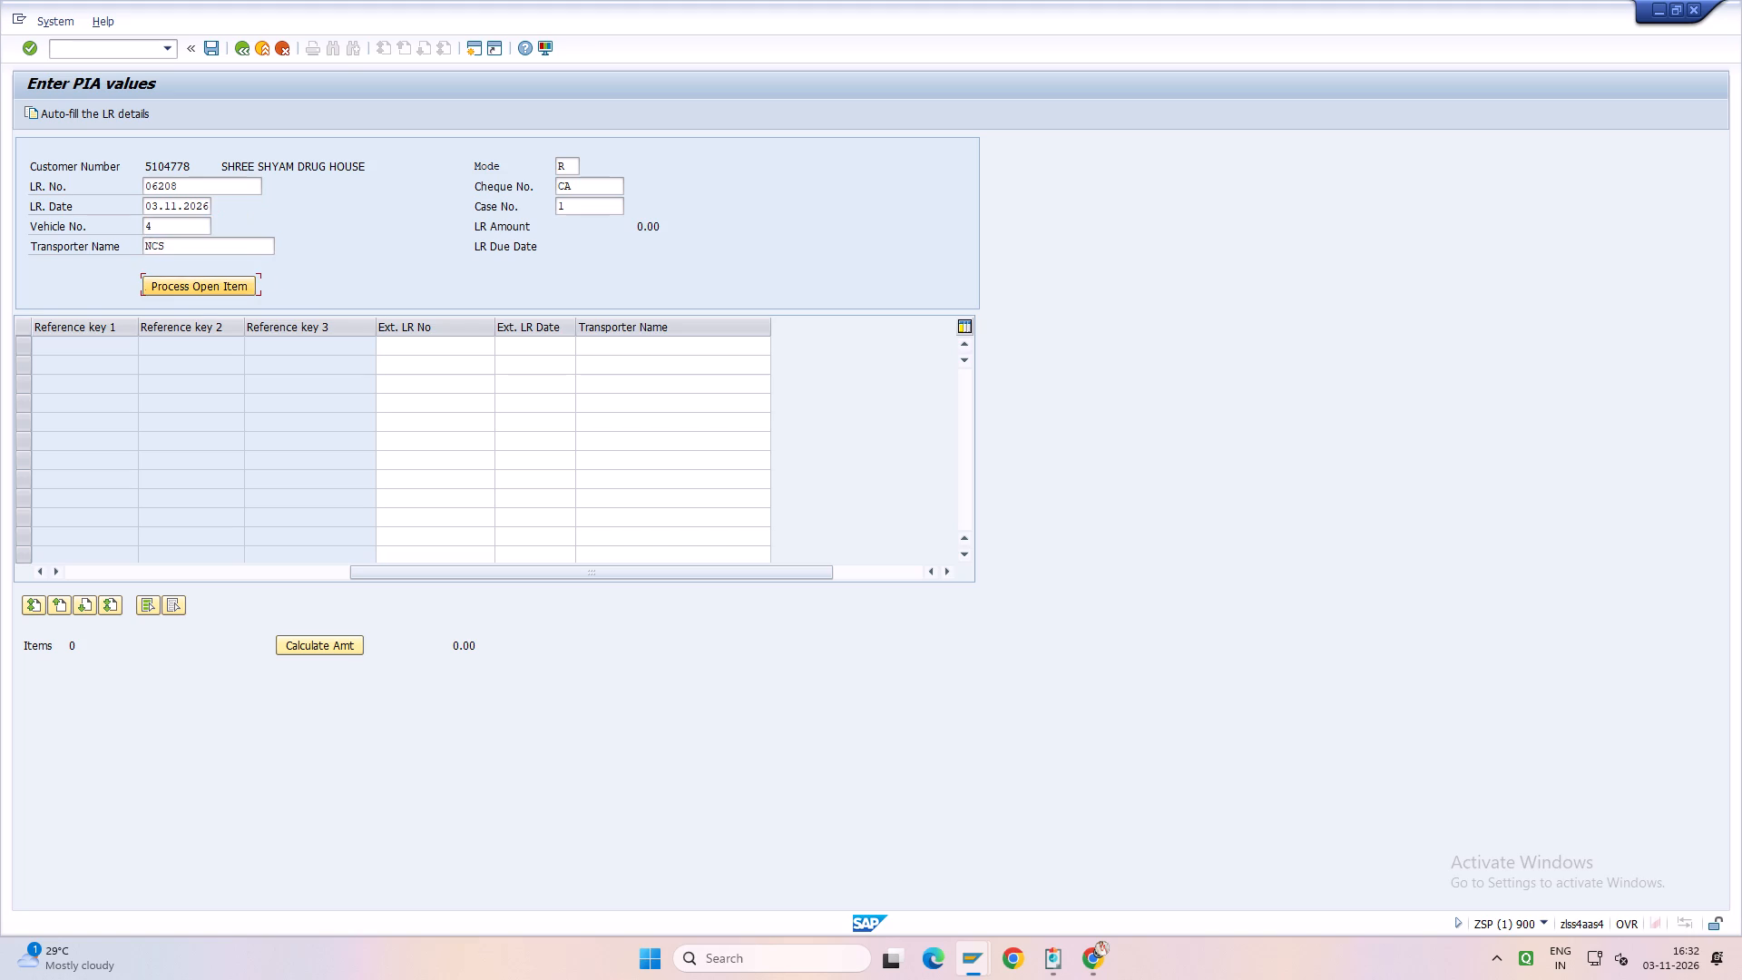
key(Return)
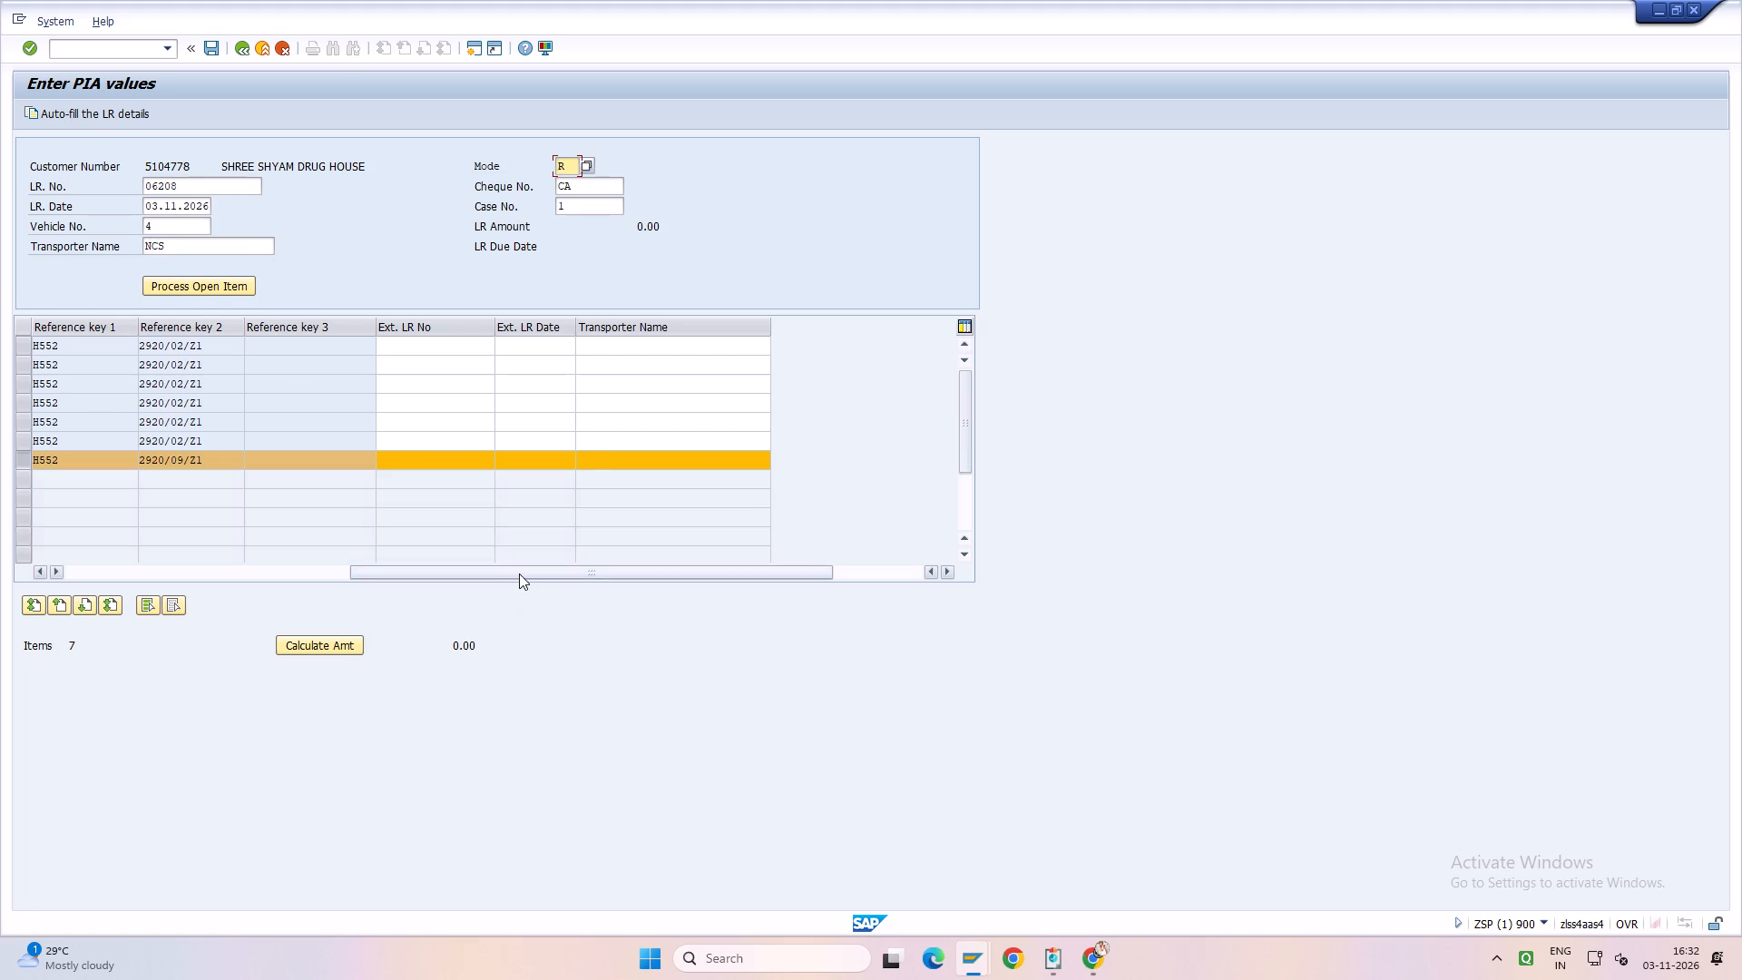
Fill the 2920/09/Z1 open item with external LR number 6208, external LR date 03.11.2026 and transporter NCS, and save the advice.
drag(519, 573, 0, 573)
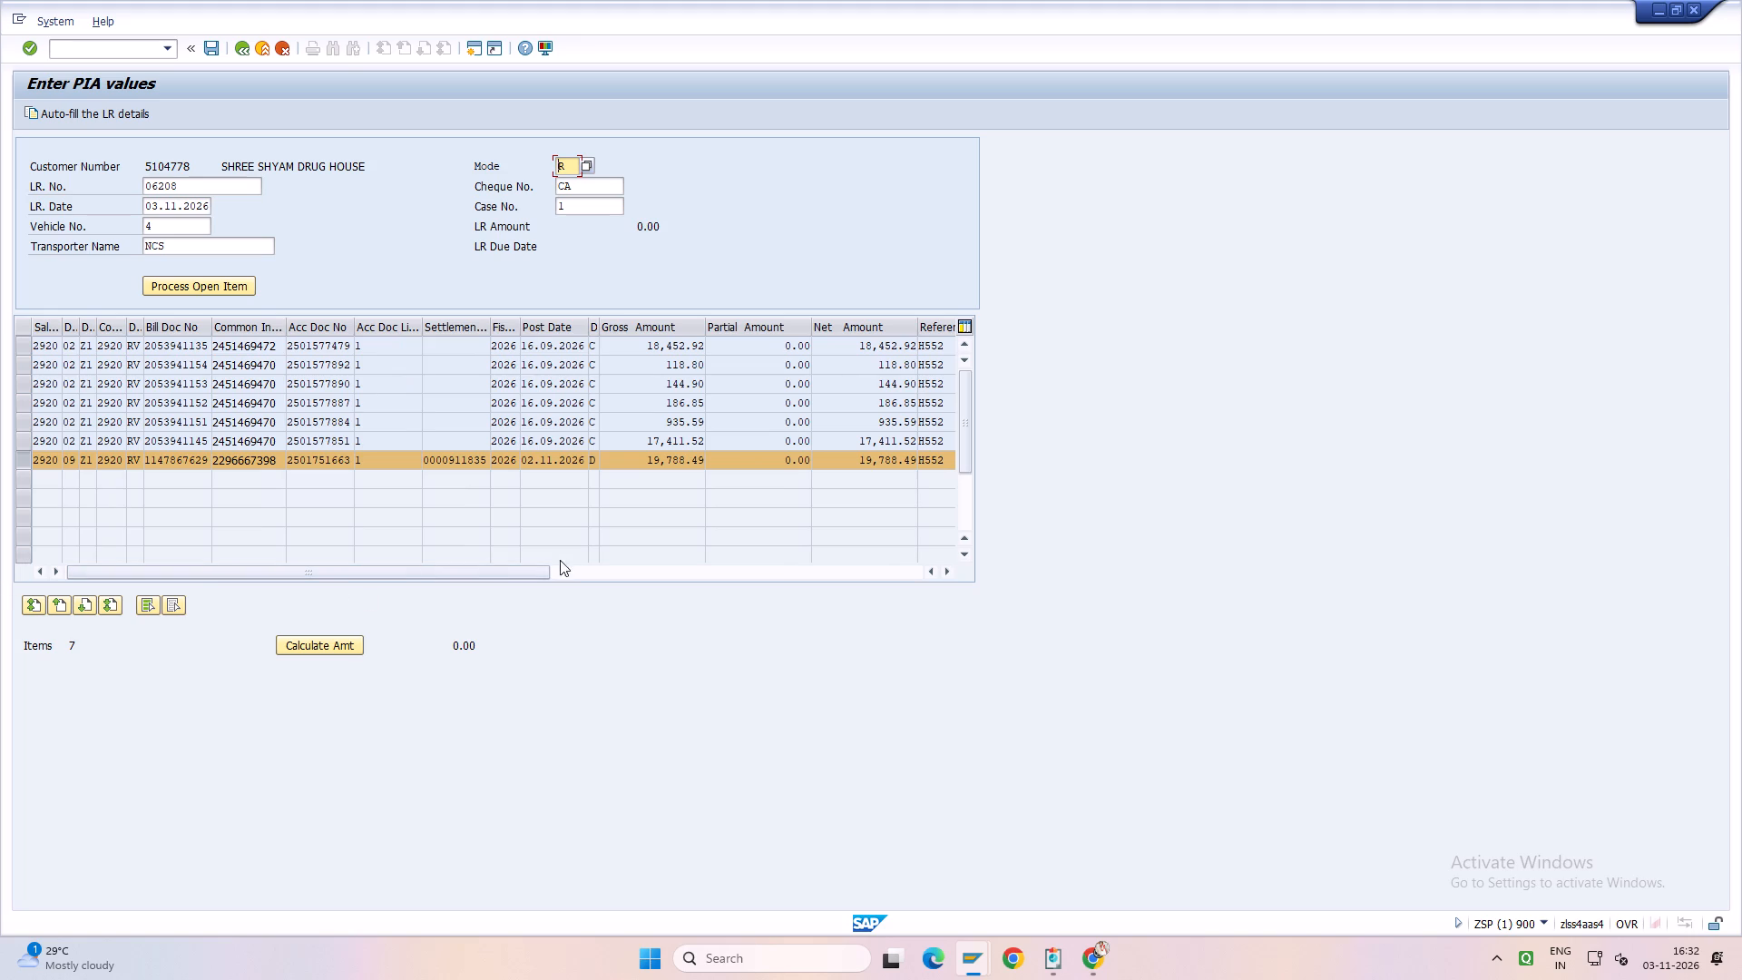
drag(373, 575, 524, 593)
click(886, 458)
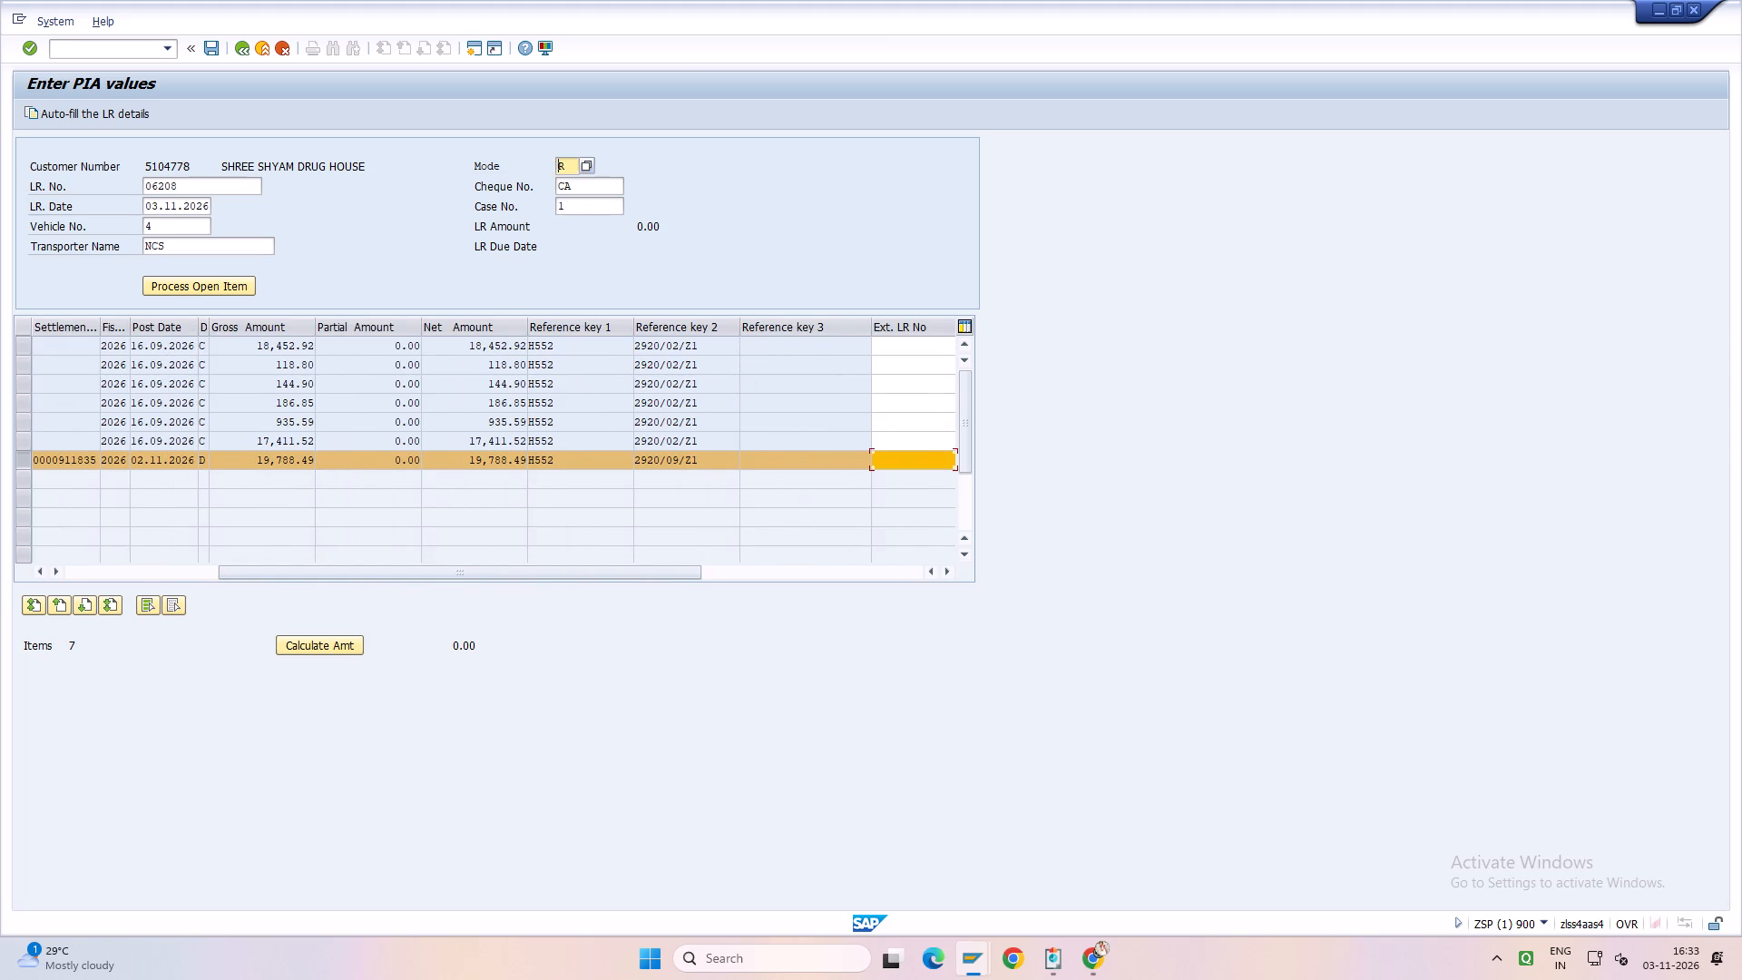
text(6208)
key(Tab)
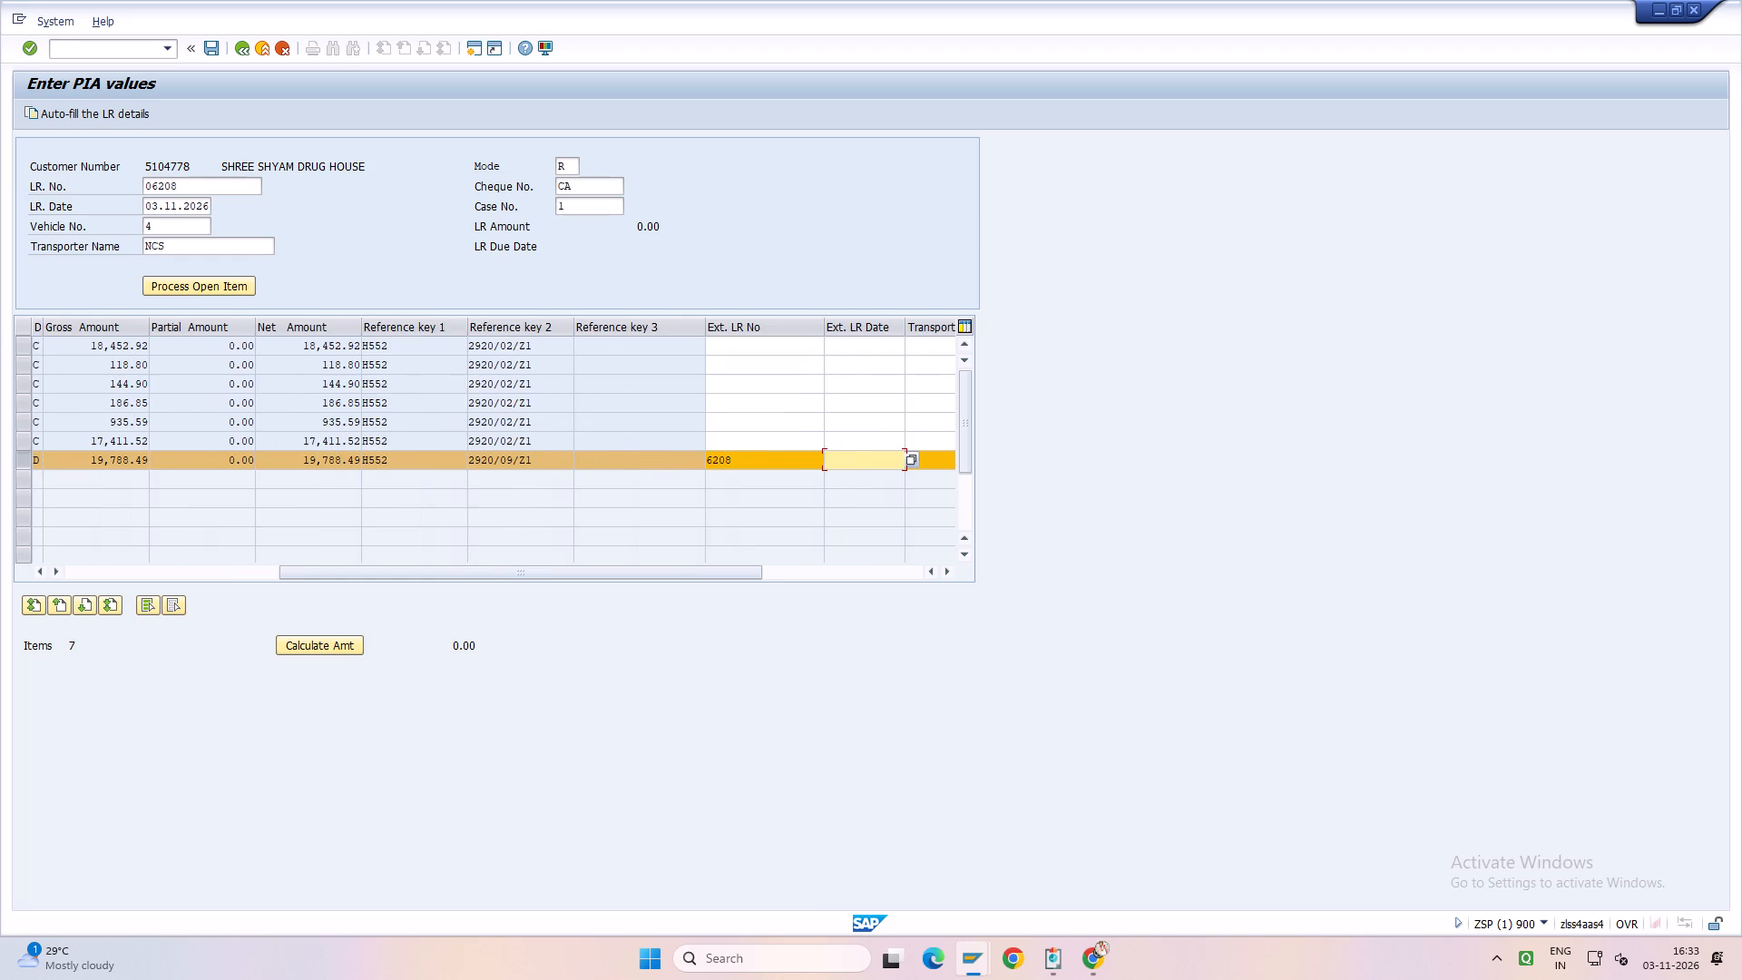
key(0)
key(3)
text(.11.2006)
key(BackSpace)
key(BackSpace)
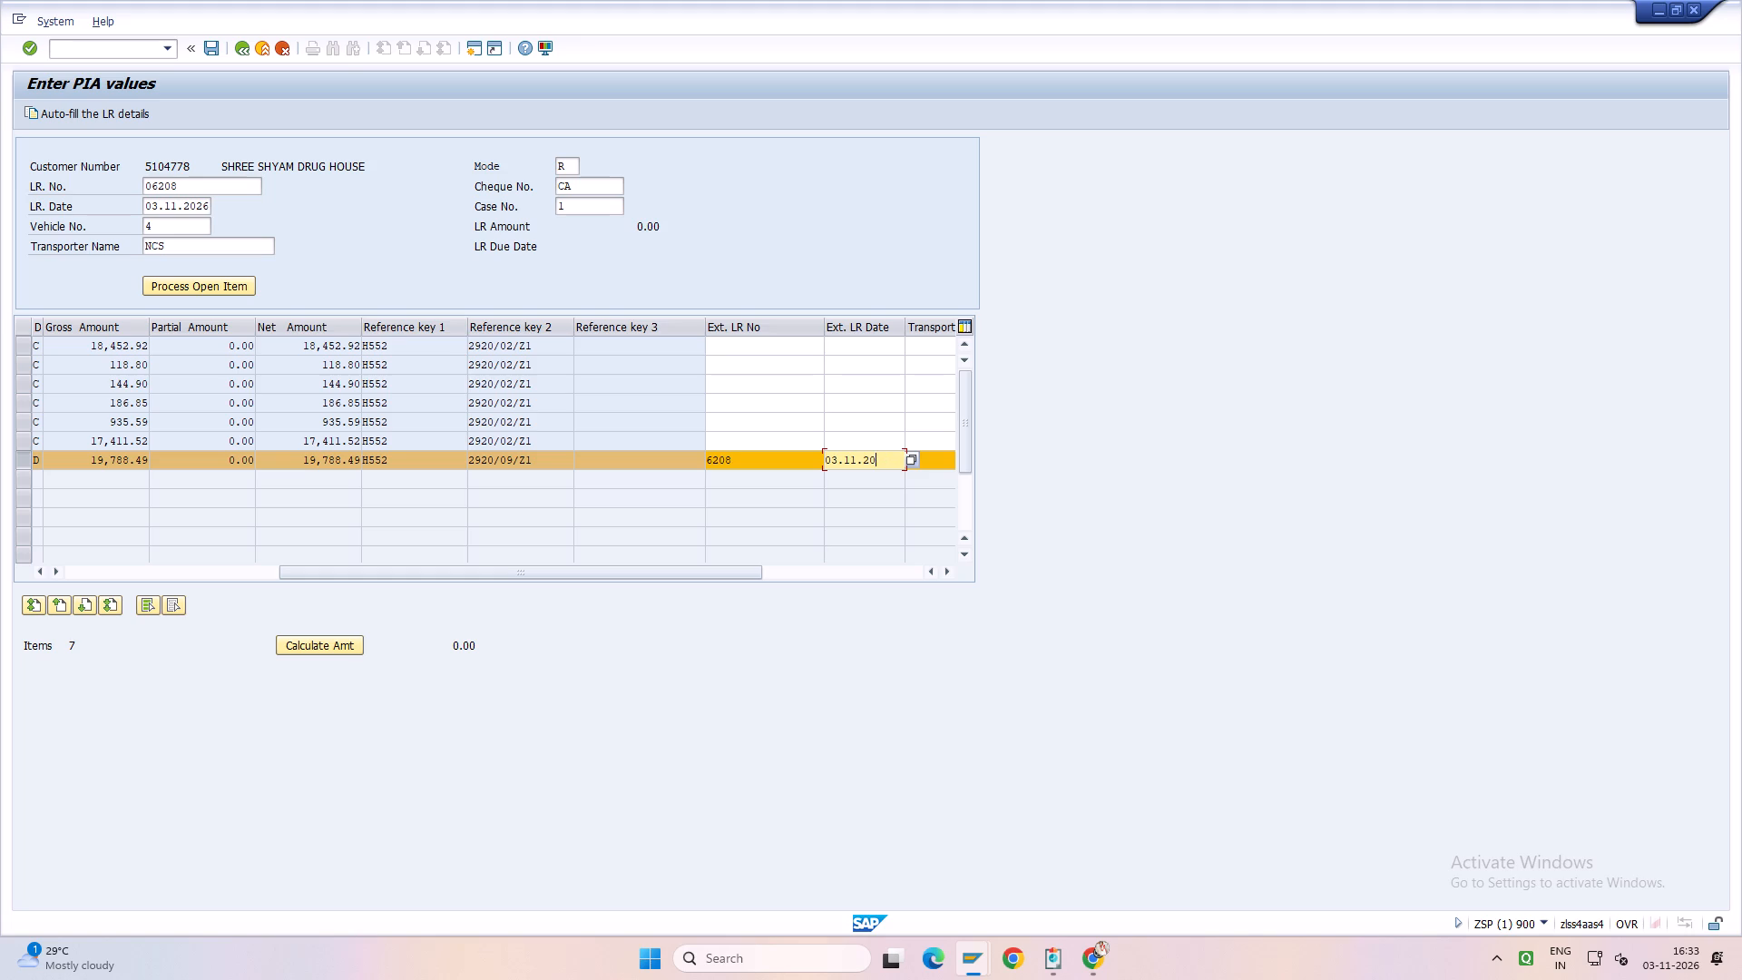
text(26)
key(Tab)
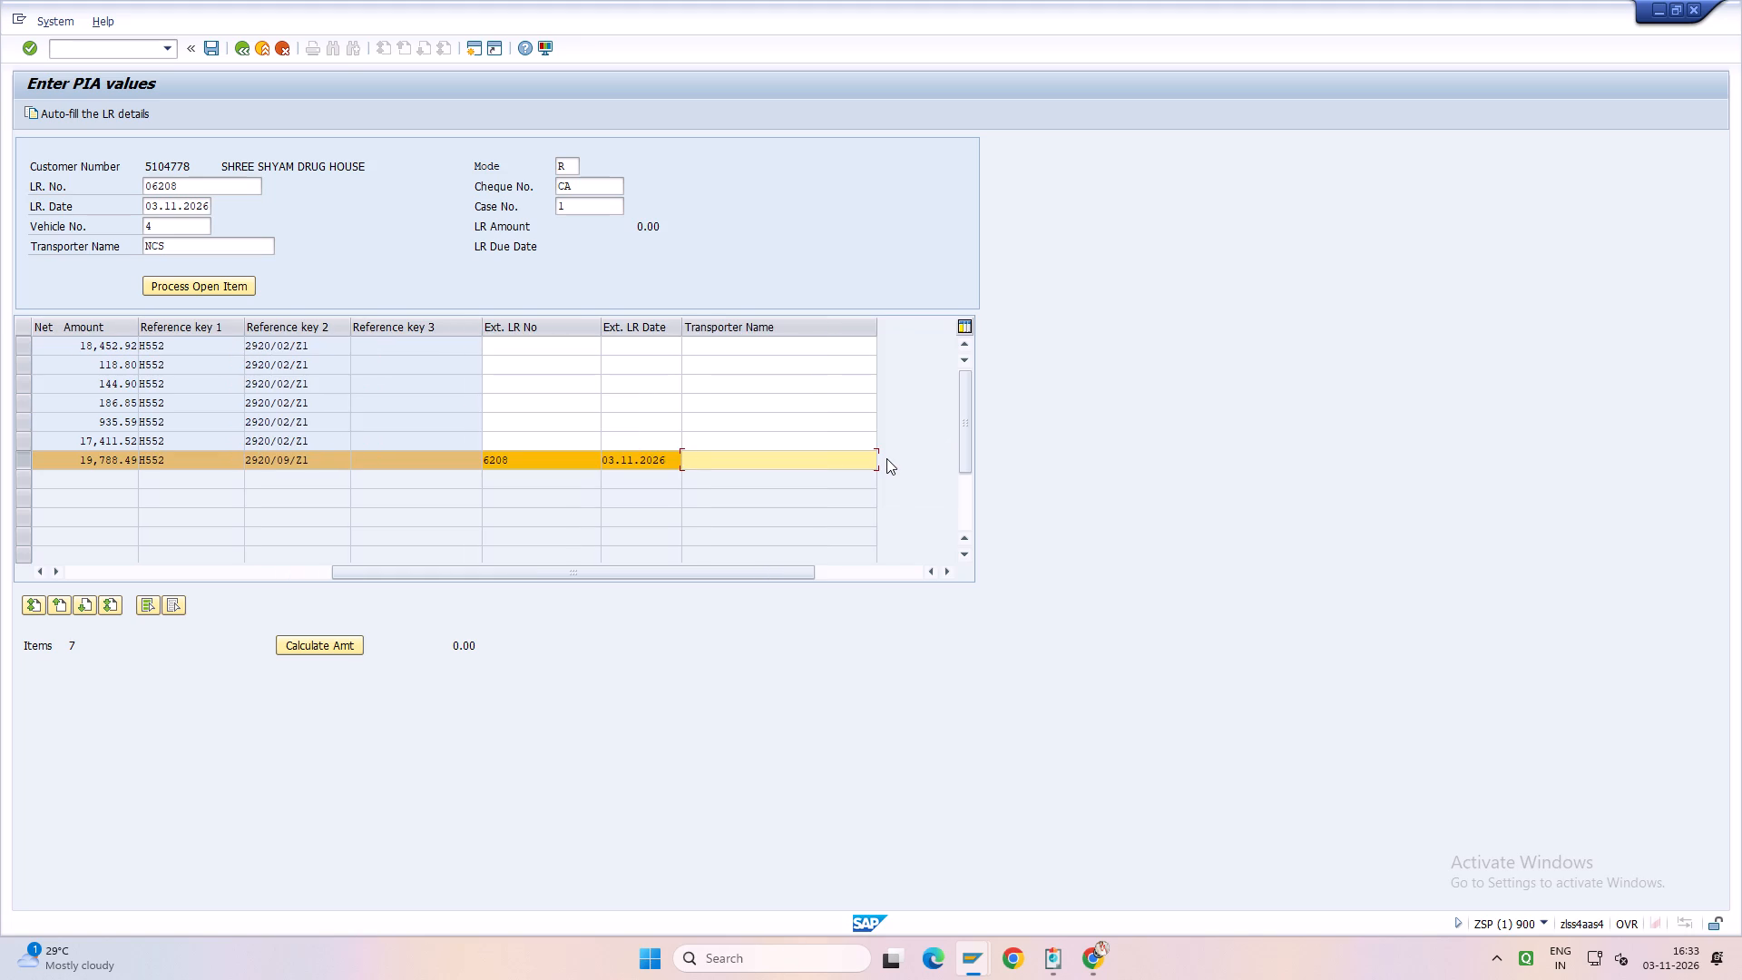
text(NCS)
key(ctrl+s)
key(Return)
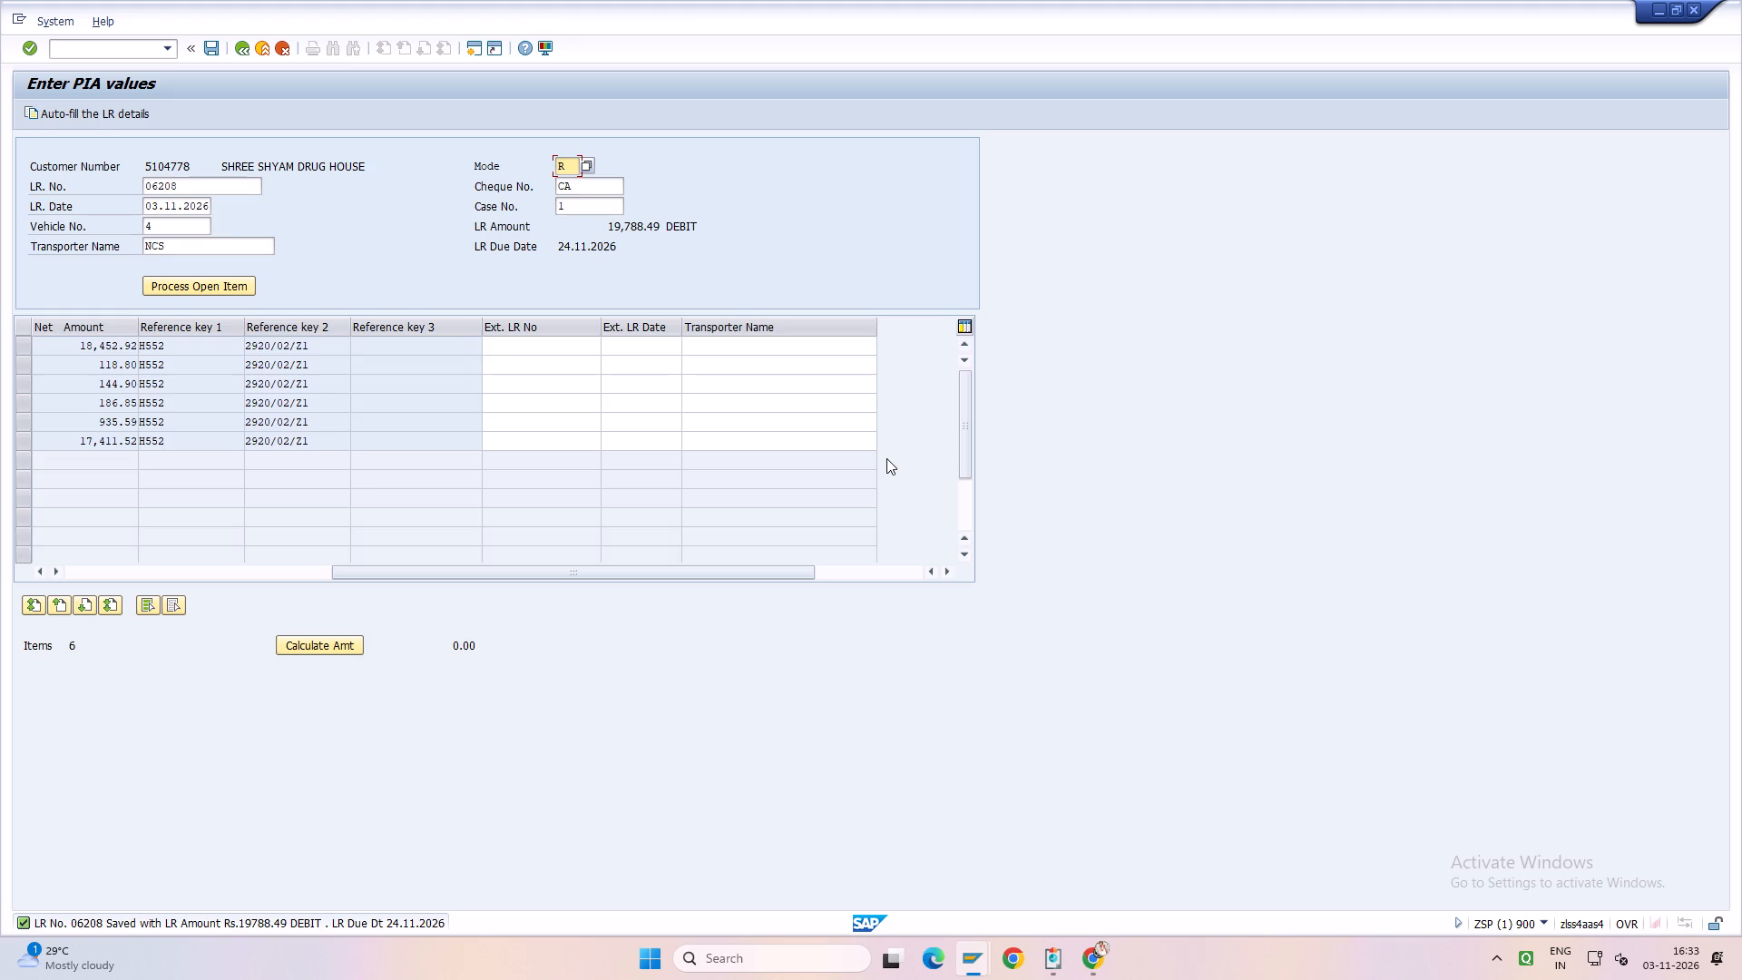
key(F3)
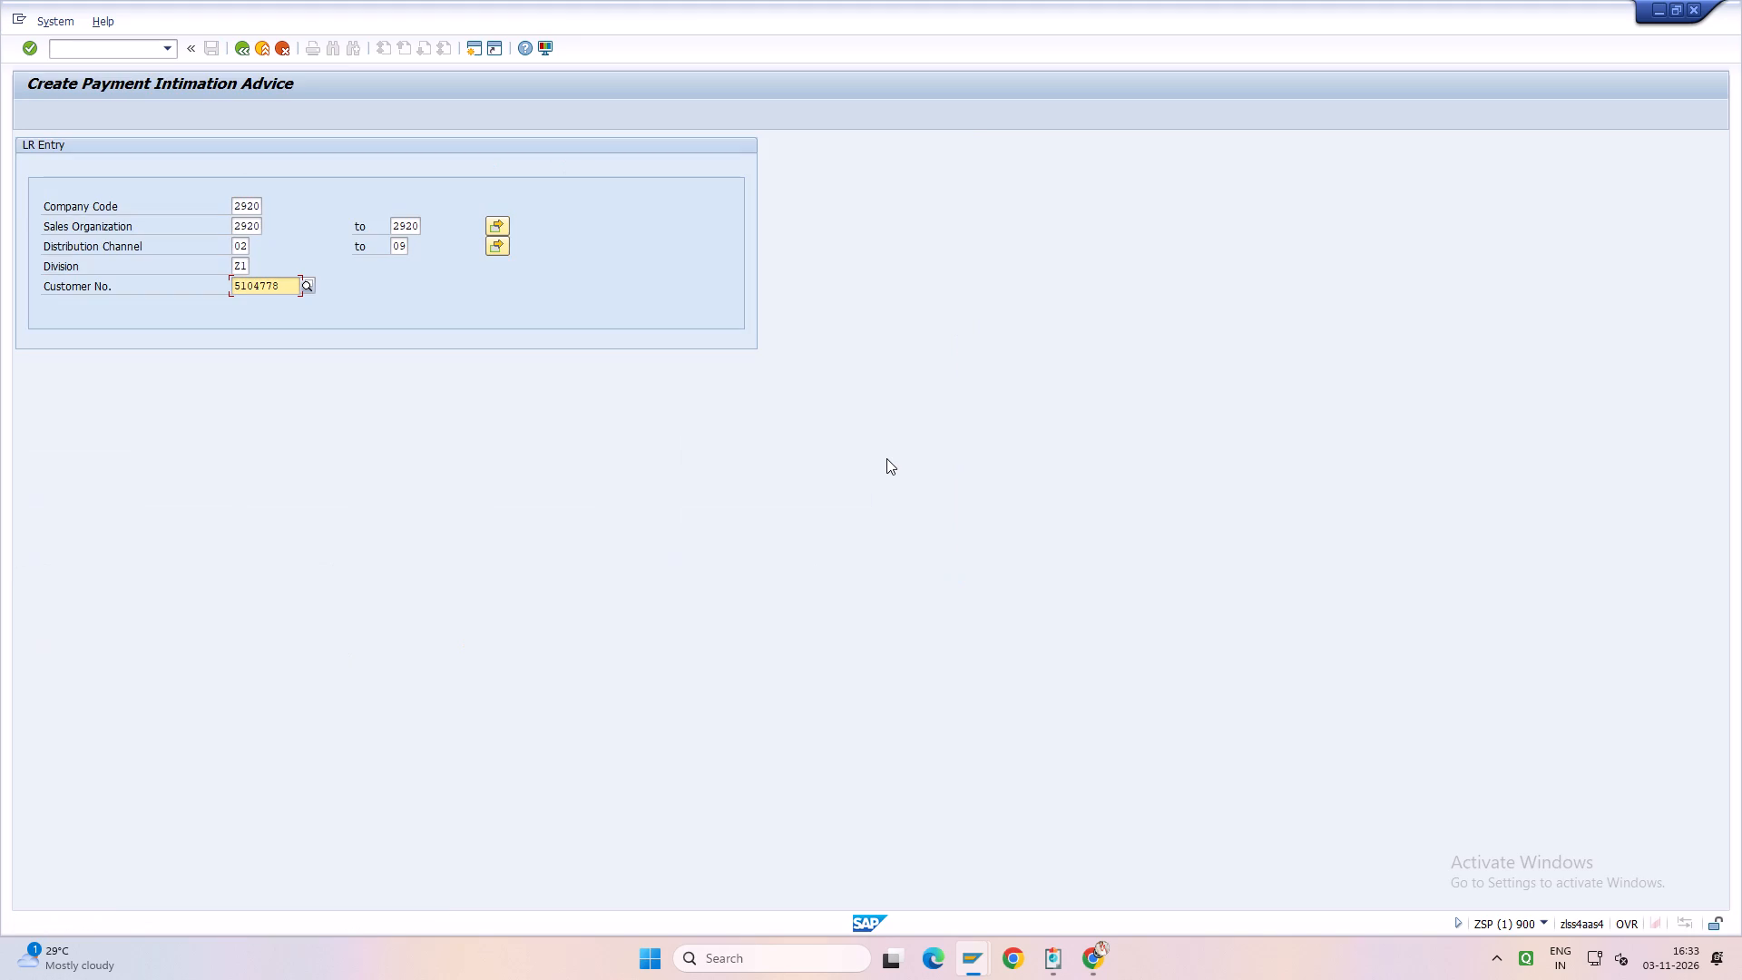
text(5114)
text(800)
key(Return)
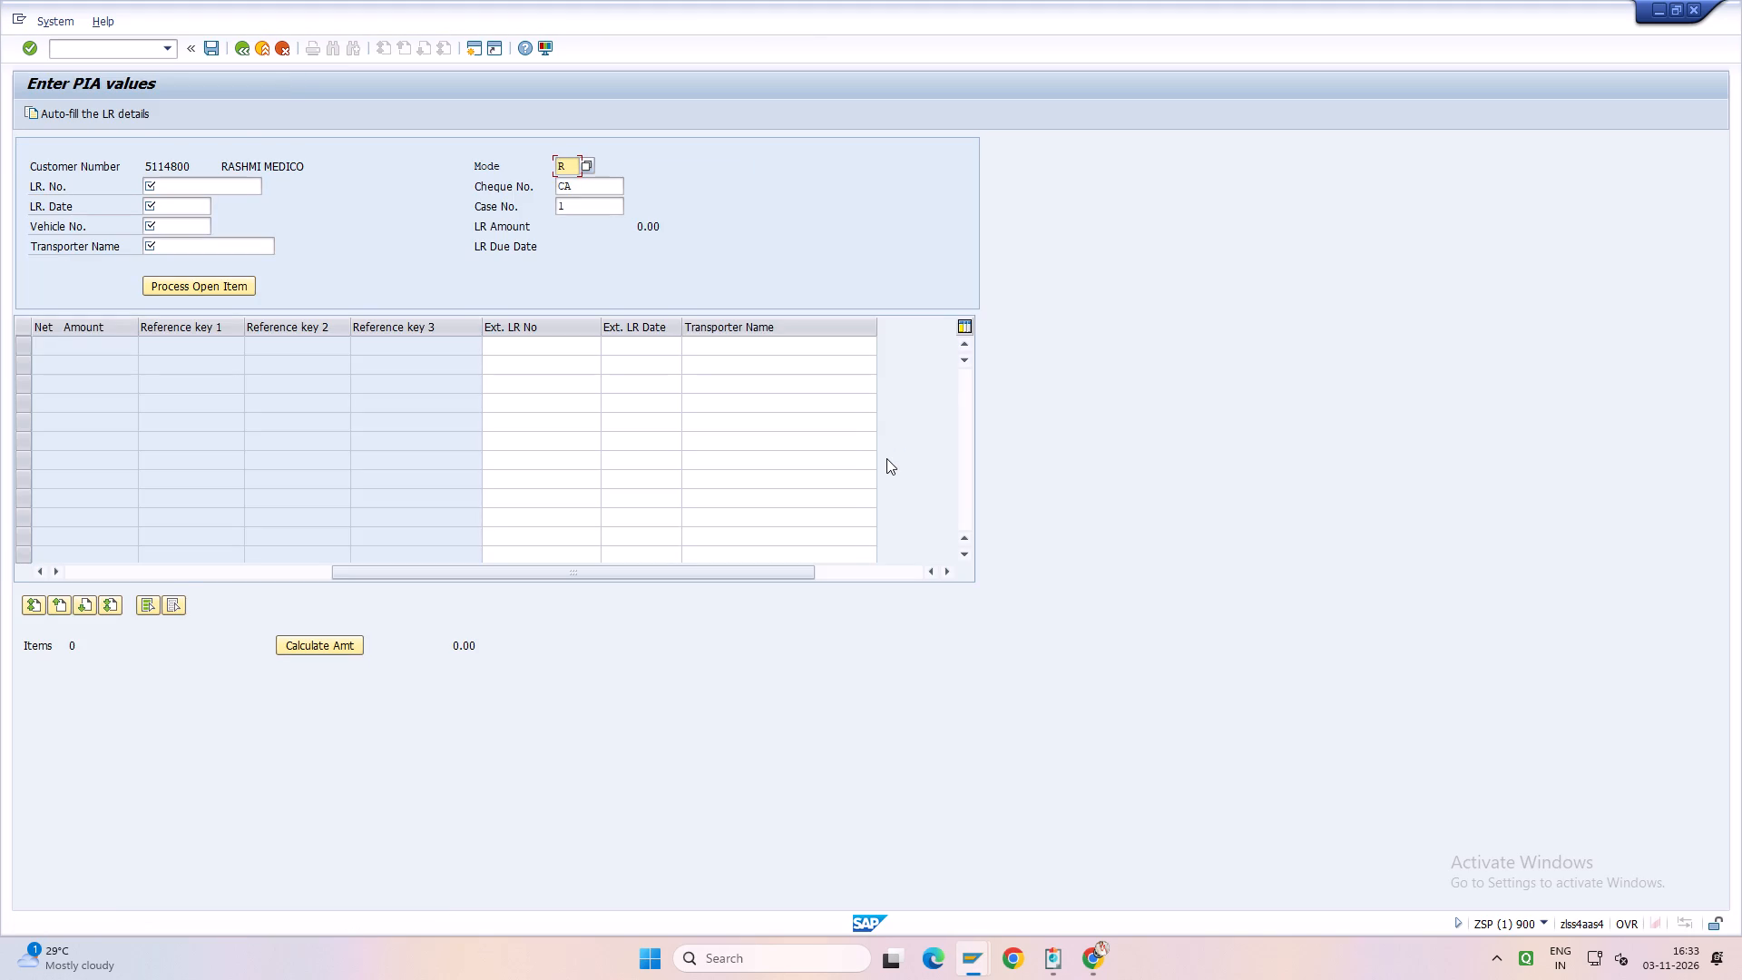
Enter LR number 06209 and LR date 03.11.2026 in the advice header, keeping cheque number CA.
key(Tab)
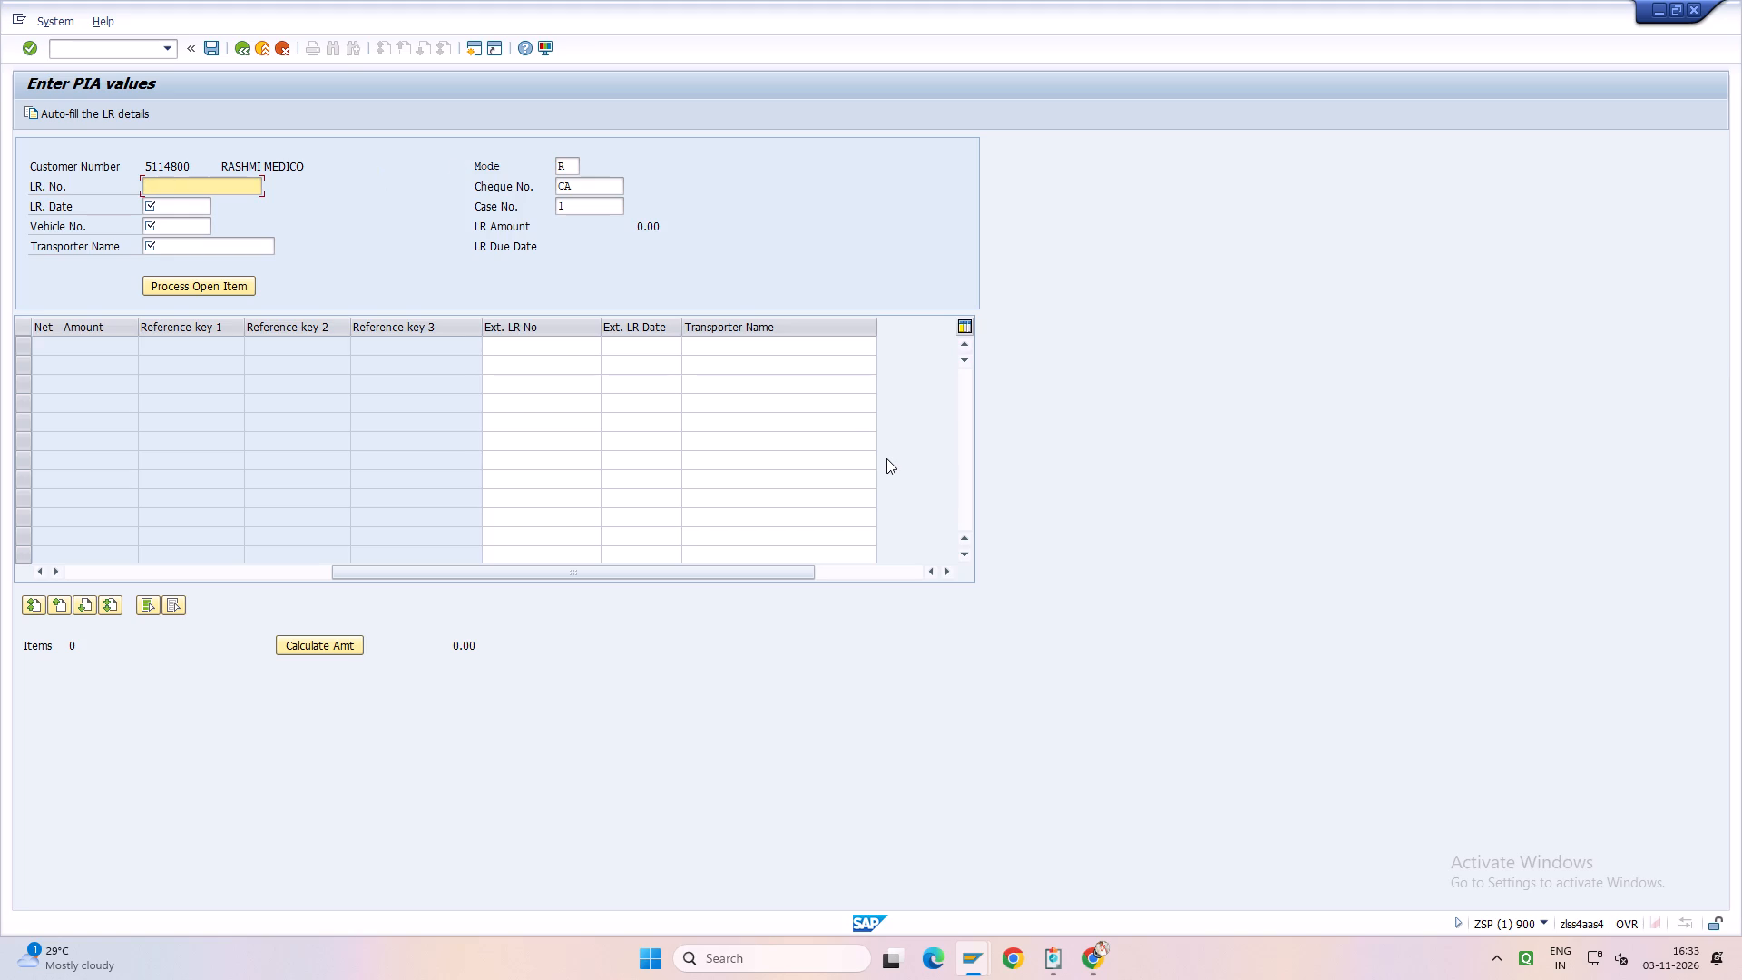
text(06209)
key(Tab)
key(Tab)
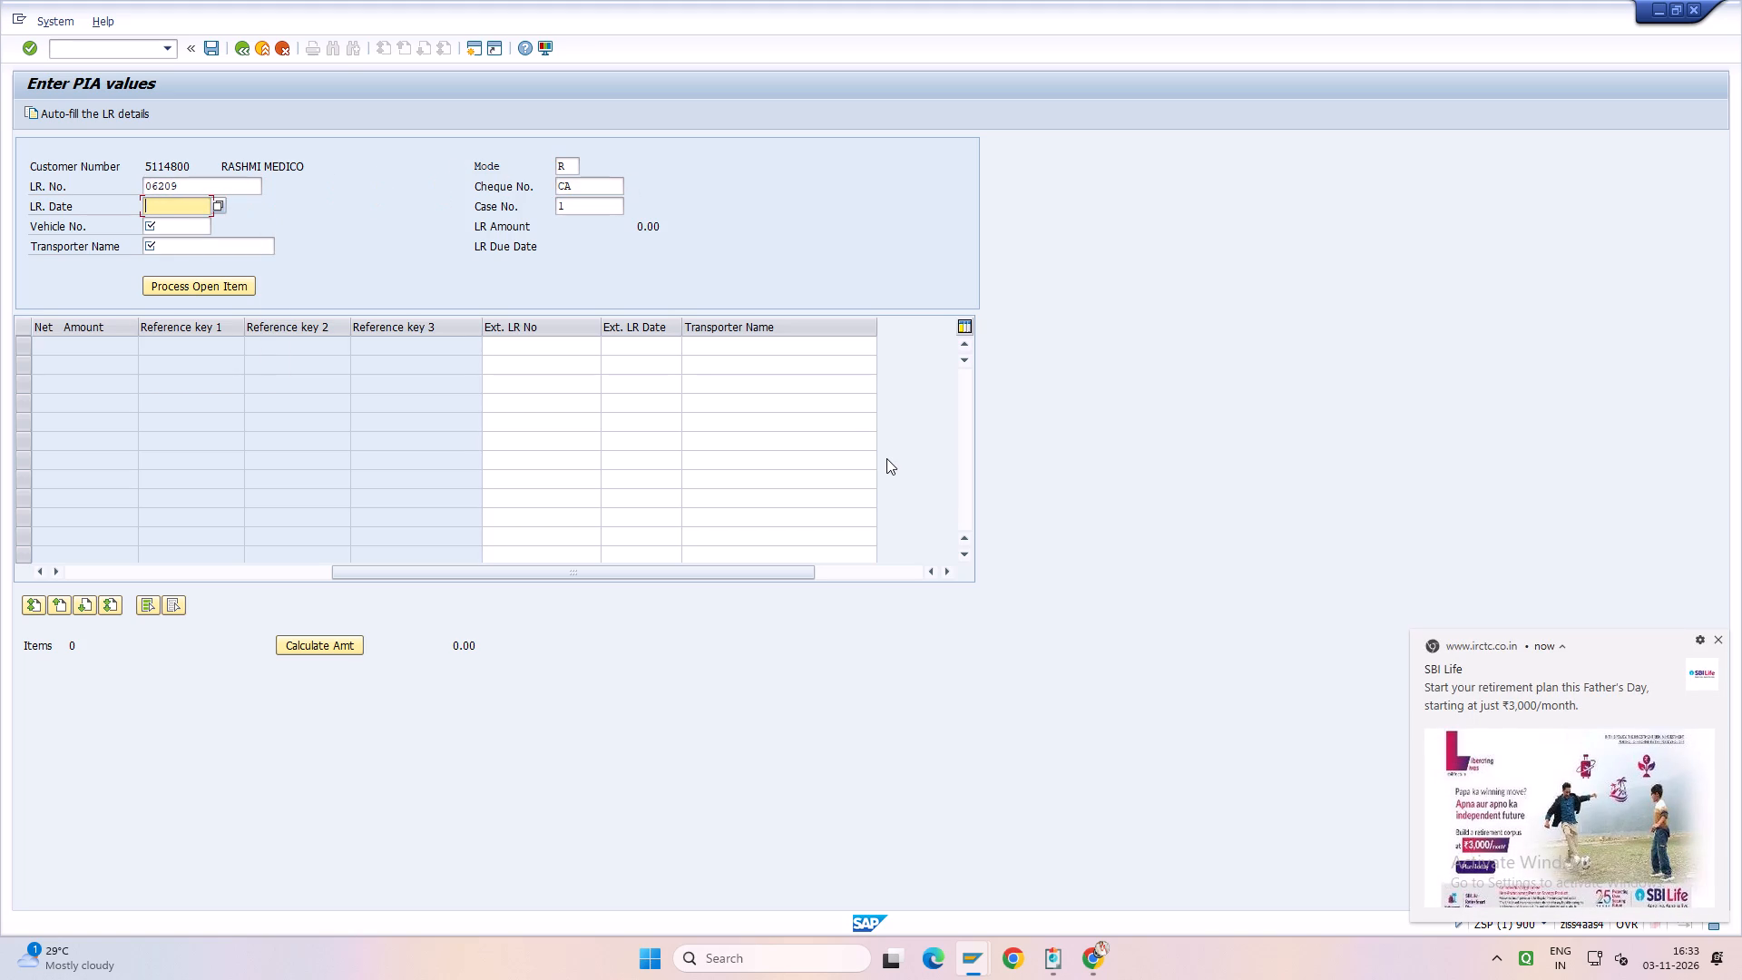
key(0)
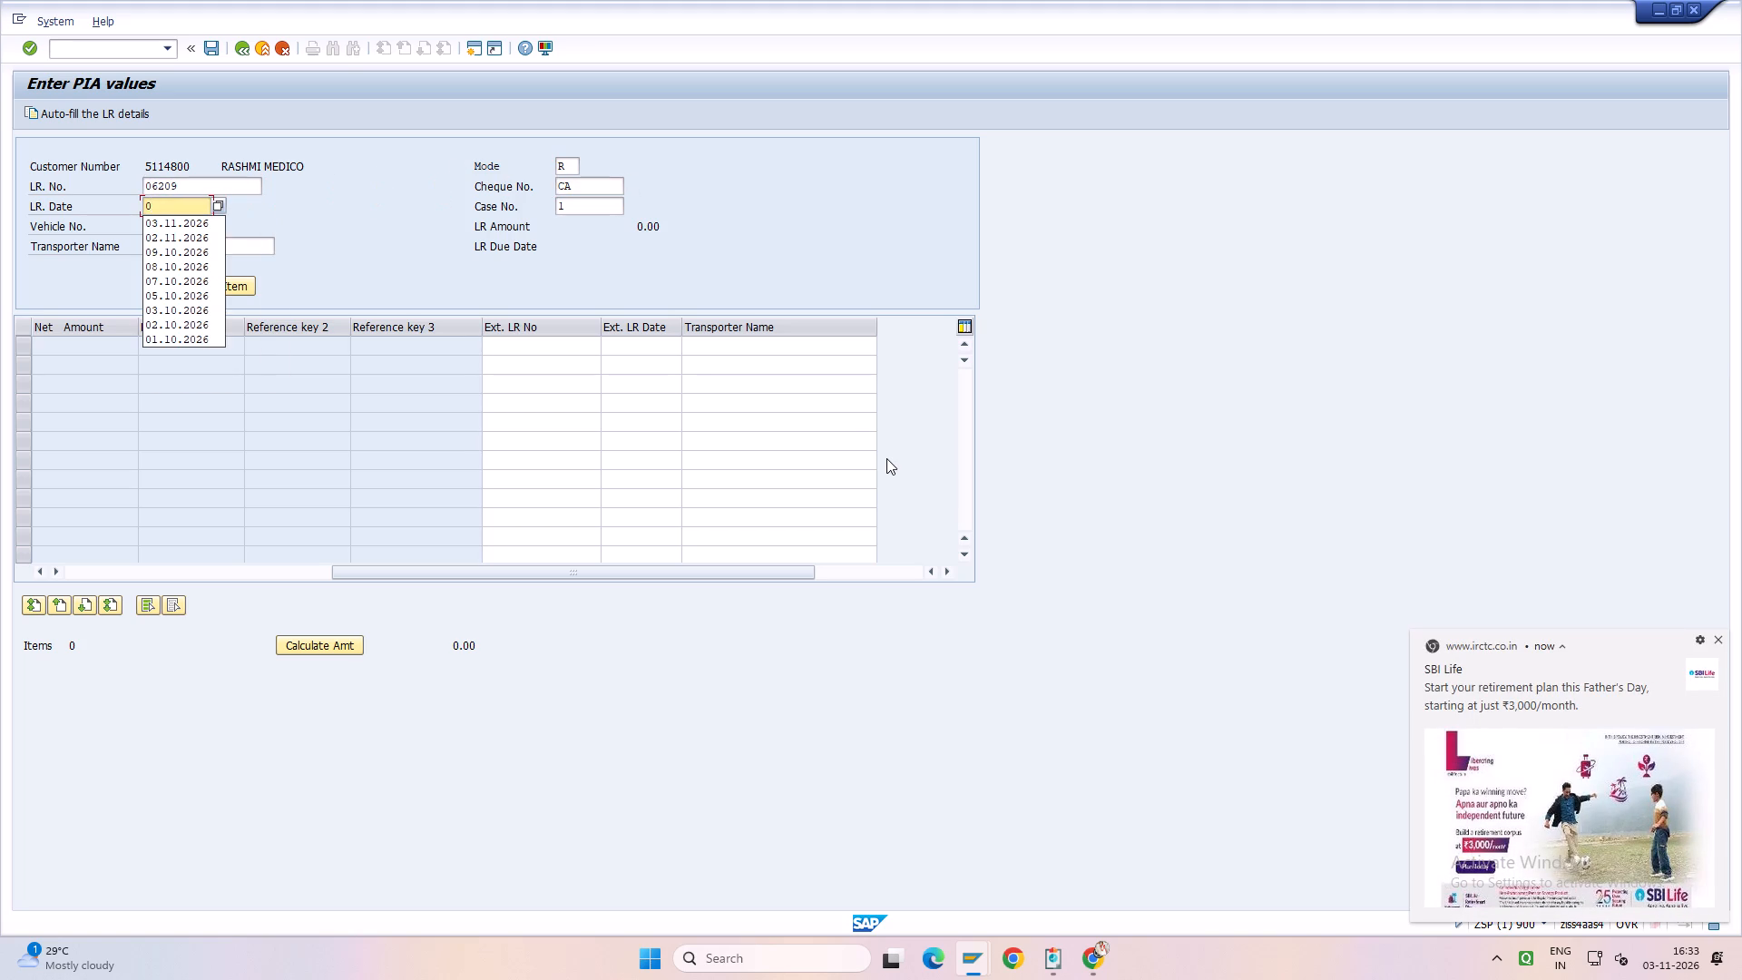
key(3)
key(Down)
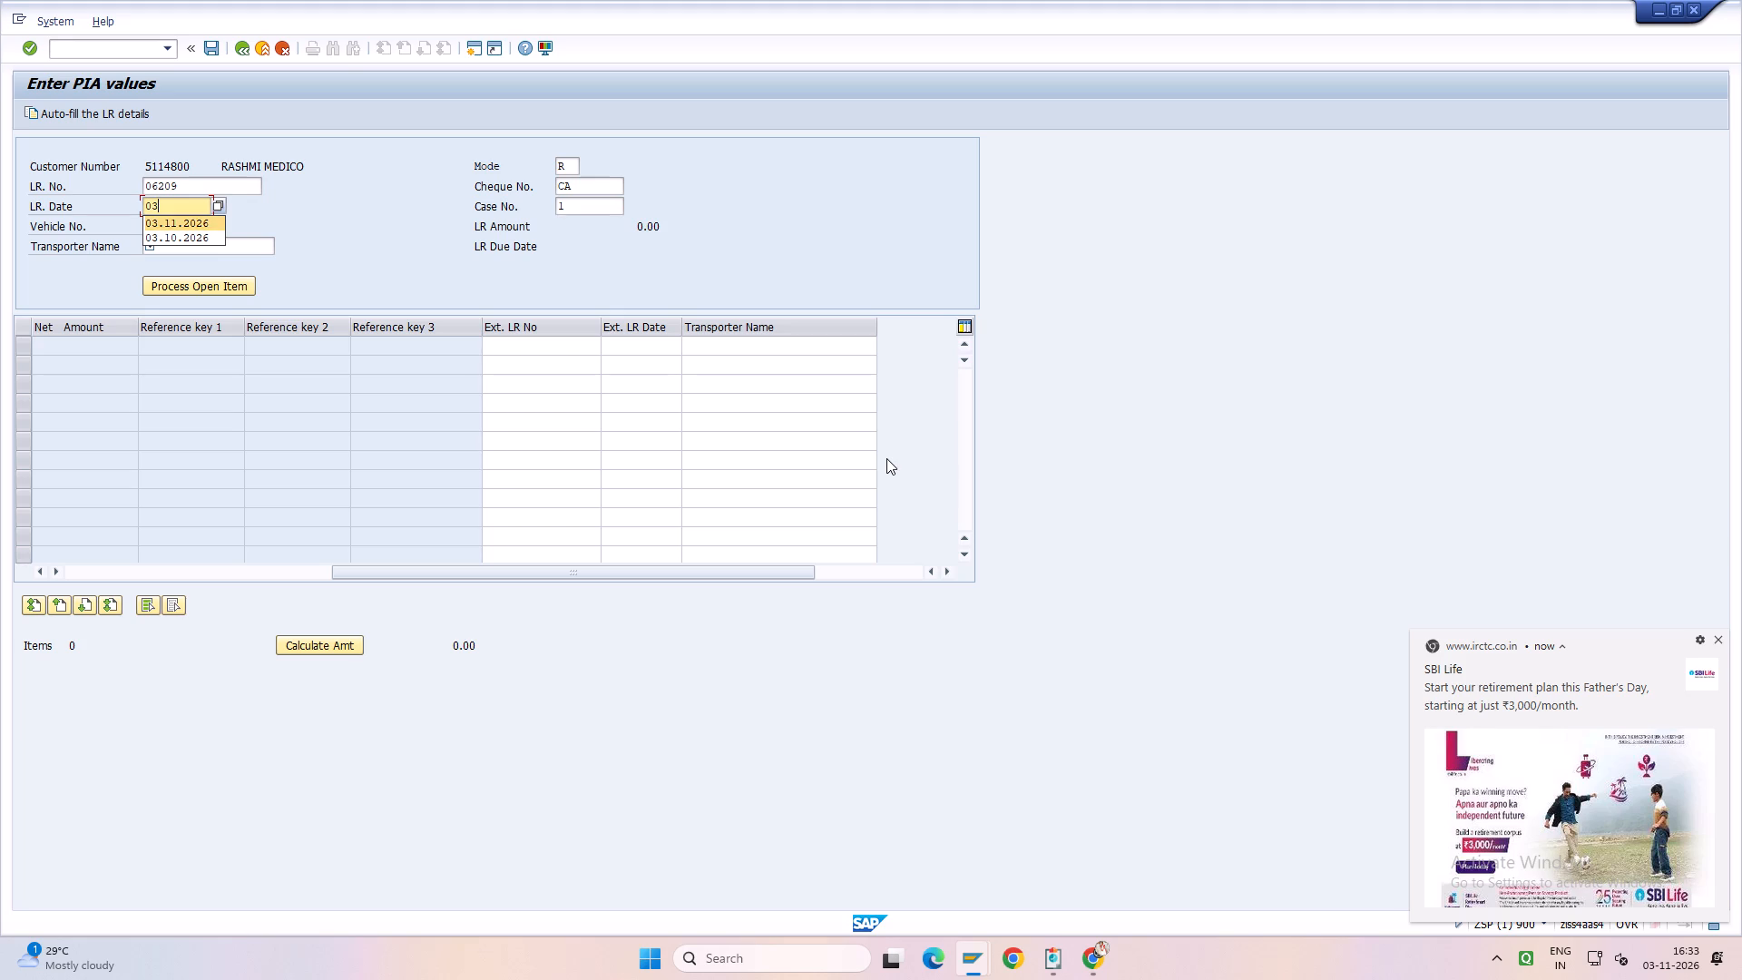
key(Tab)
Keep case number 1, set vehicle number 4 and transporter NCS in the header, and process the customer's open items.
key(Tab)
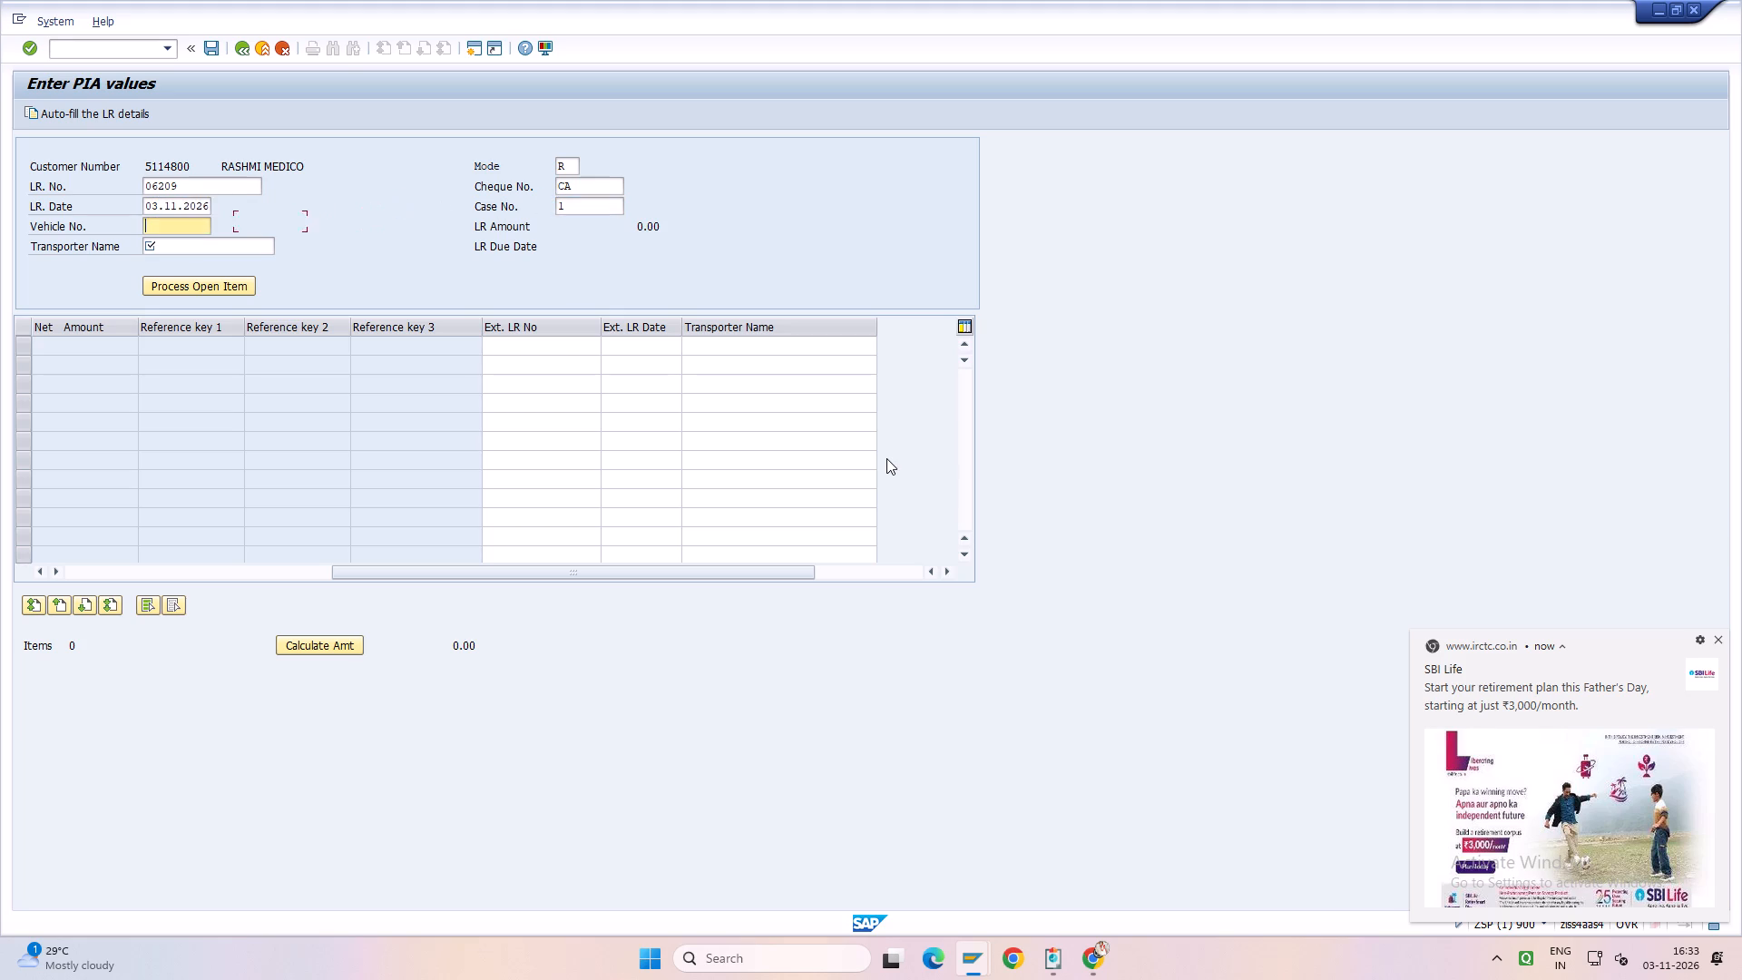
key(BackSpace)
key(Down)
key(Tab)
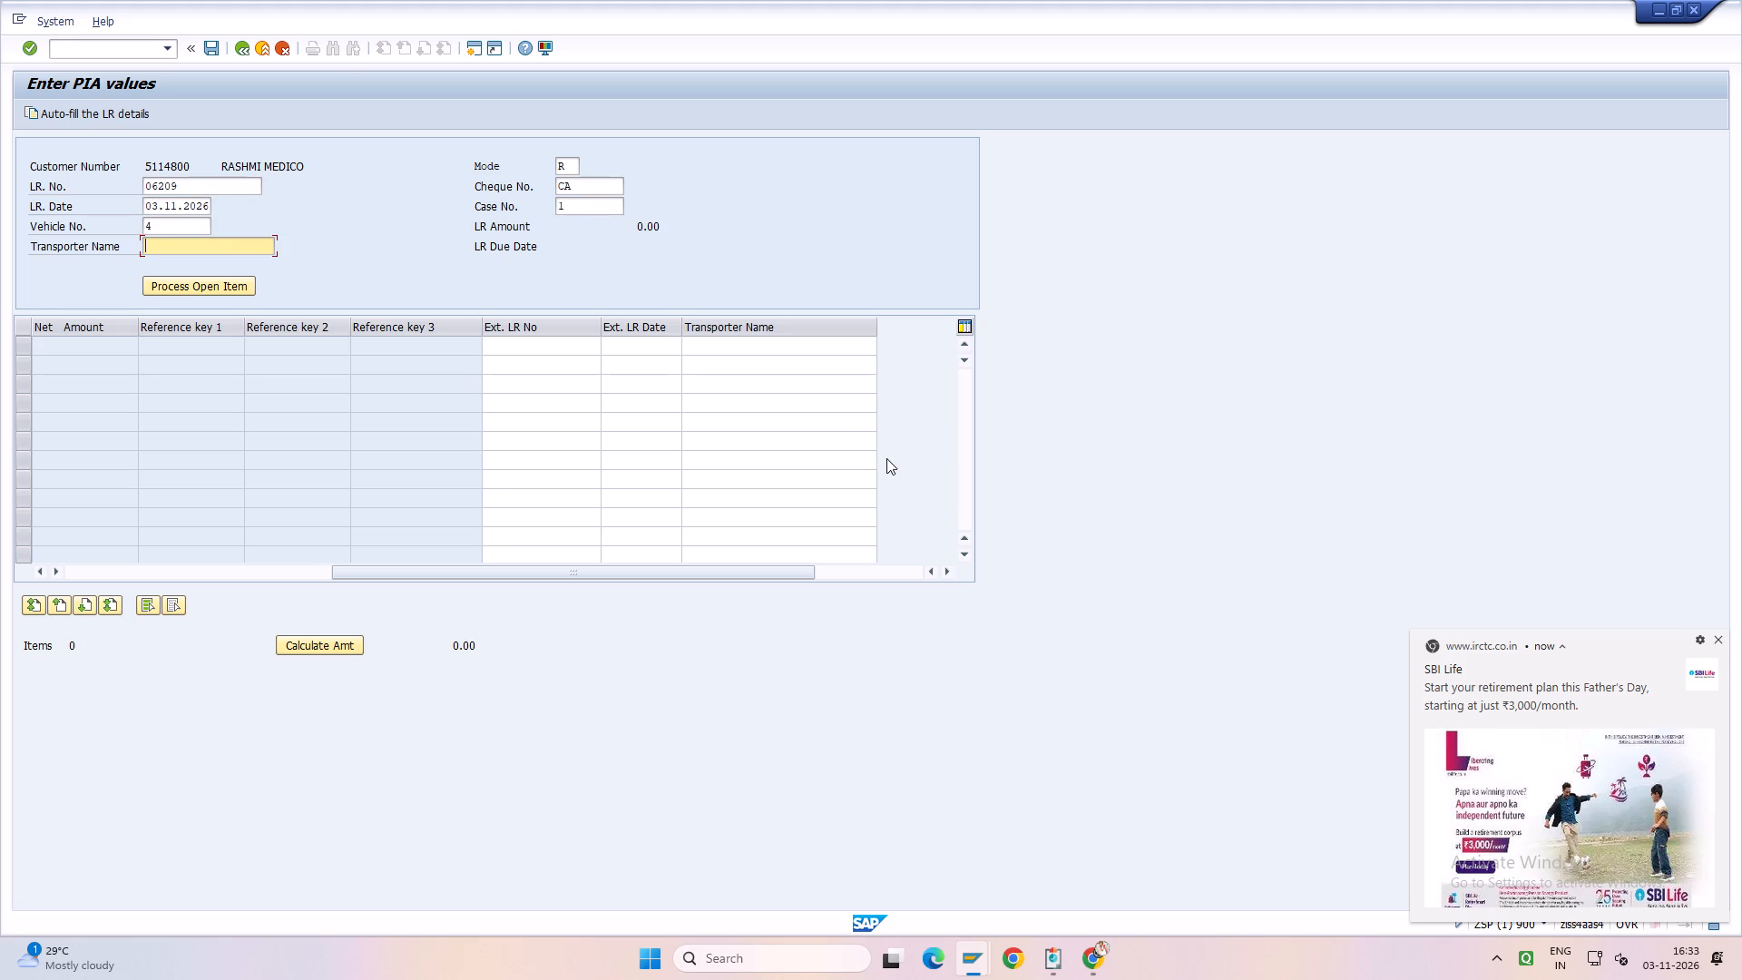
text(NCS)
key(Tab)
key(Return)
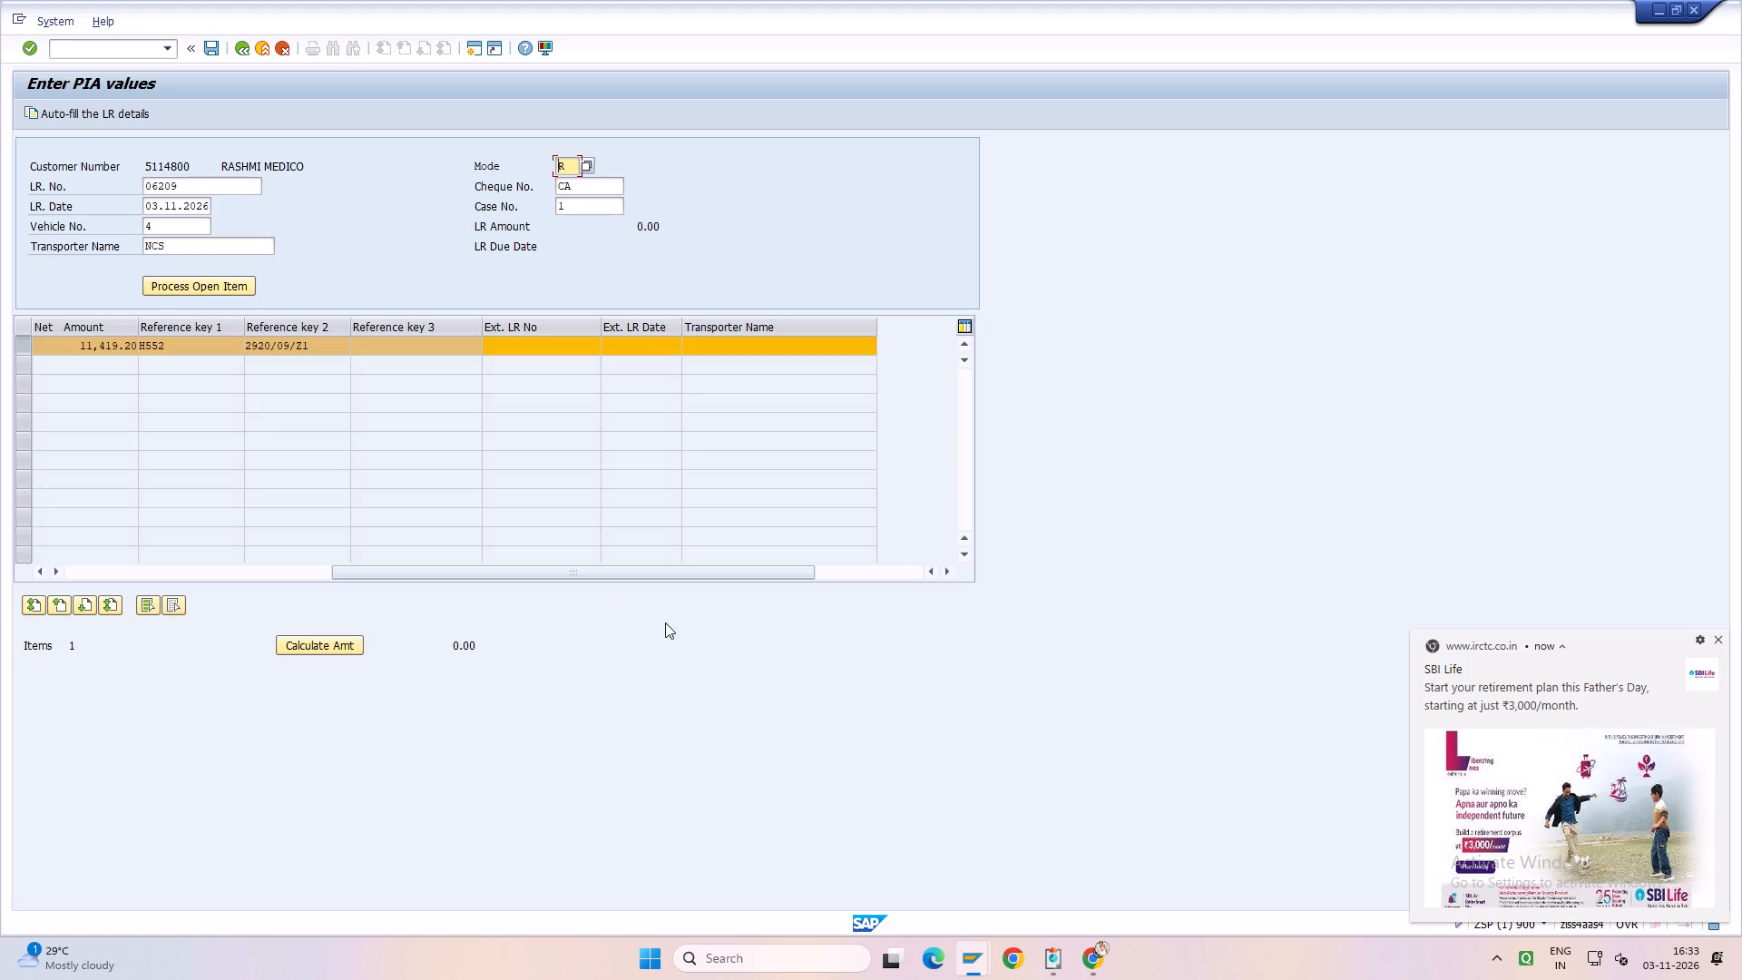
Fill the 2920/09/Z1 open item with external LR number 6209, external LR date 03.11.2026 and transporter NCS, and save the advice.
drag(592, 571, 16, 567)
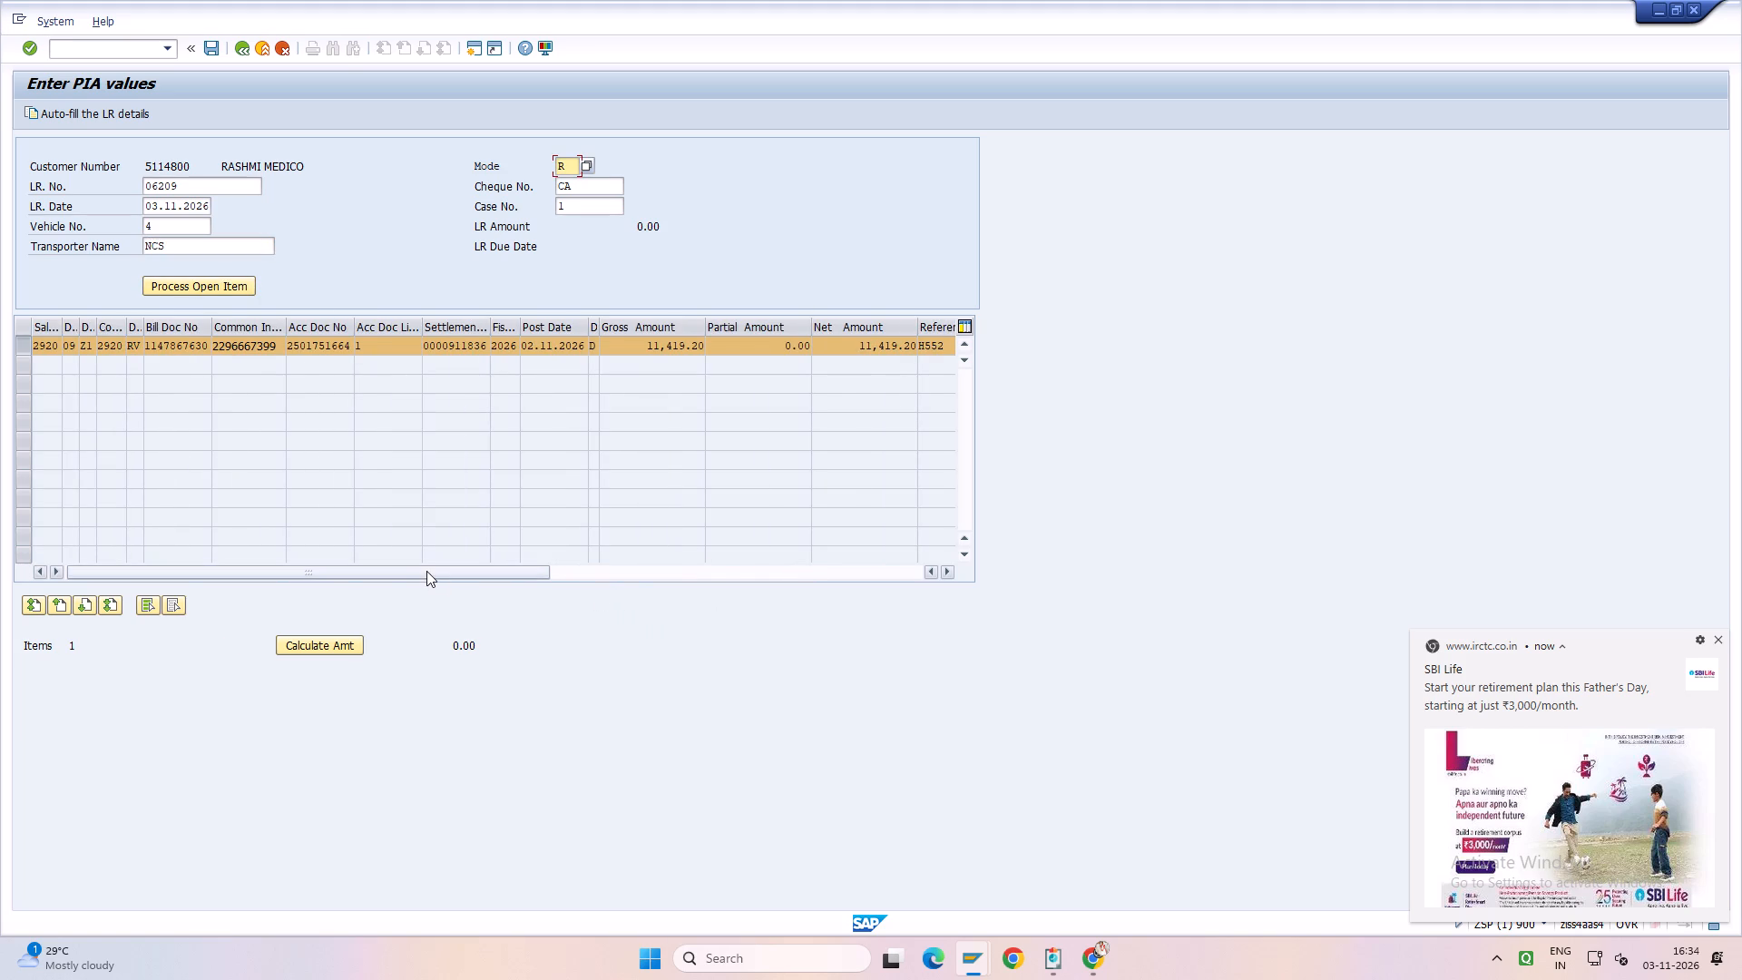
drag(426, 571, 631, 567)
click(749, 348)
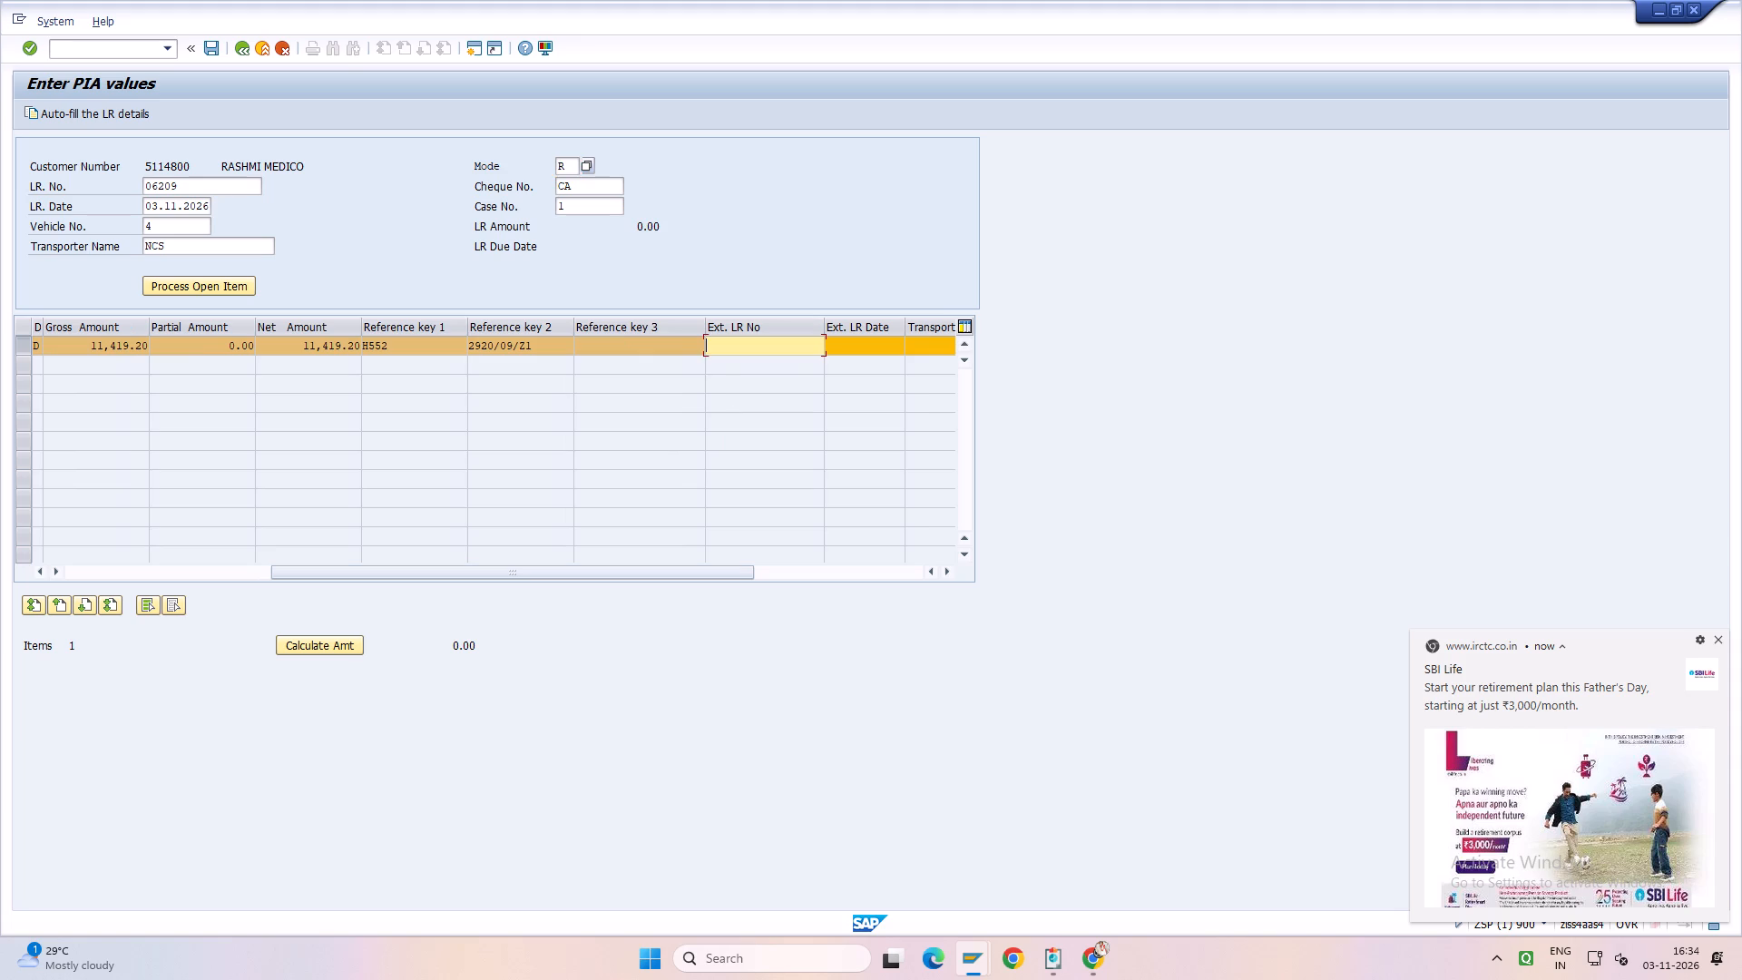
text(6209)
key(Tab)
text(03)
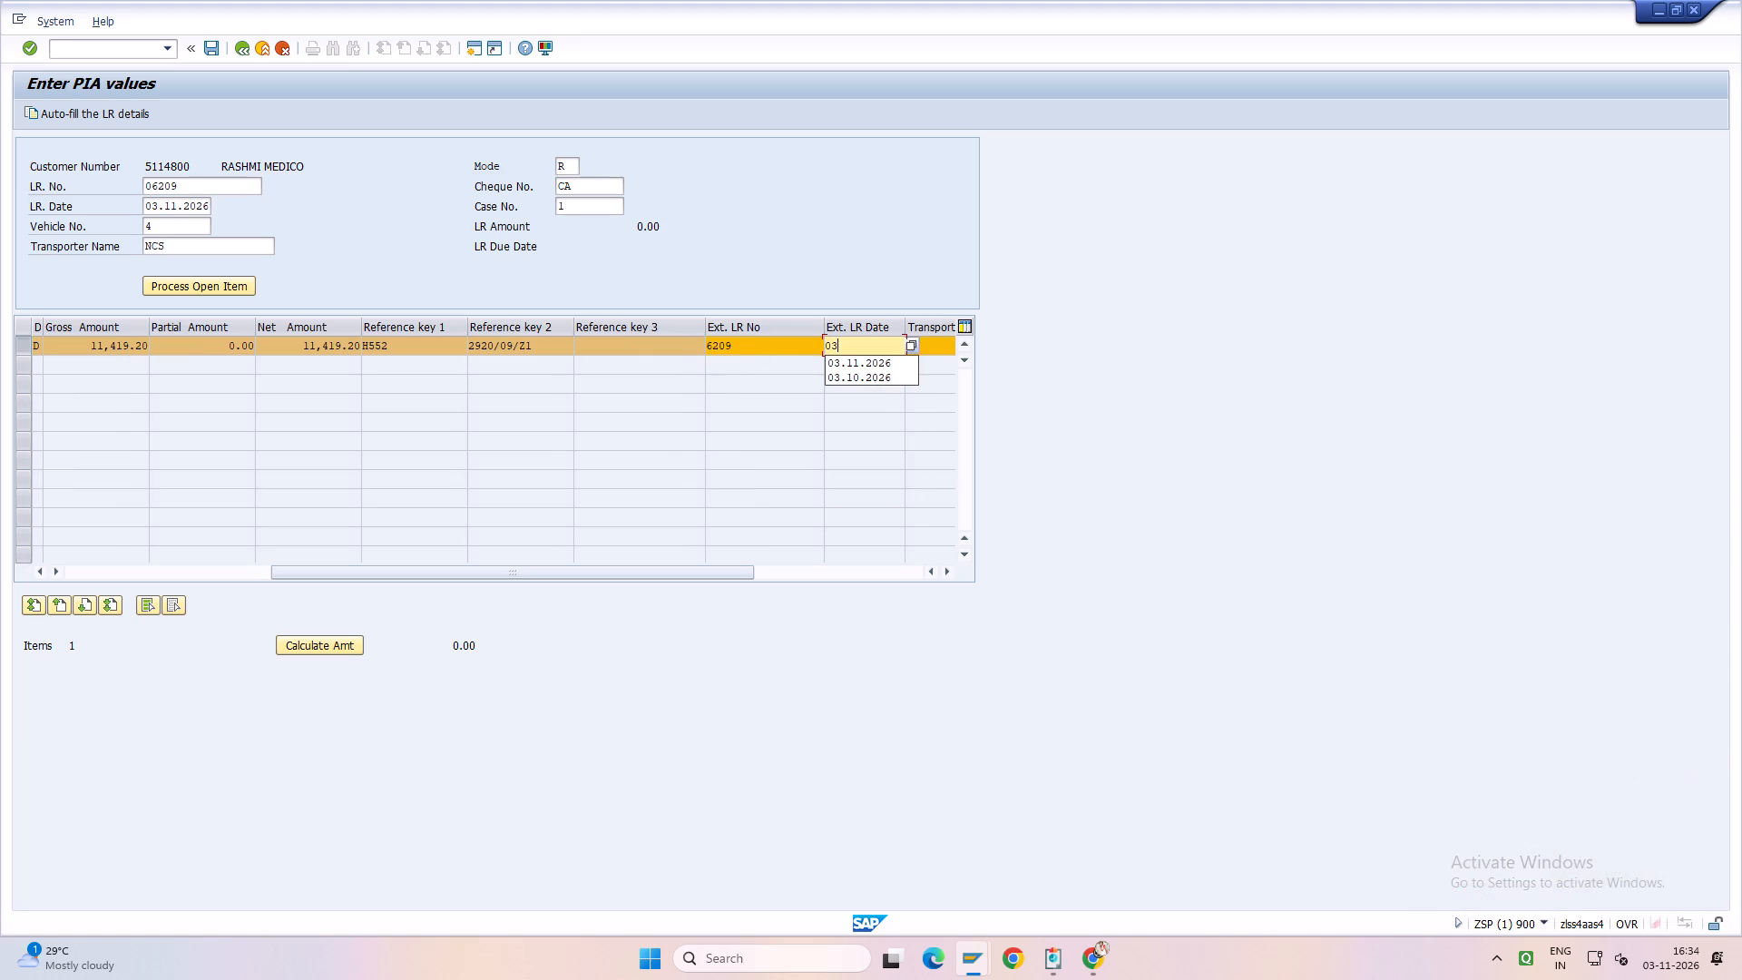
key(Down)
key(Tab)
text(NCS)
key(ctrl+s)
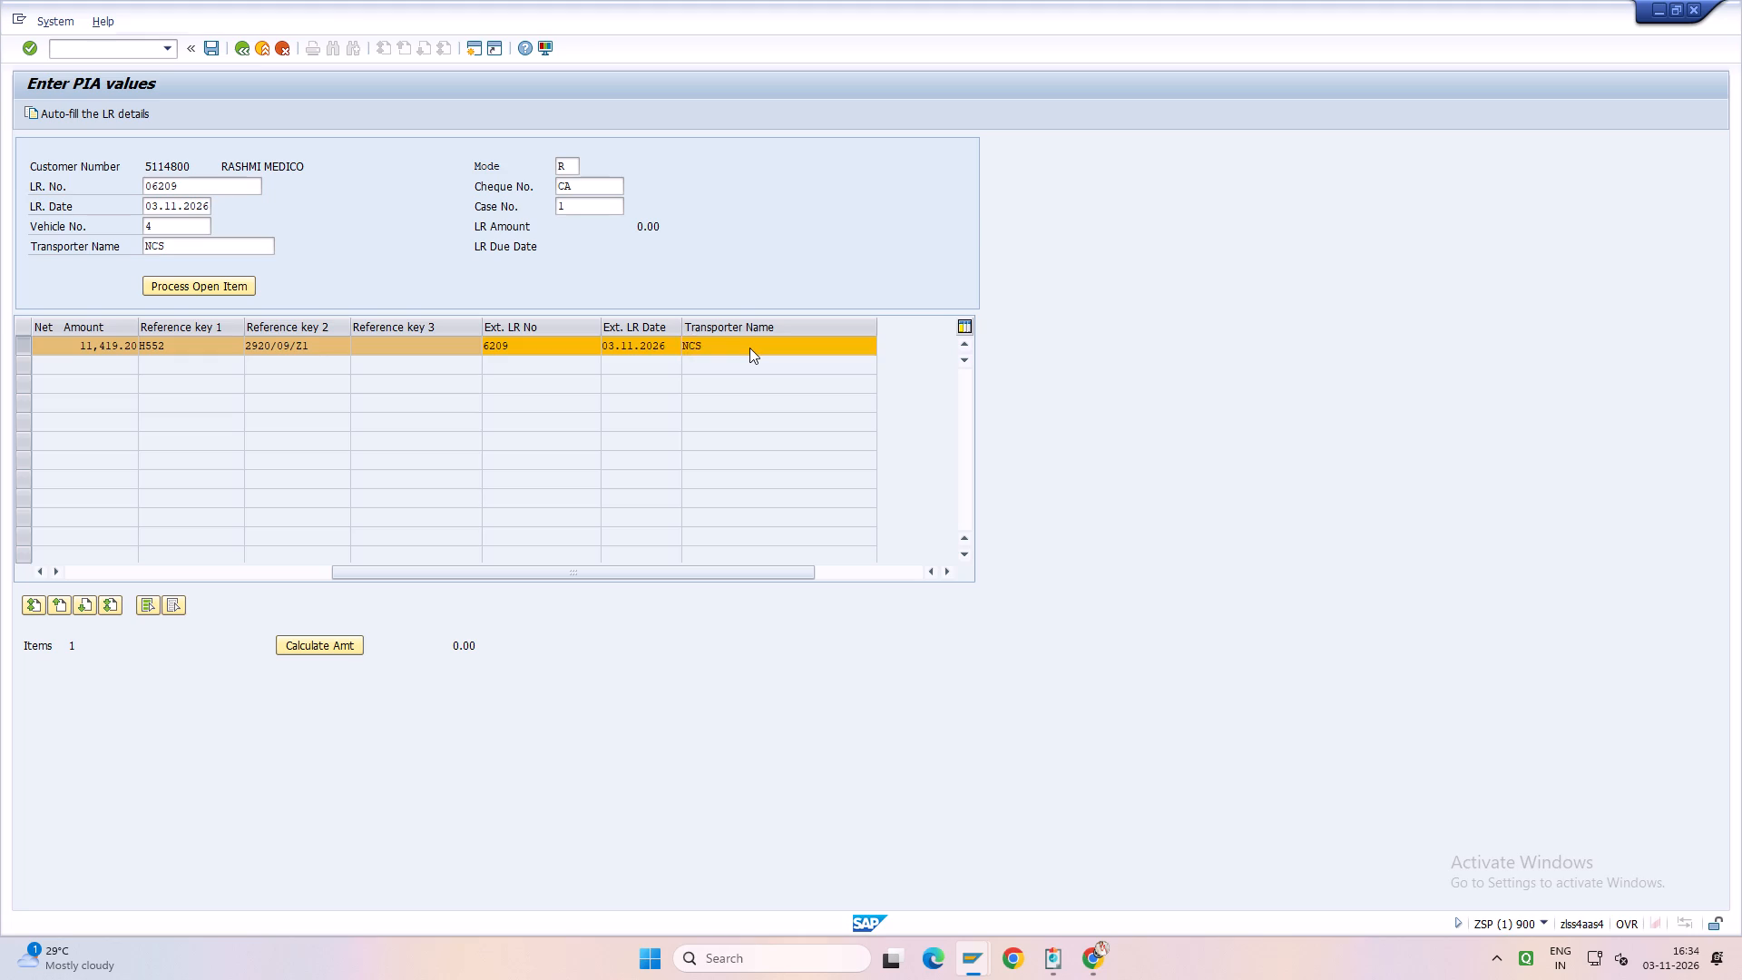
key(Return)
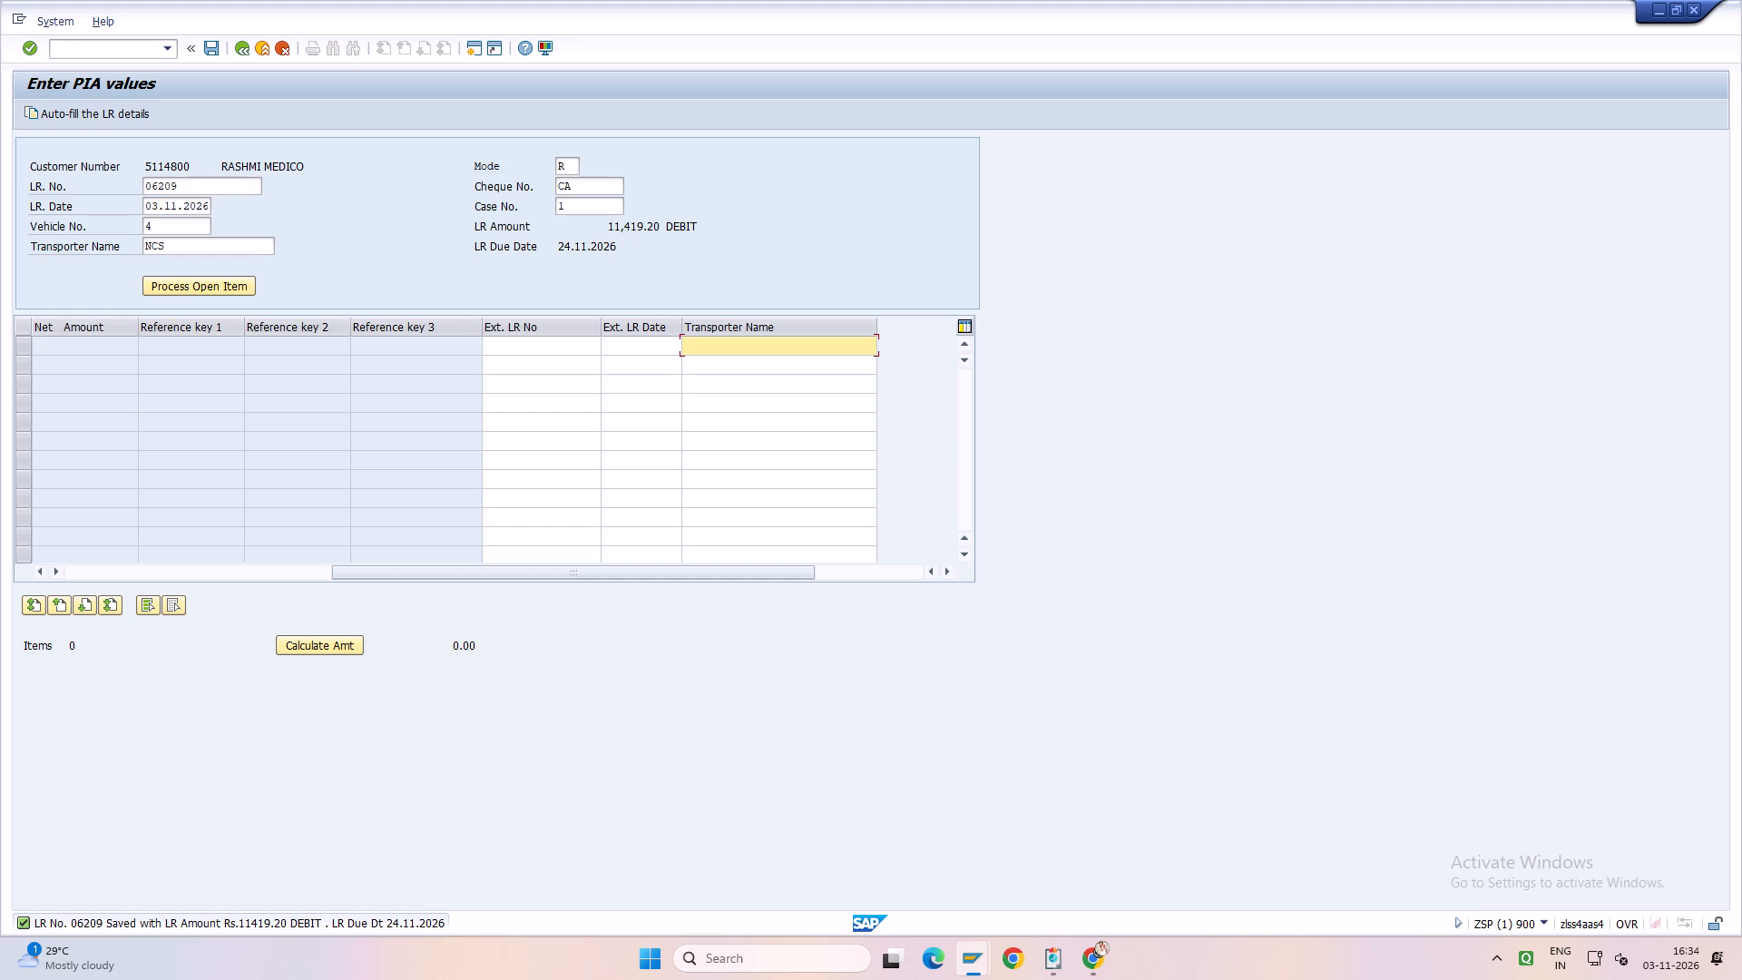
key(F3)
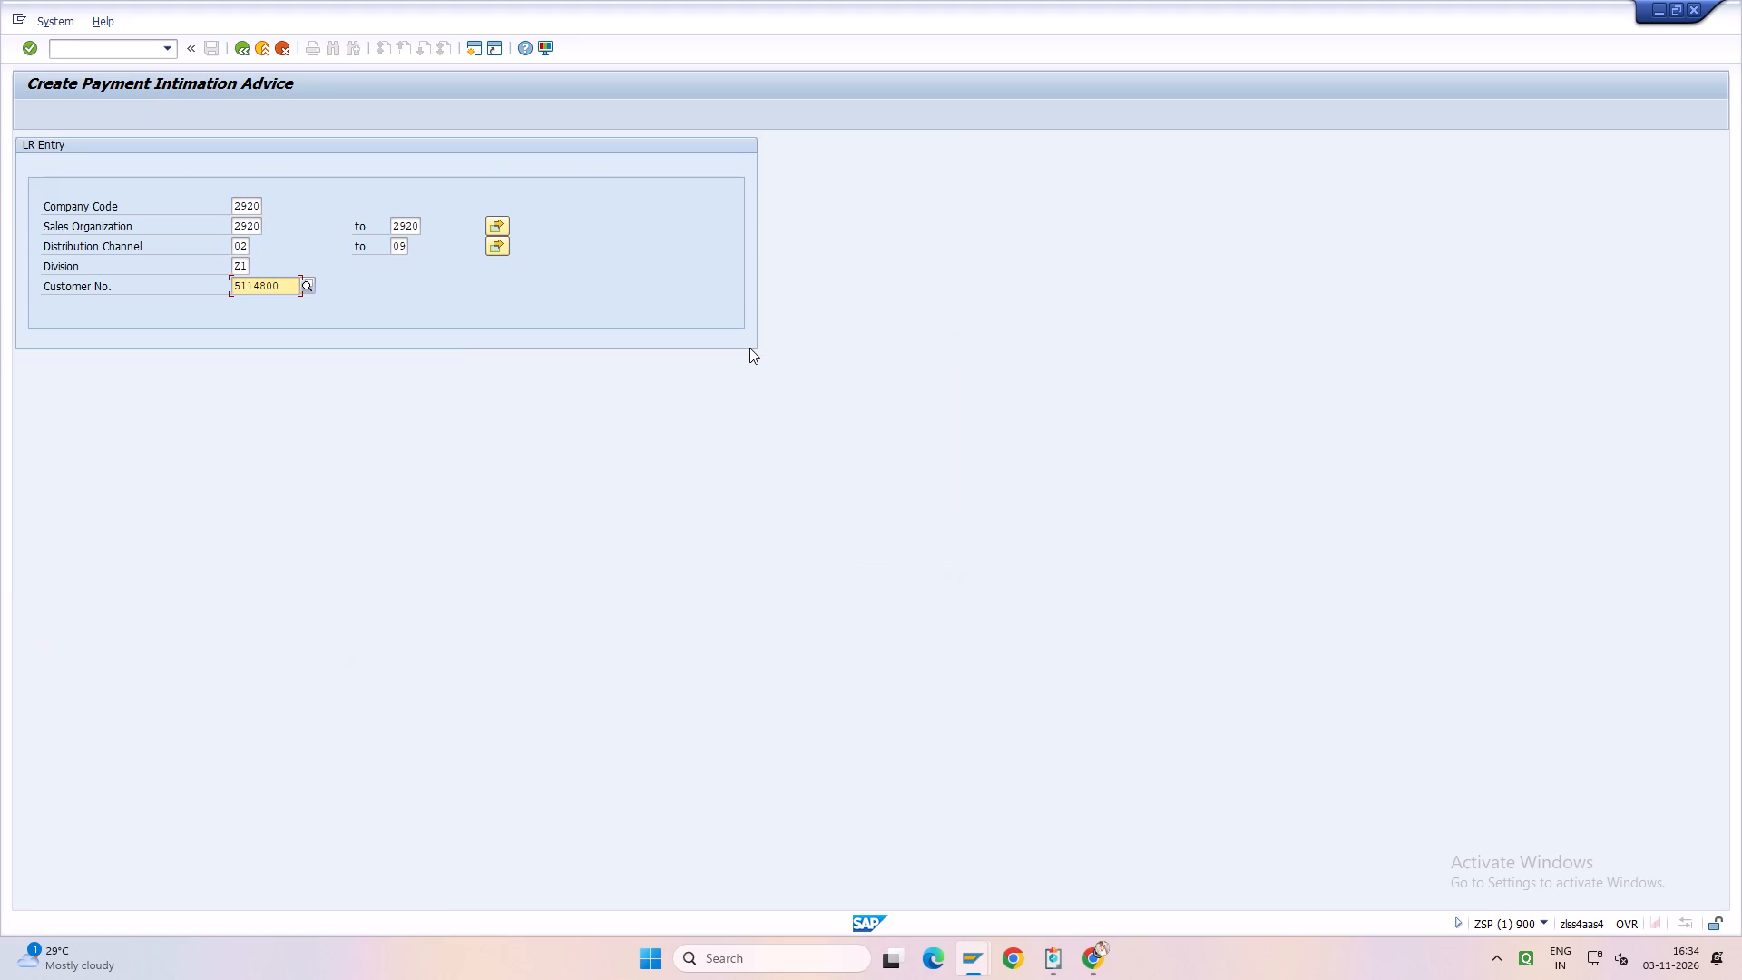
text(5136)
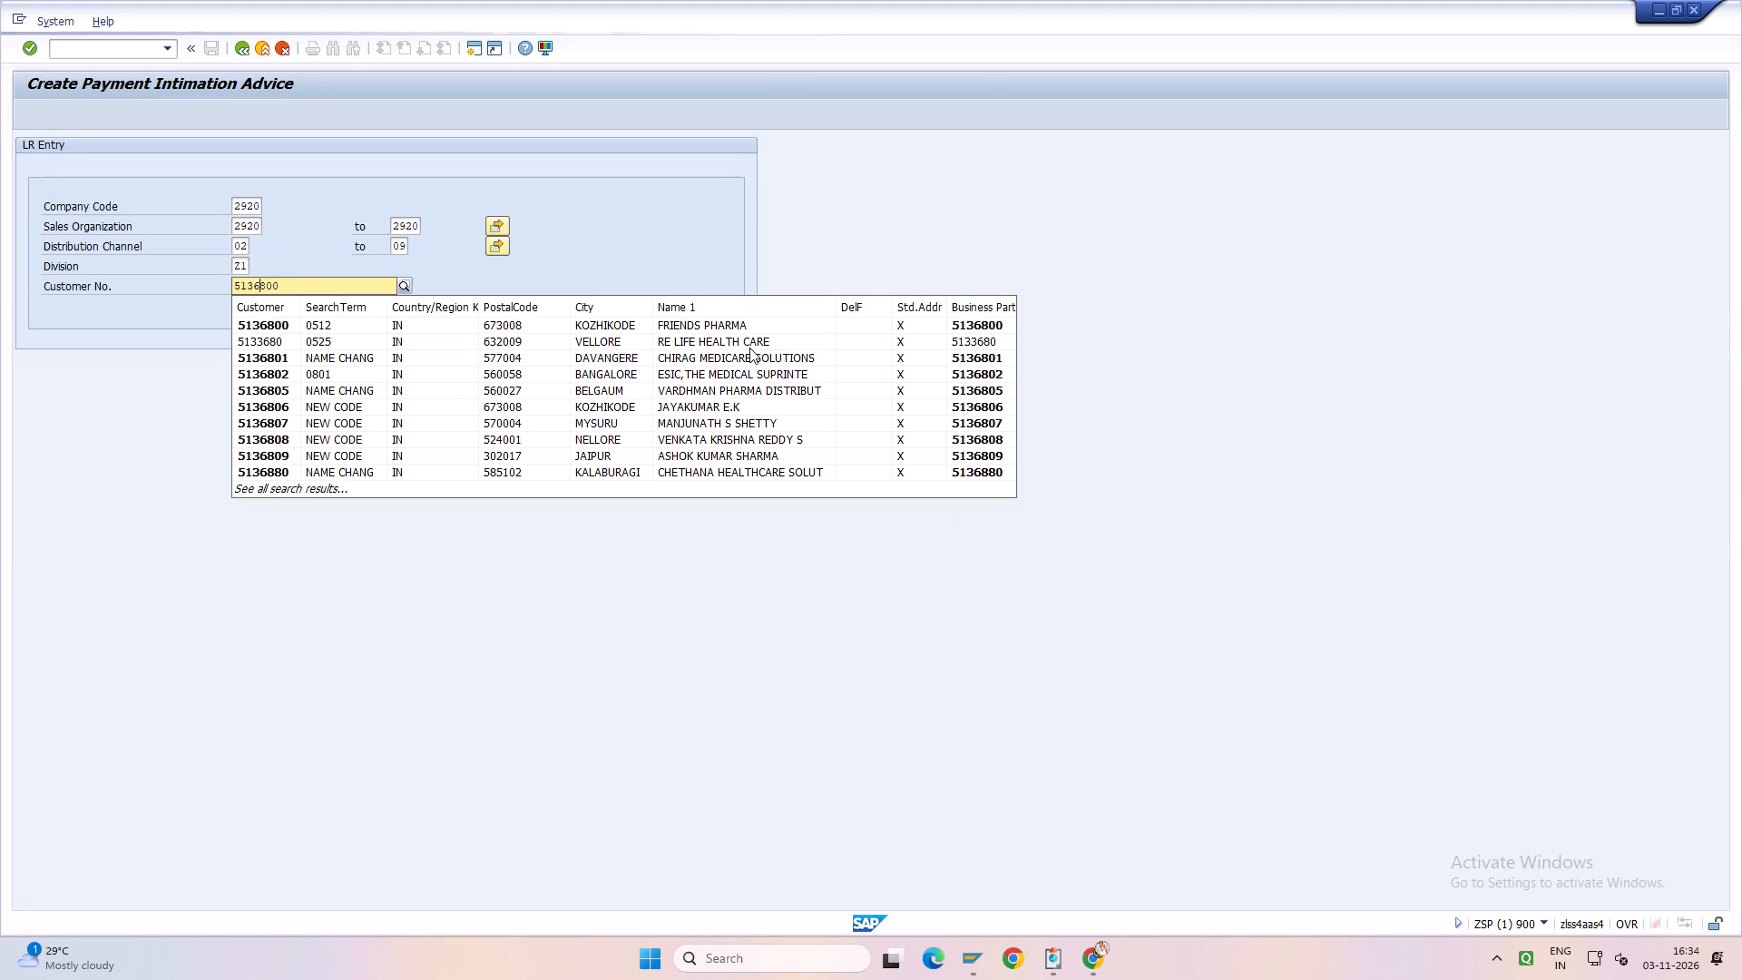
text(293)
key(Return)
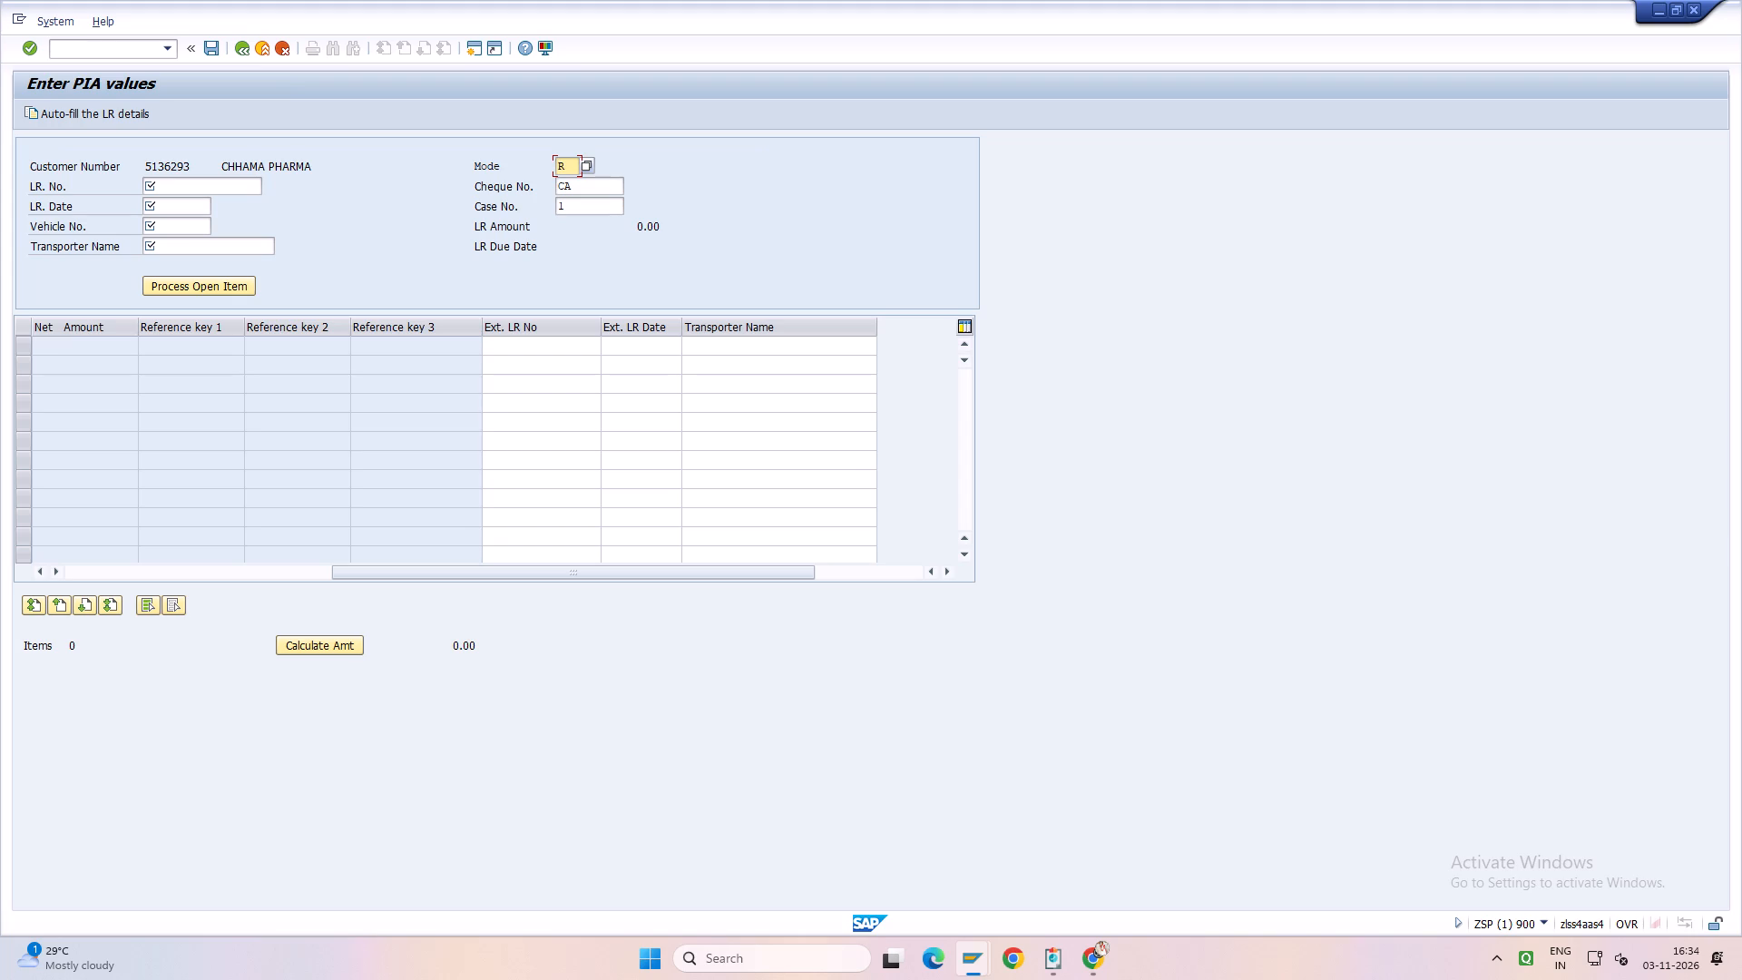
Enter LR number 06210 and LR date 03.11.2026 in the advice header, keeping cheque number CA.
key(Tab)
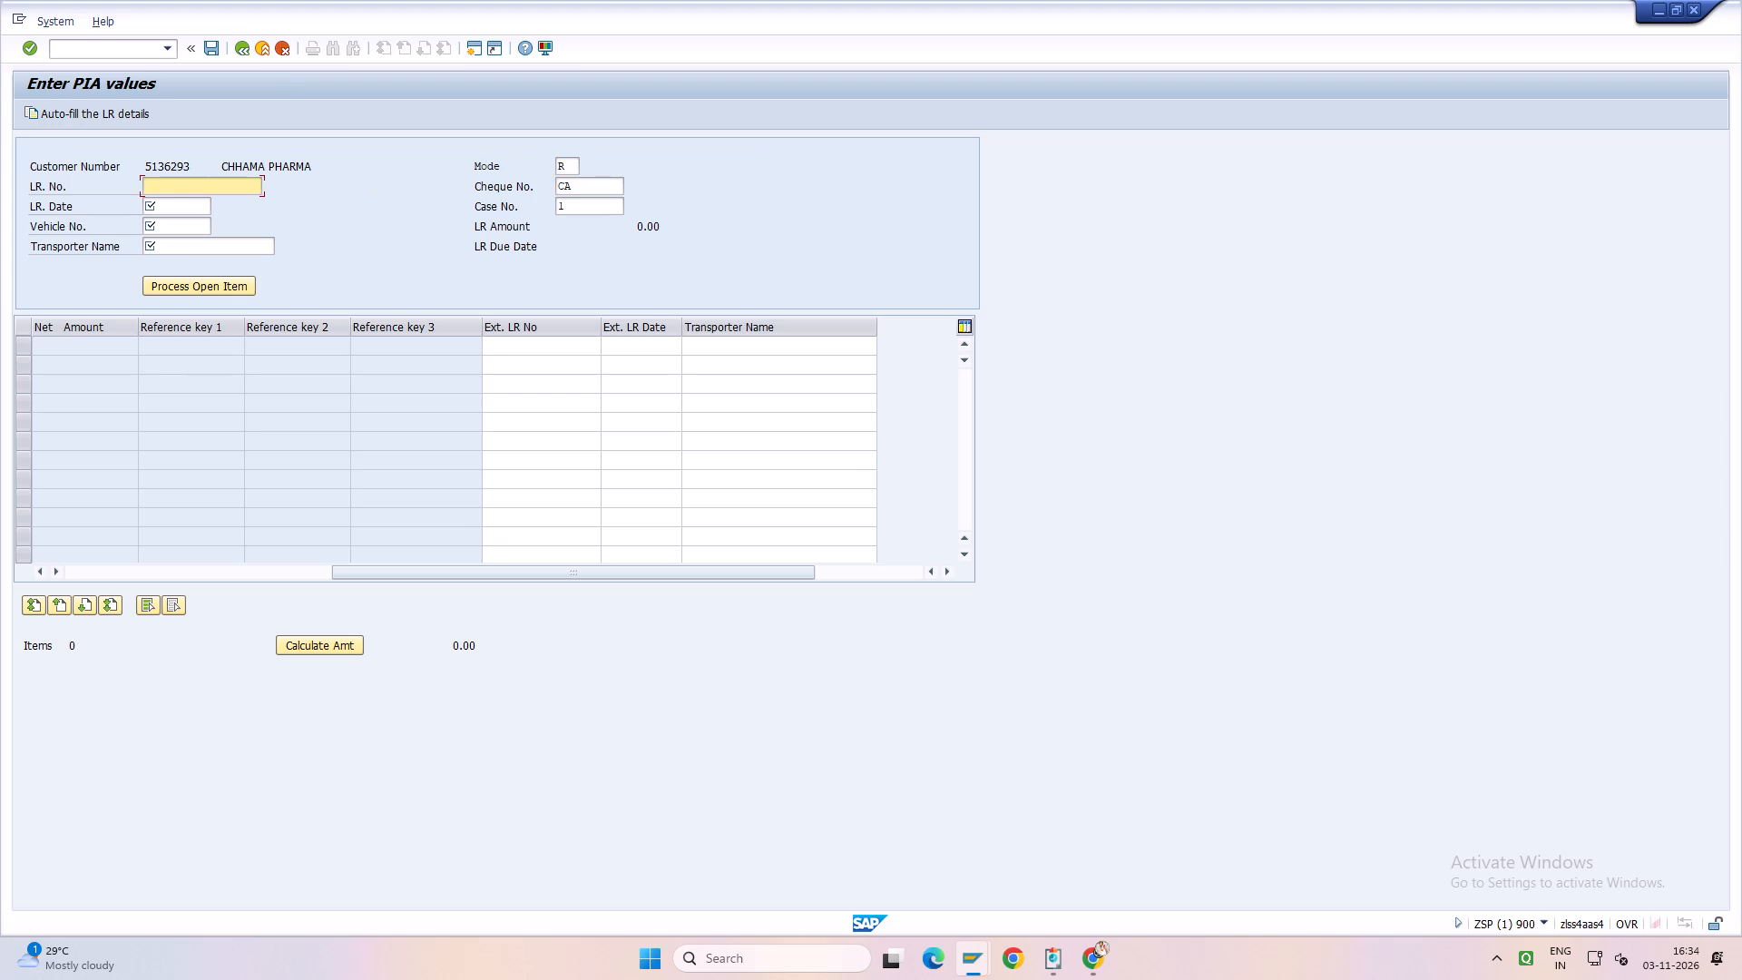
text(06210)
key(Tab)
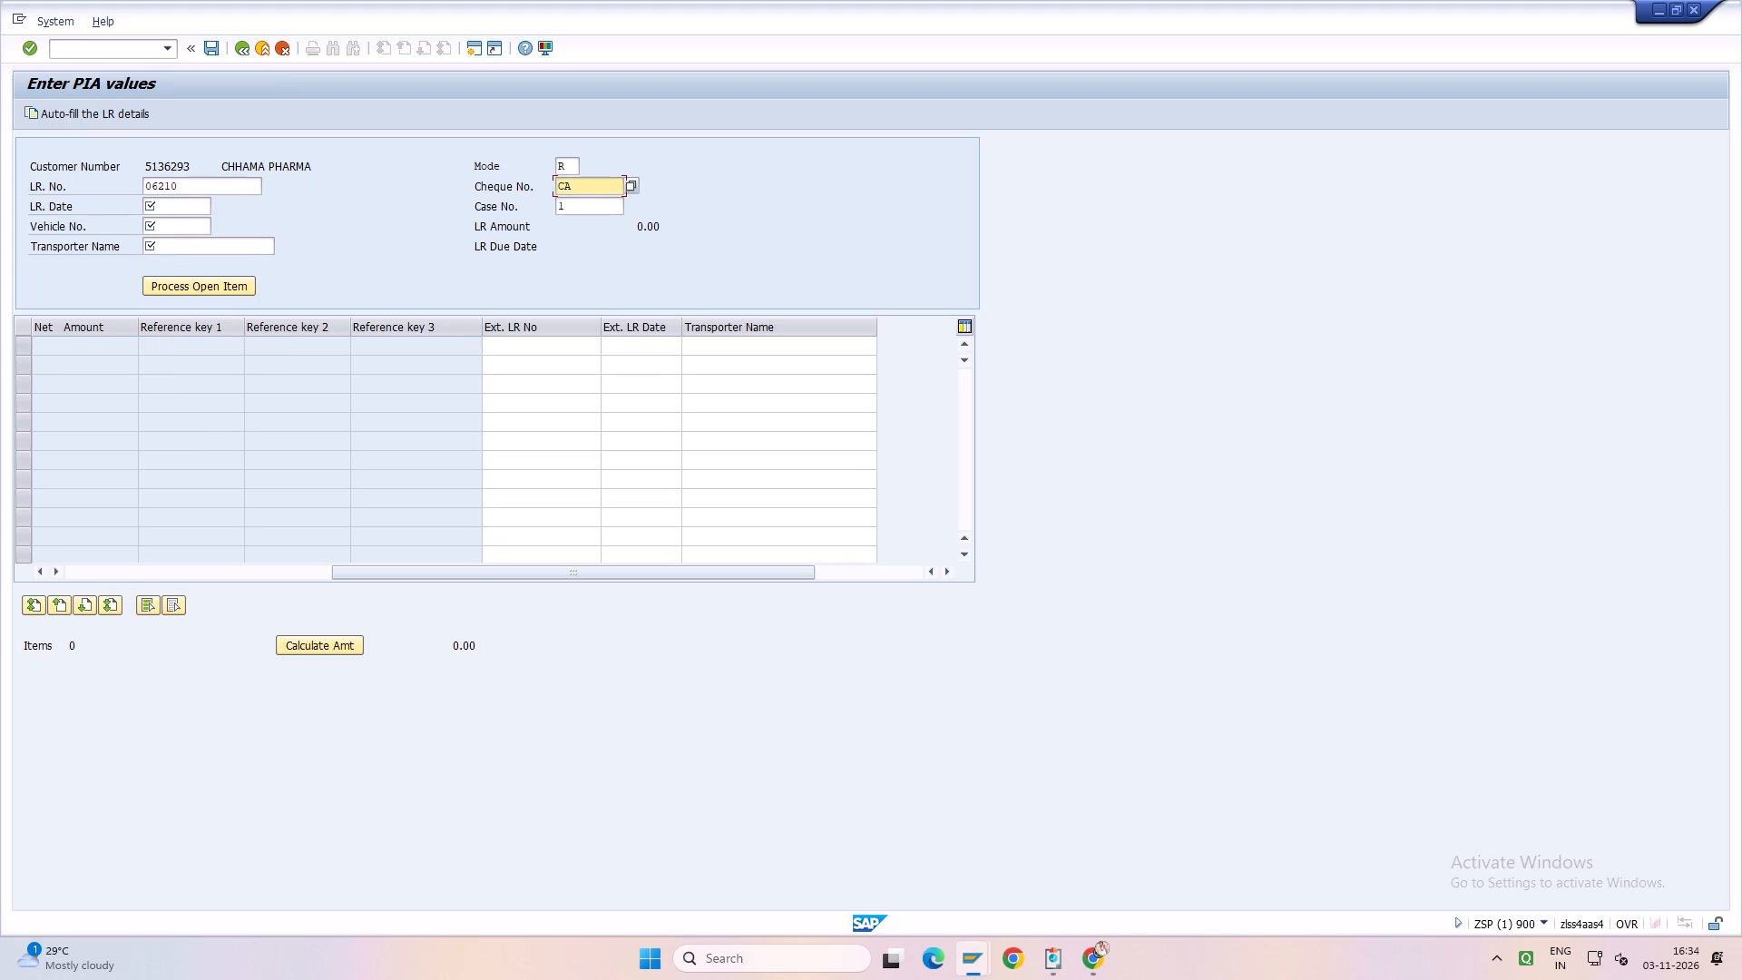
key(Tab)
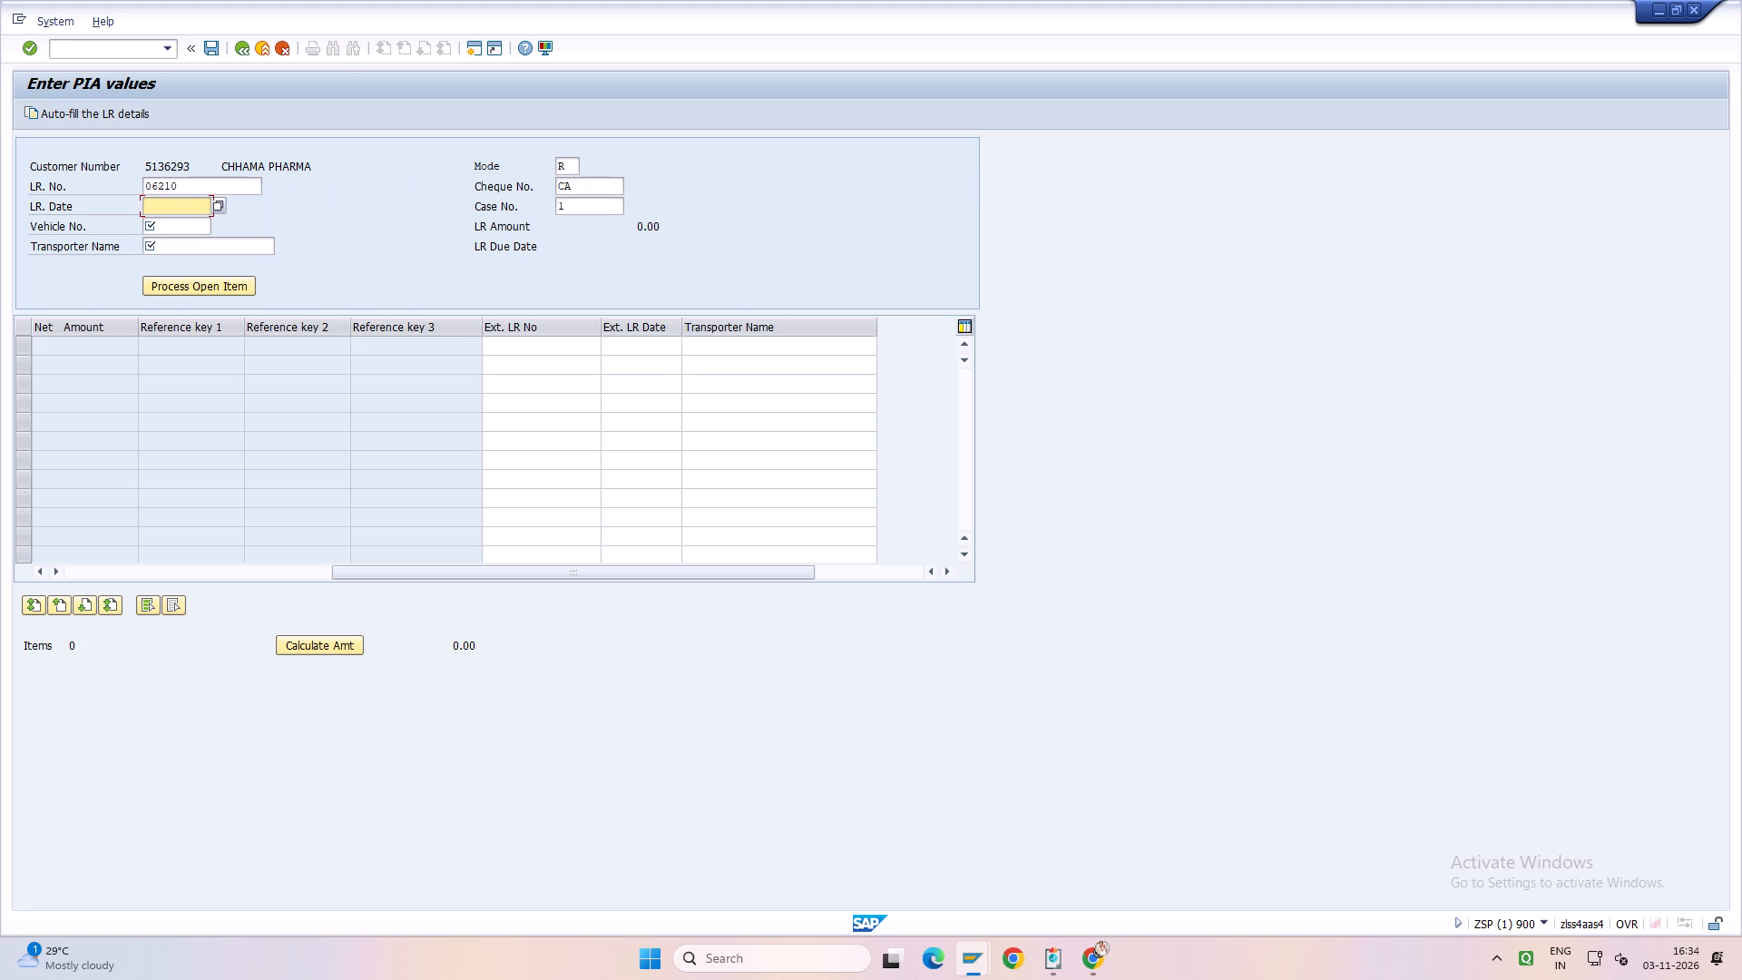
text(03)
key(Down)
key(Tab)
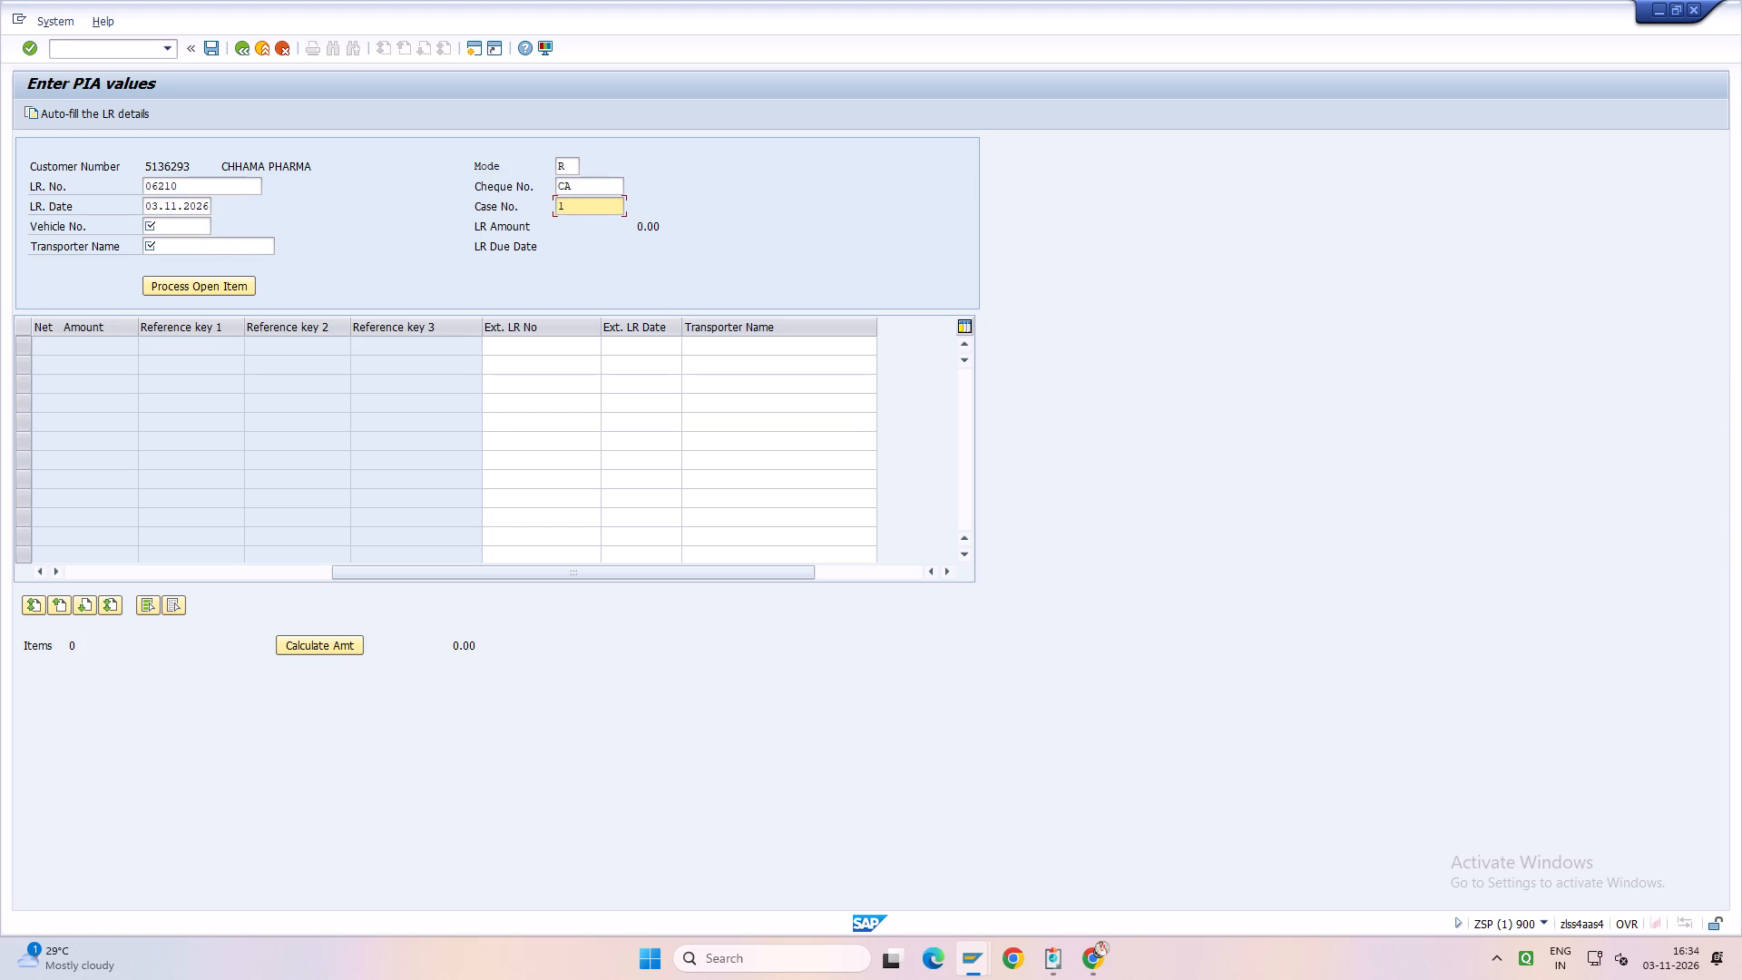
Keep case number 1, set vehicle number 4 and transporter NCS in the header, and process the customer's open items.
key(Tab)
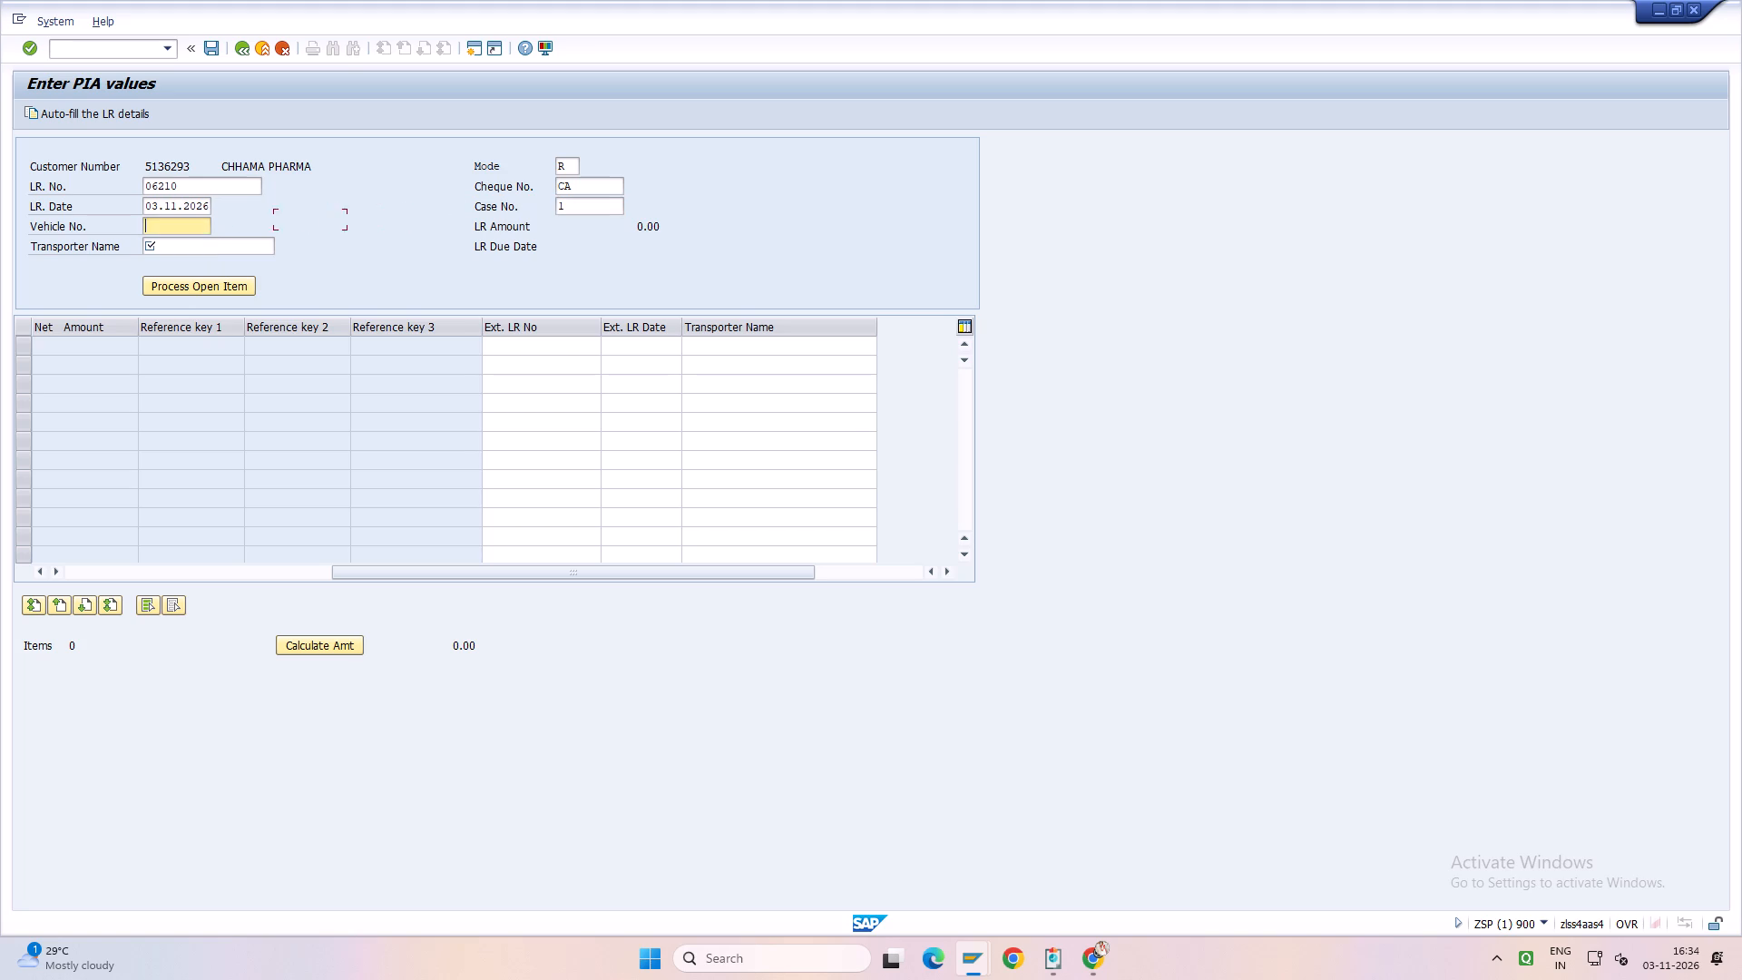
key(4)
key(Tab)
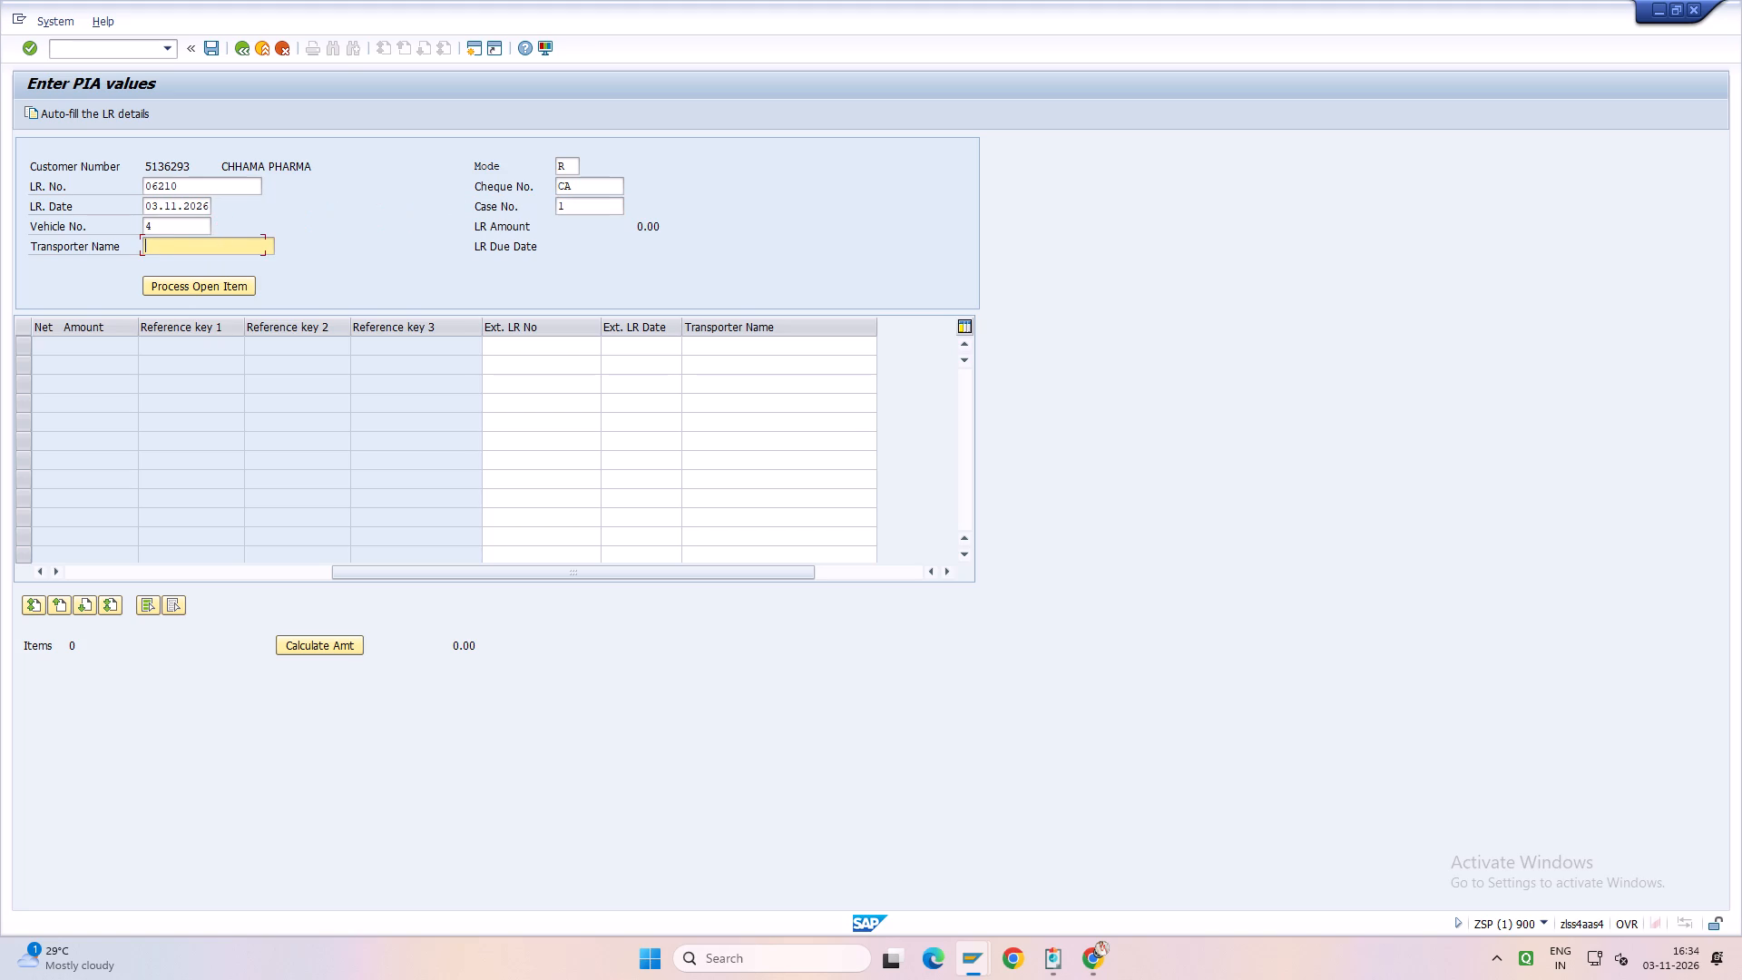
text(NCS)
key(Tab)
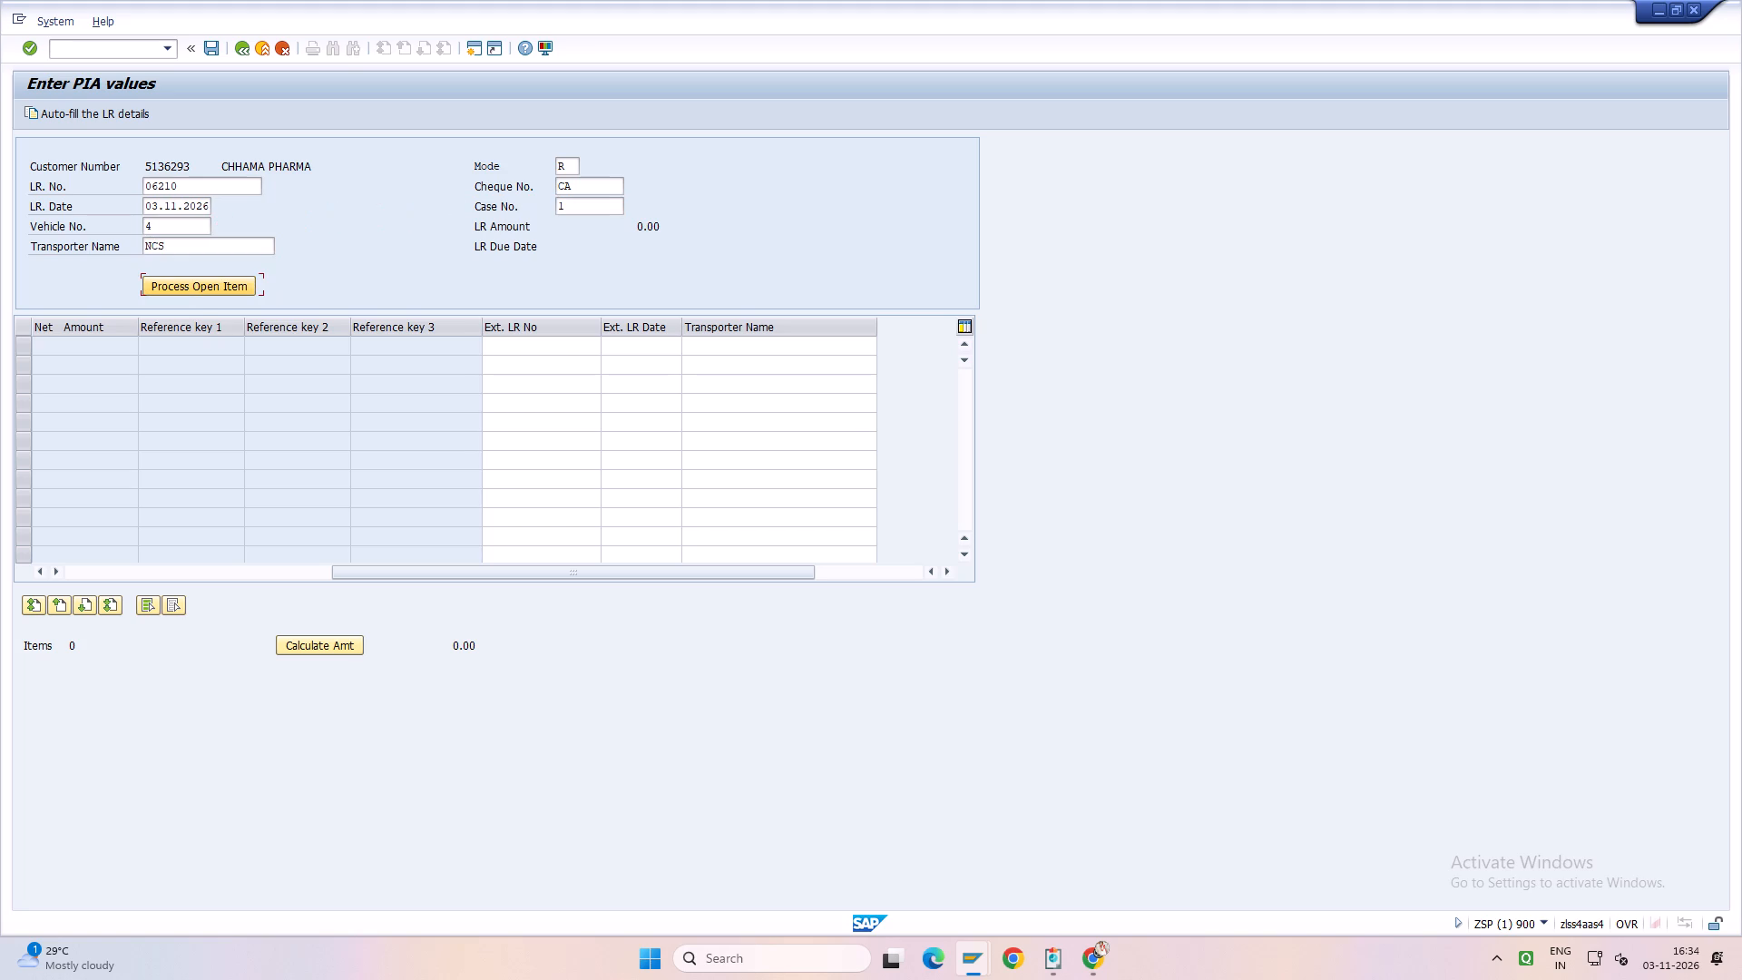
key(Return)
drag(616, 572, 186, 640)
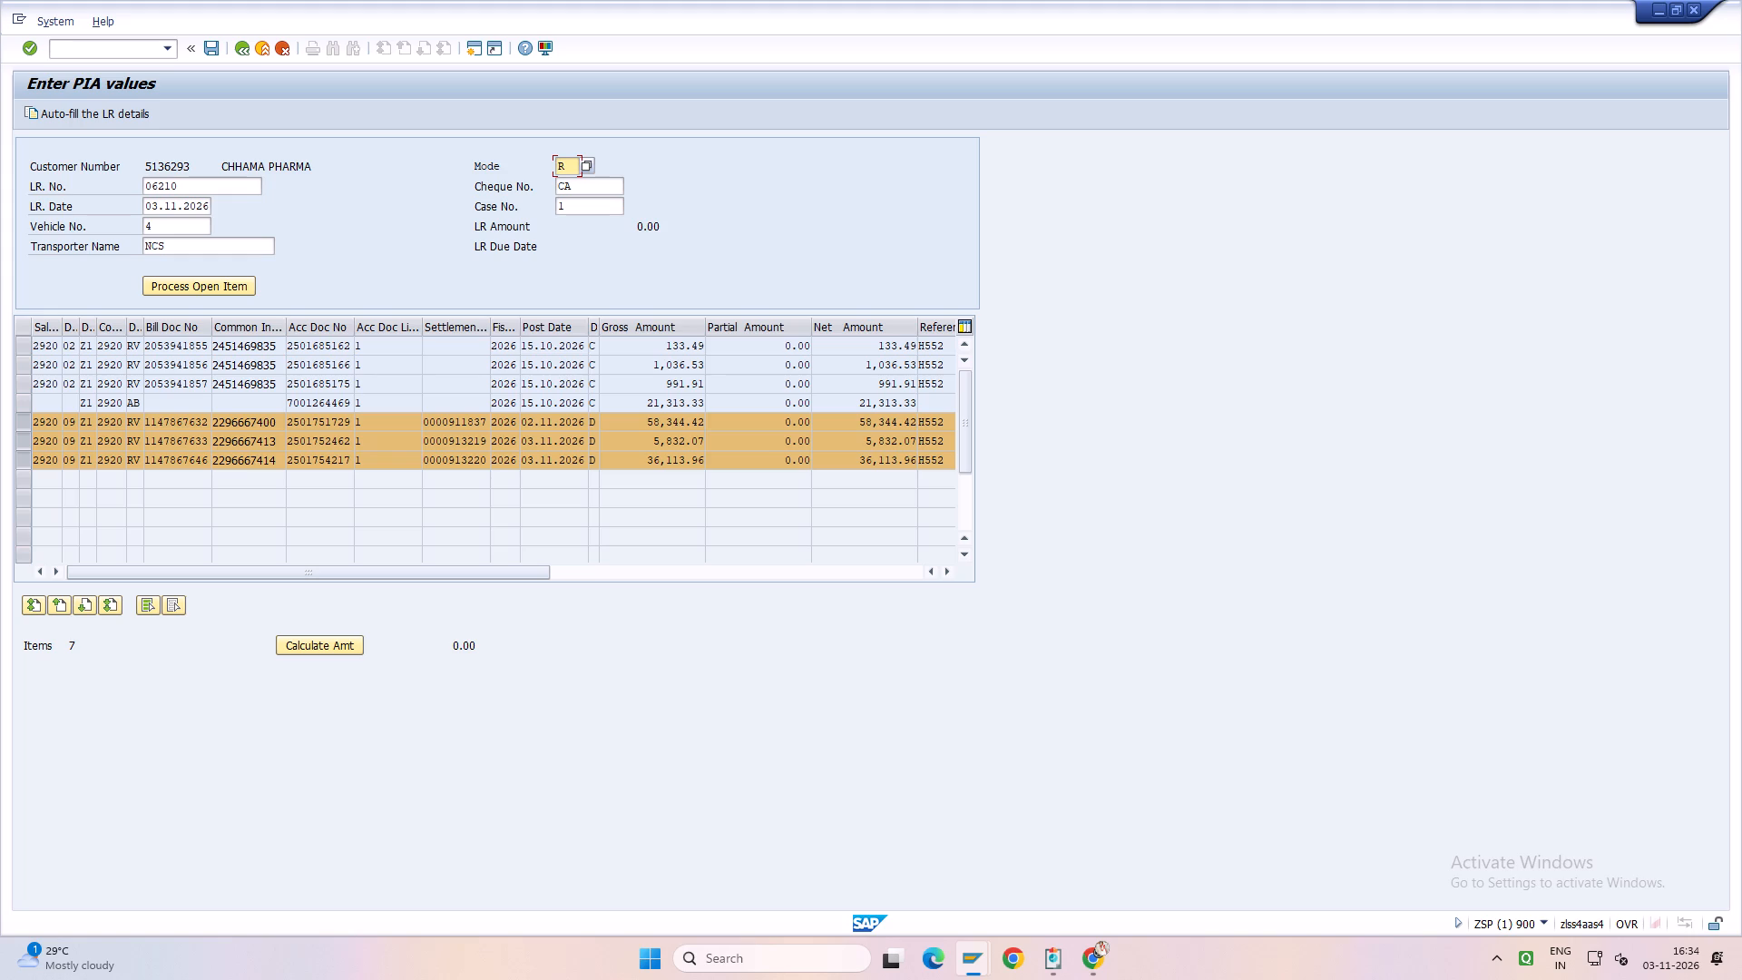
click(32, 446)
click(25, 445)
click(24, 465)
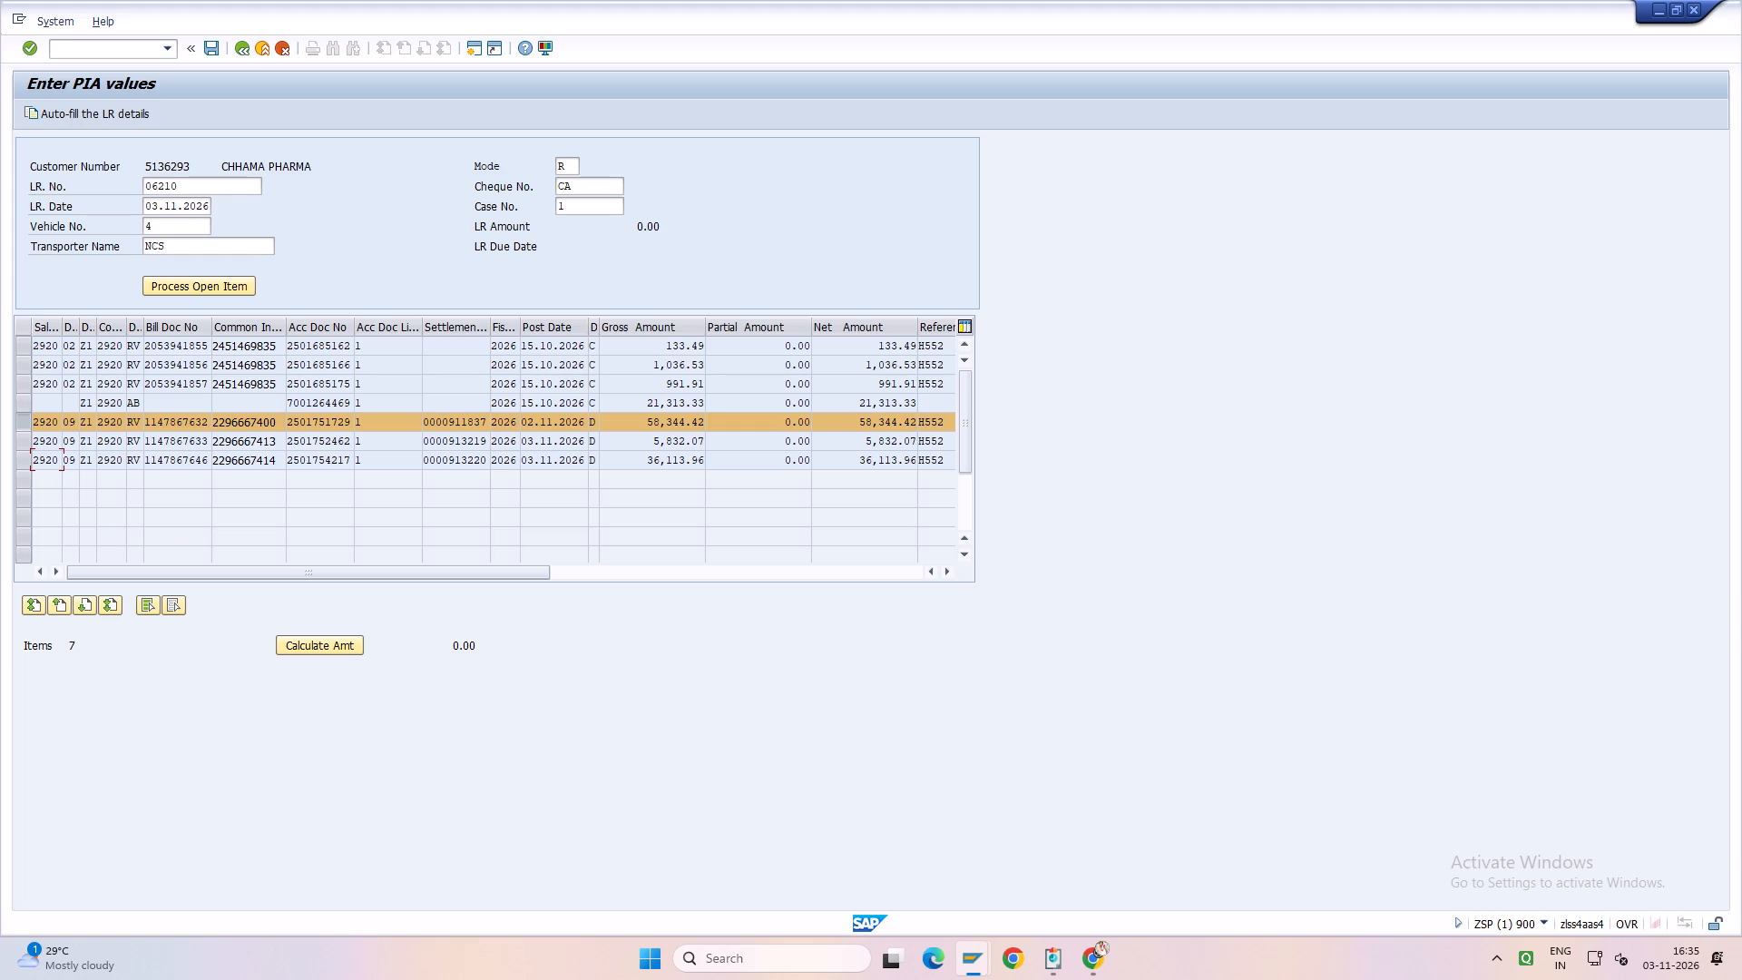
Fill the selected 02.11.2026 open item with external LR number 6210, external LR date 03.11.2026 and transporter NCS, and save the advice.
drag(359, 578, 463, 579)
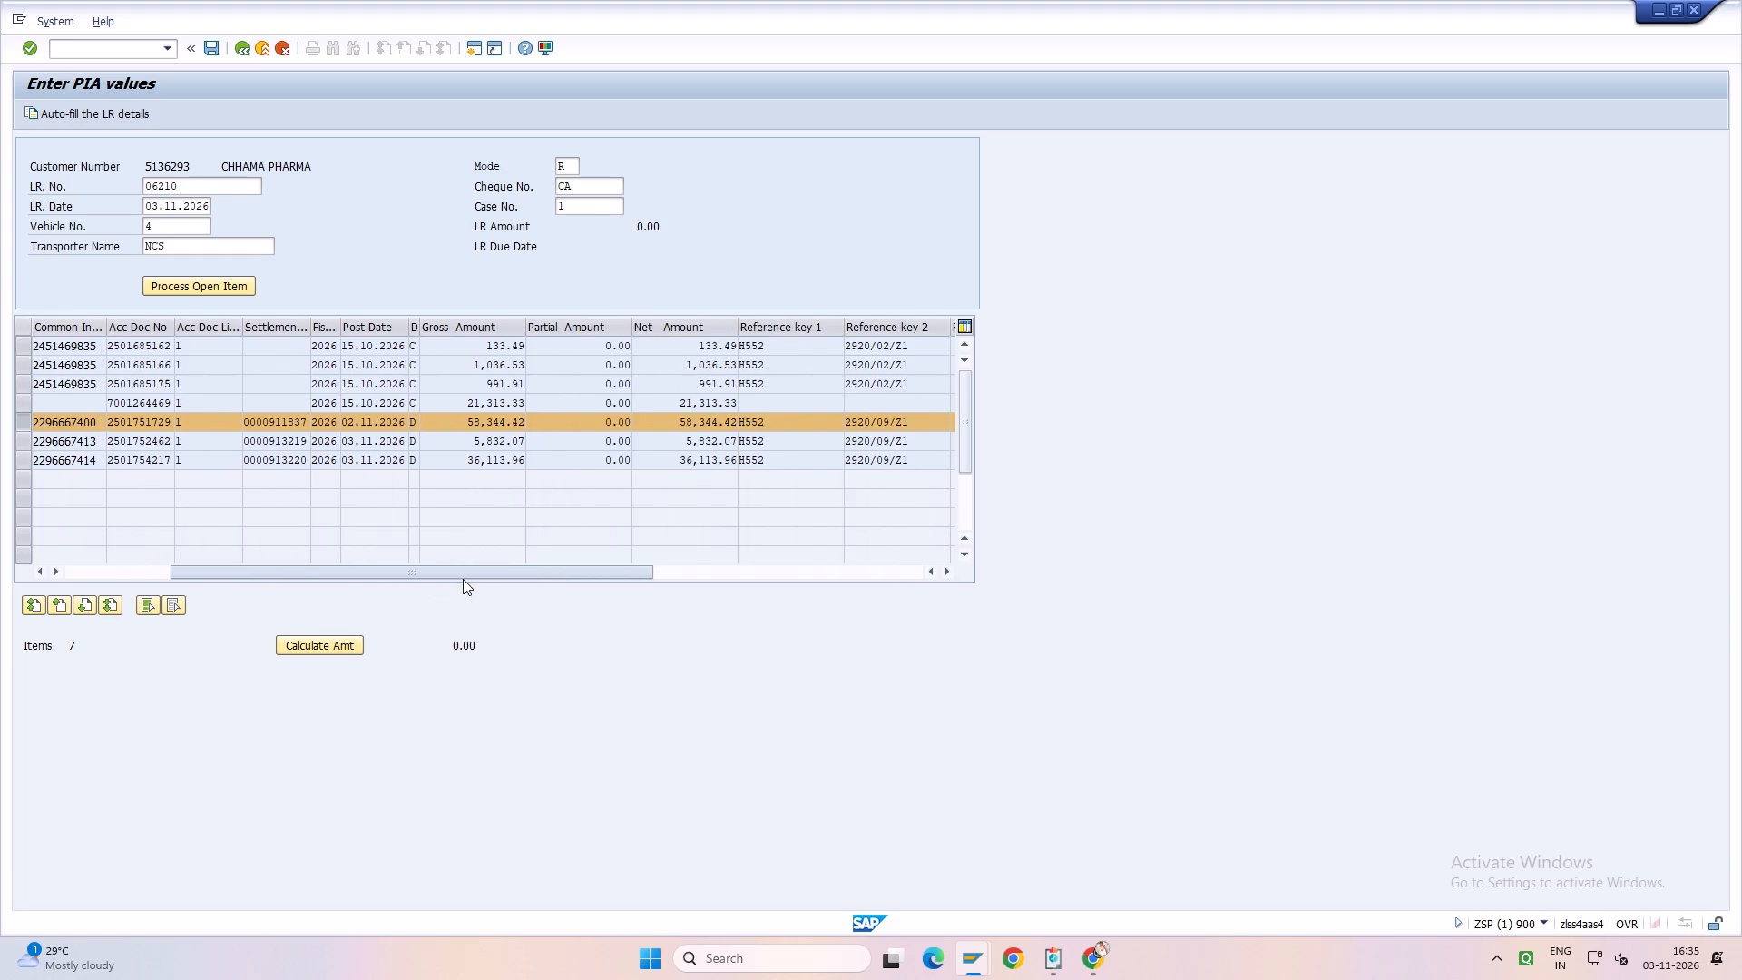
drag(463, 579, 170, 579)
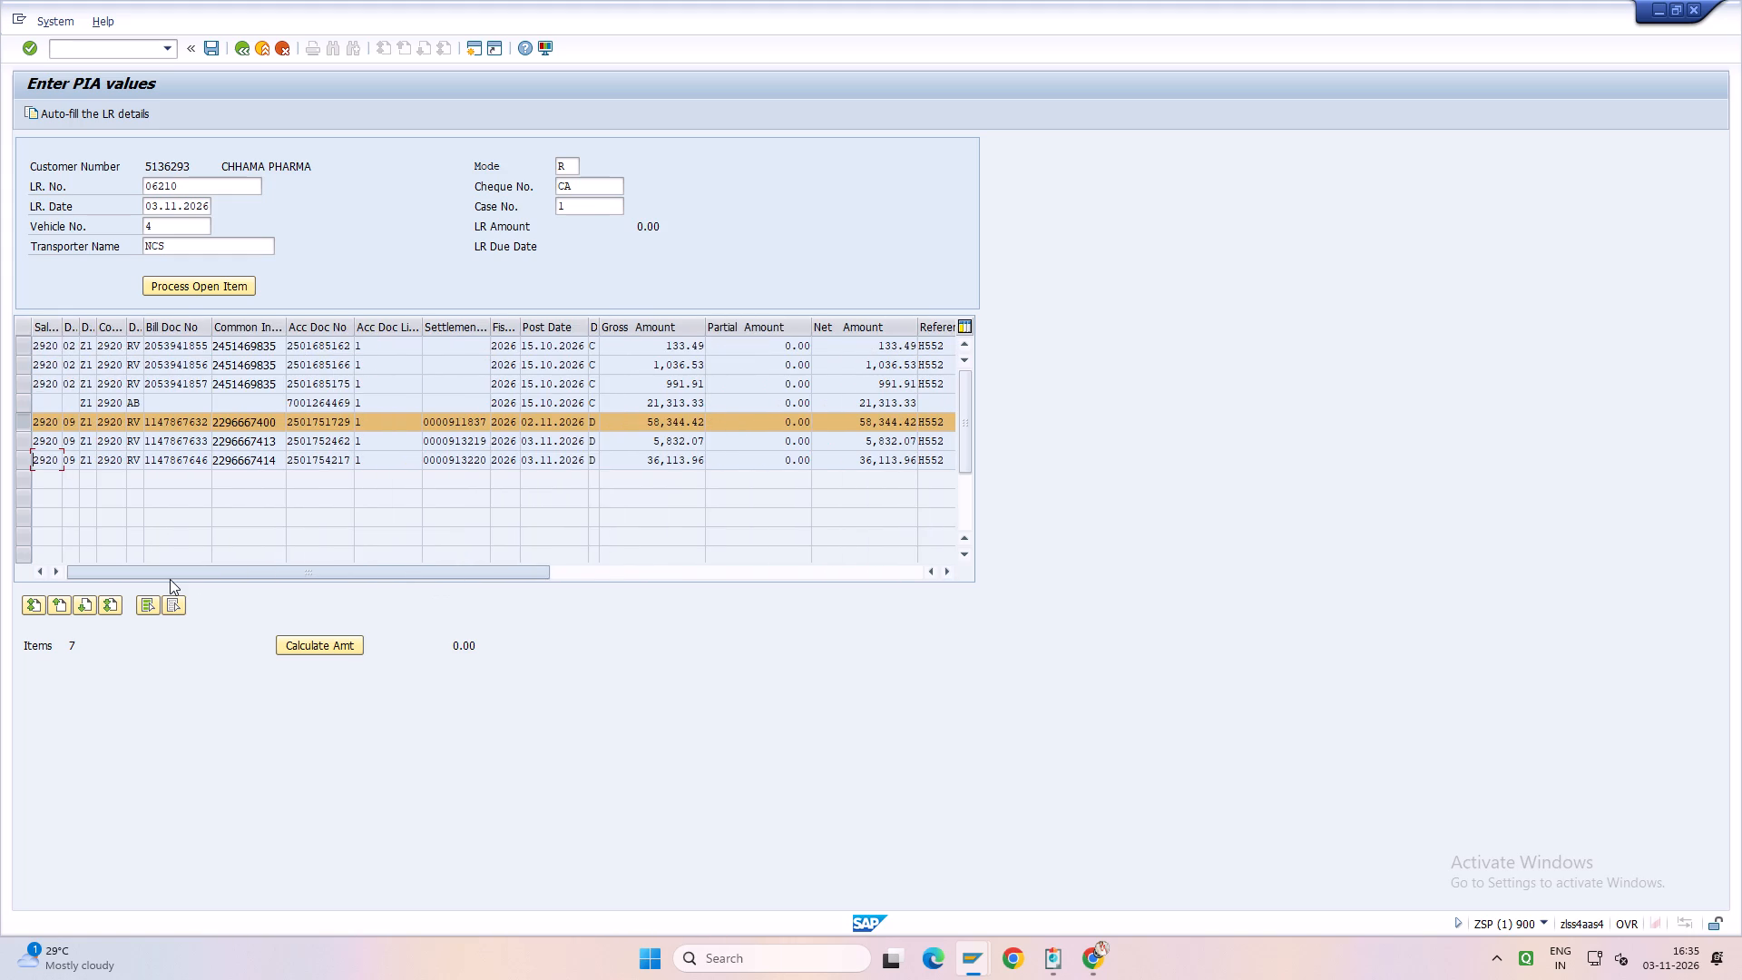
drag(170, 579, 269, 592)
drag(382, 581, 498, 576)
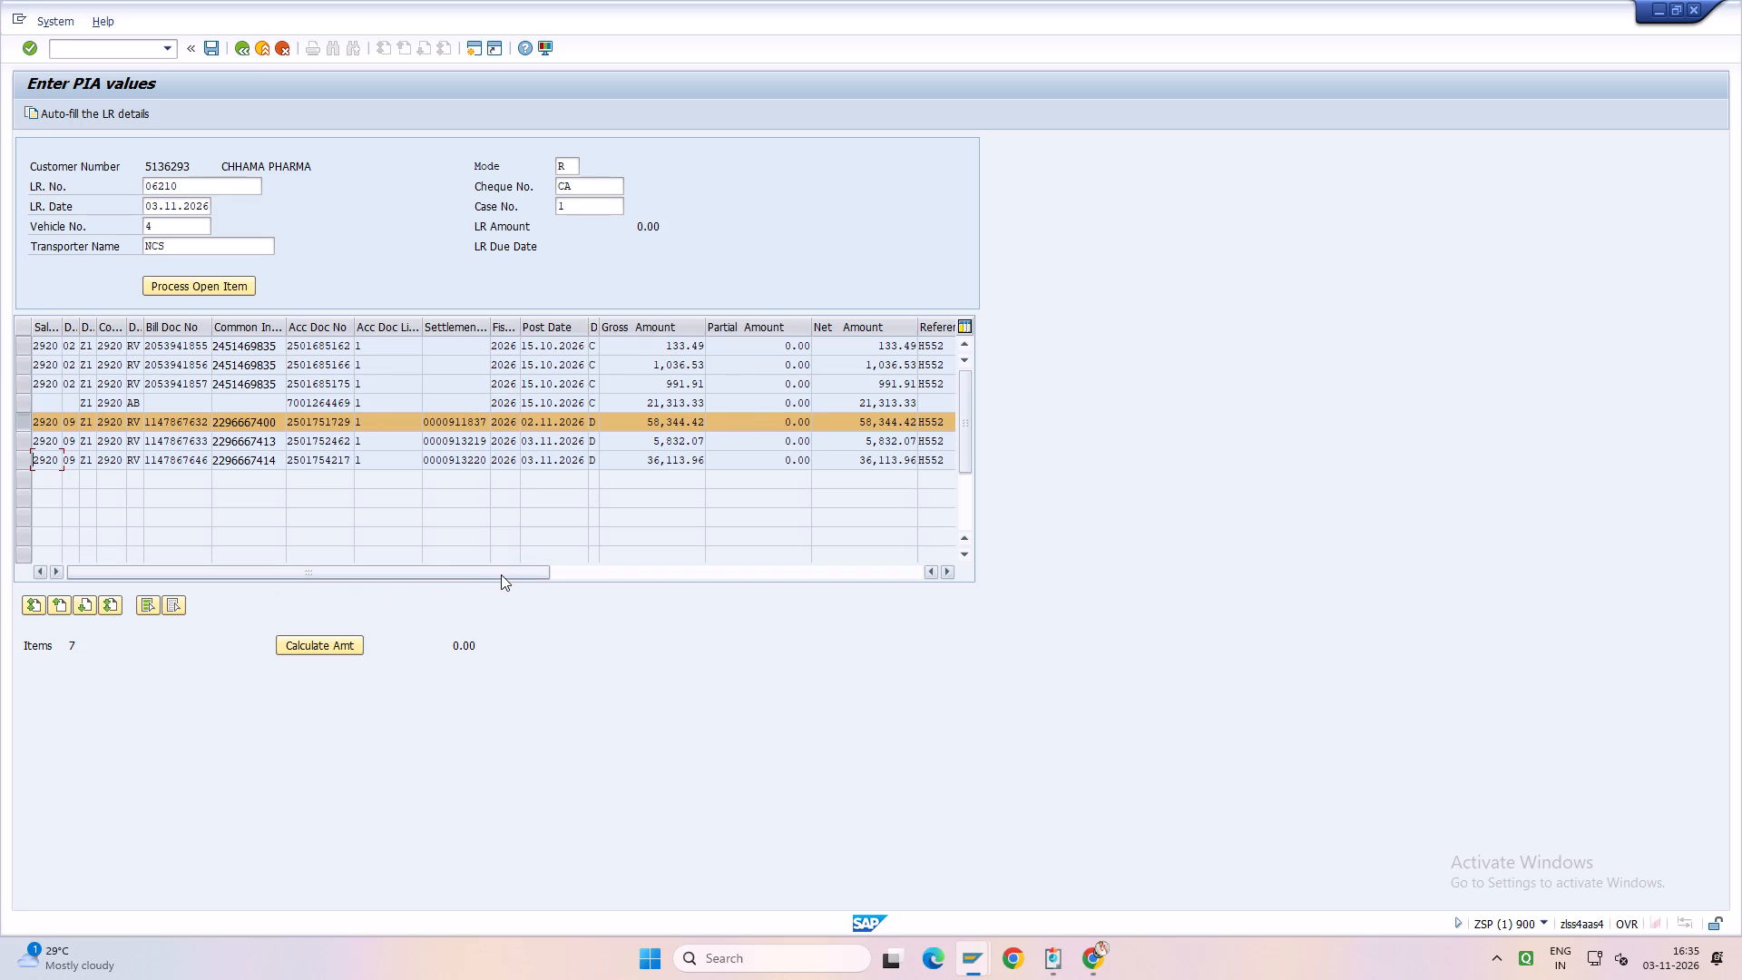
drag(501, 574, 702, 562)
click(804, 413)
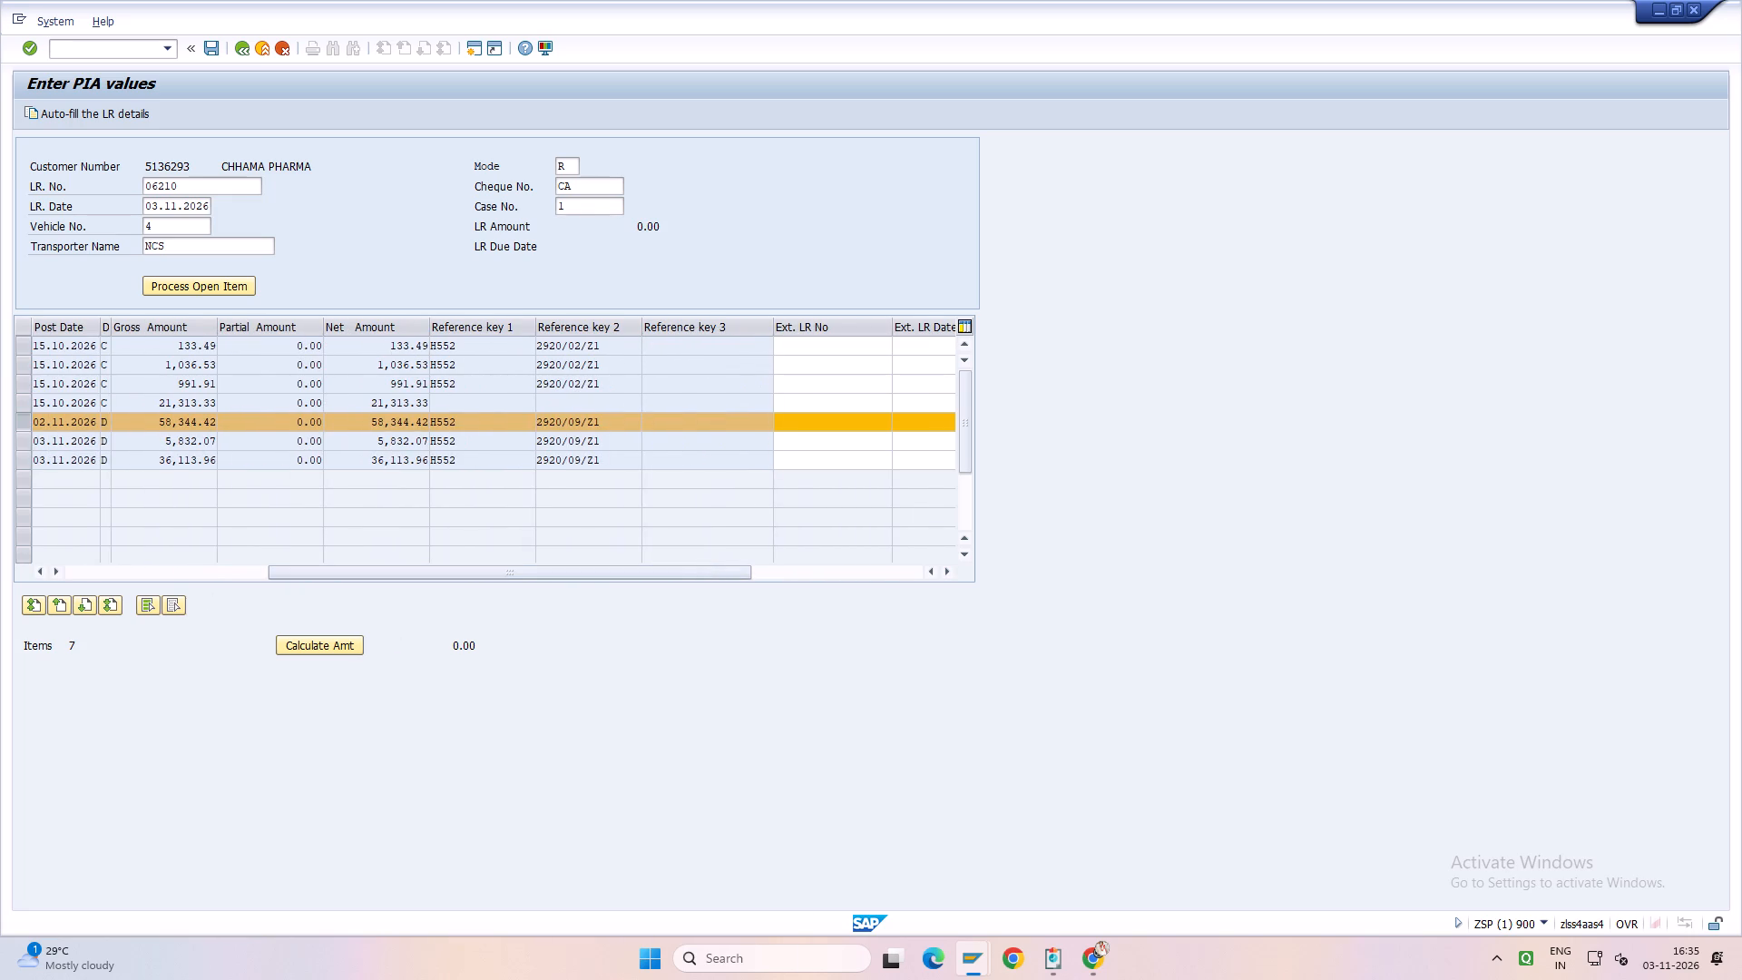
text(6210)
key(Tab)
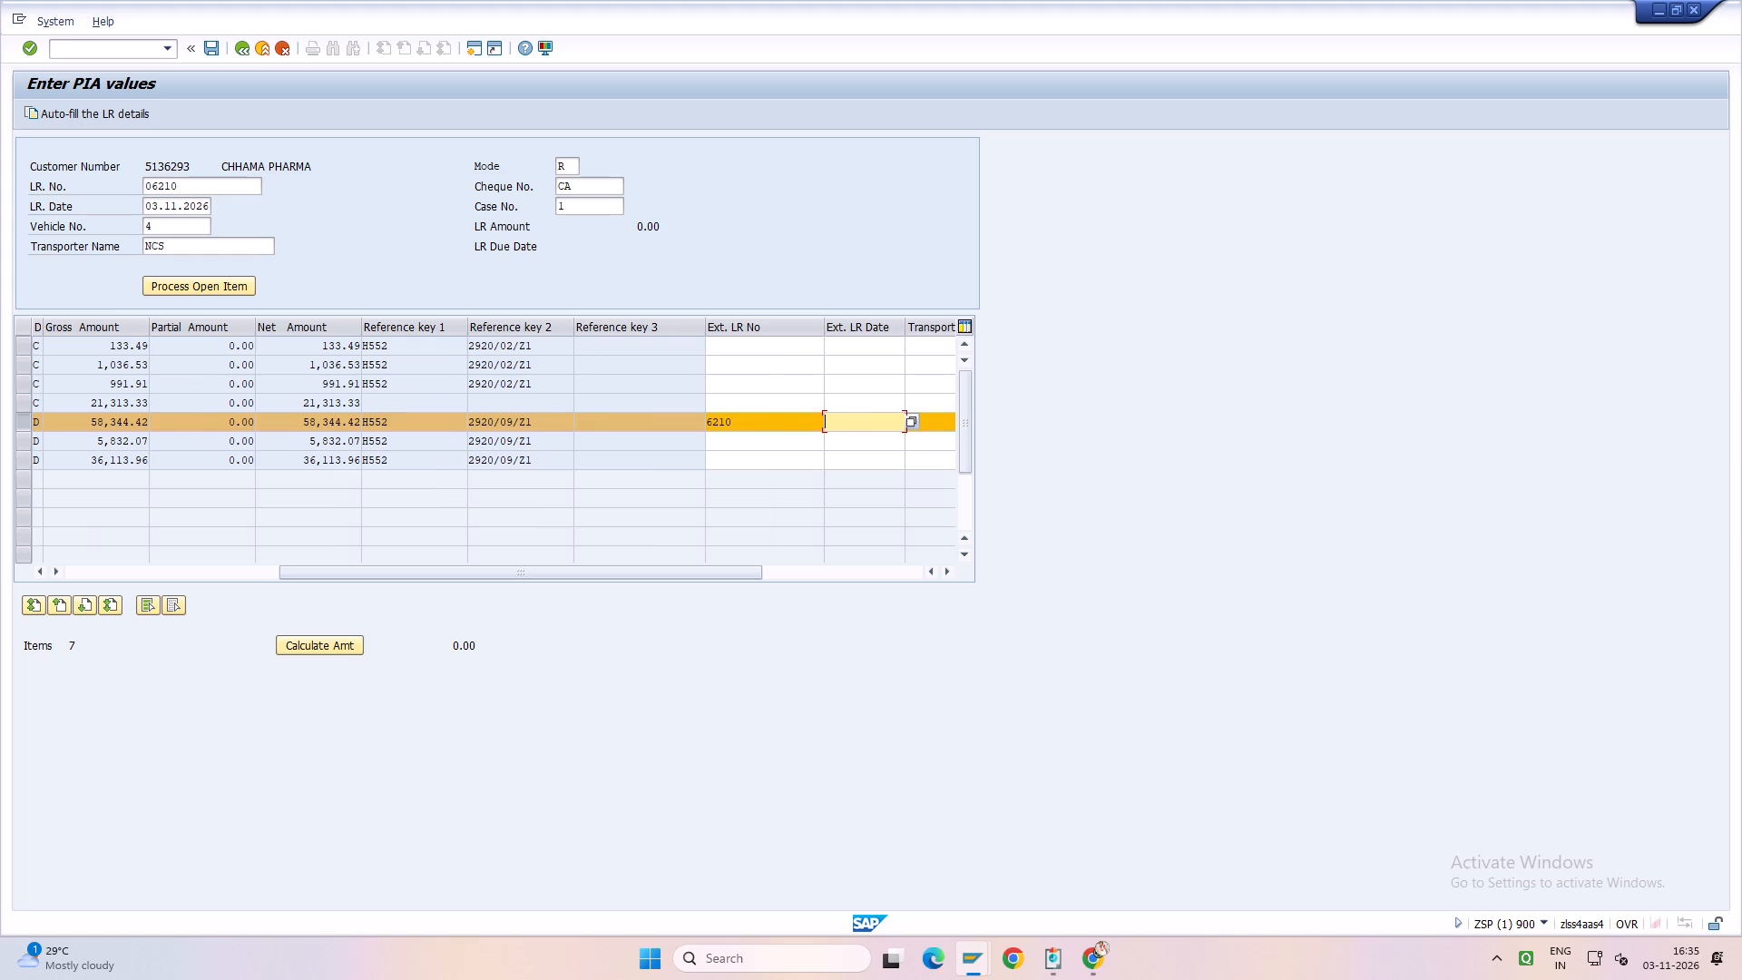
text(03)
key(Tab)
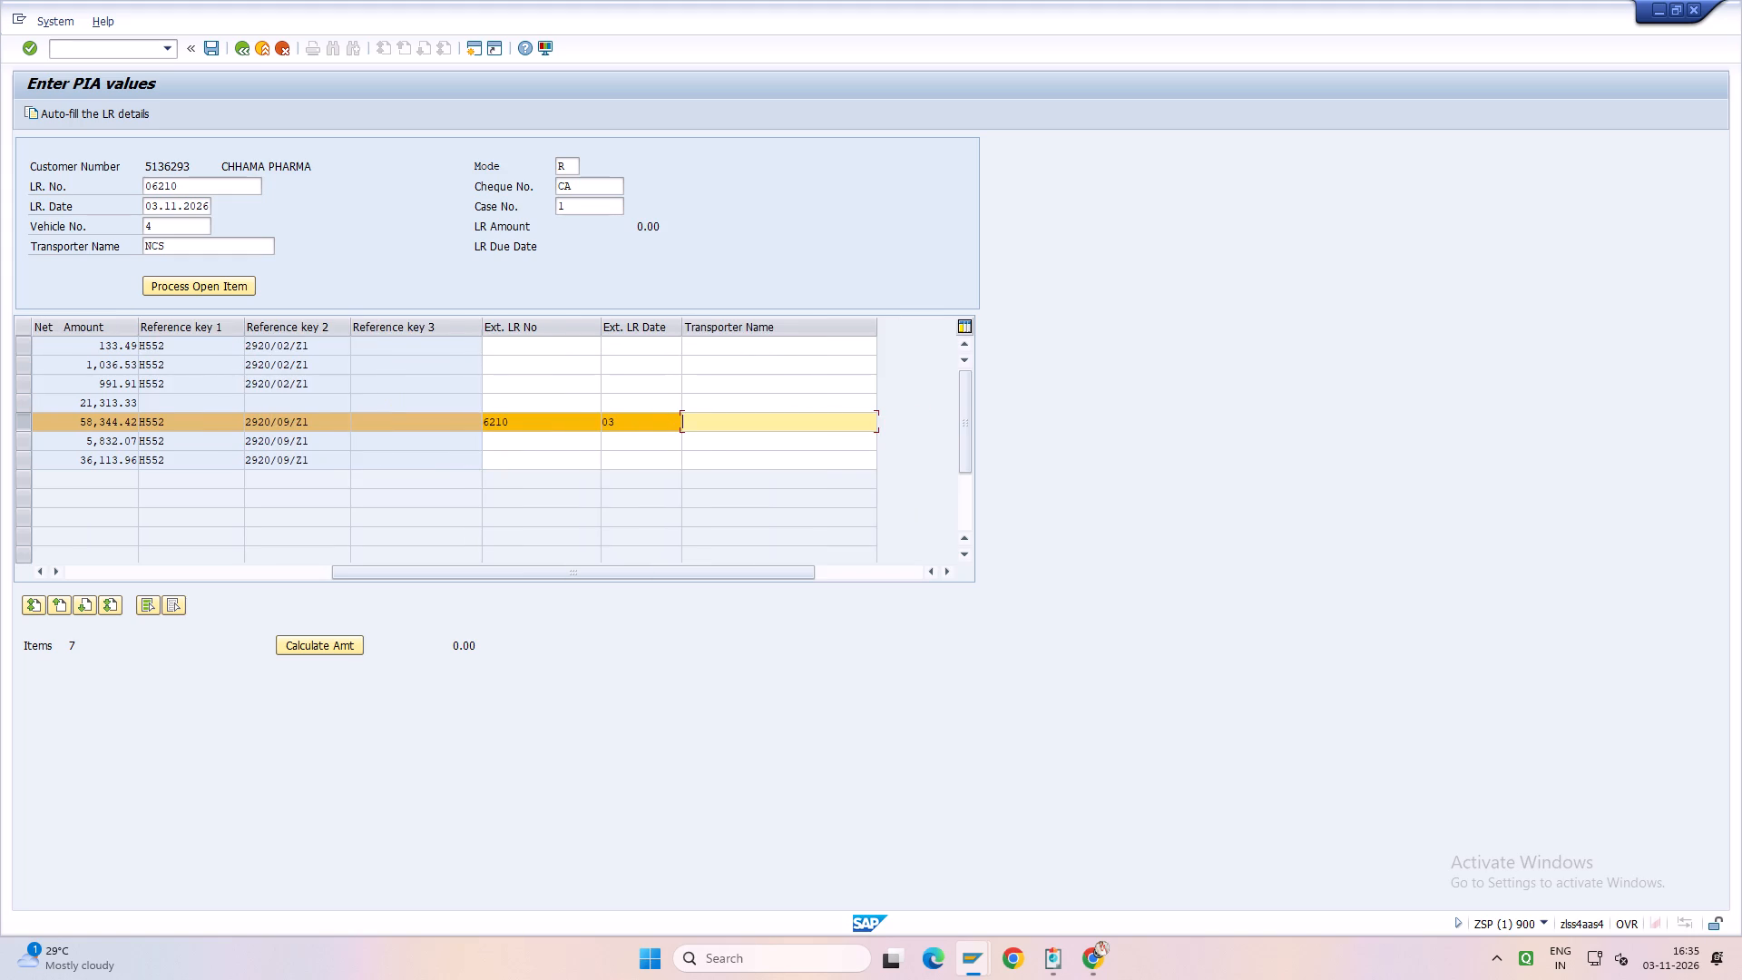
click(617, 420)
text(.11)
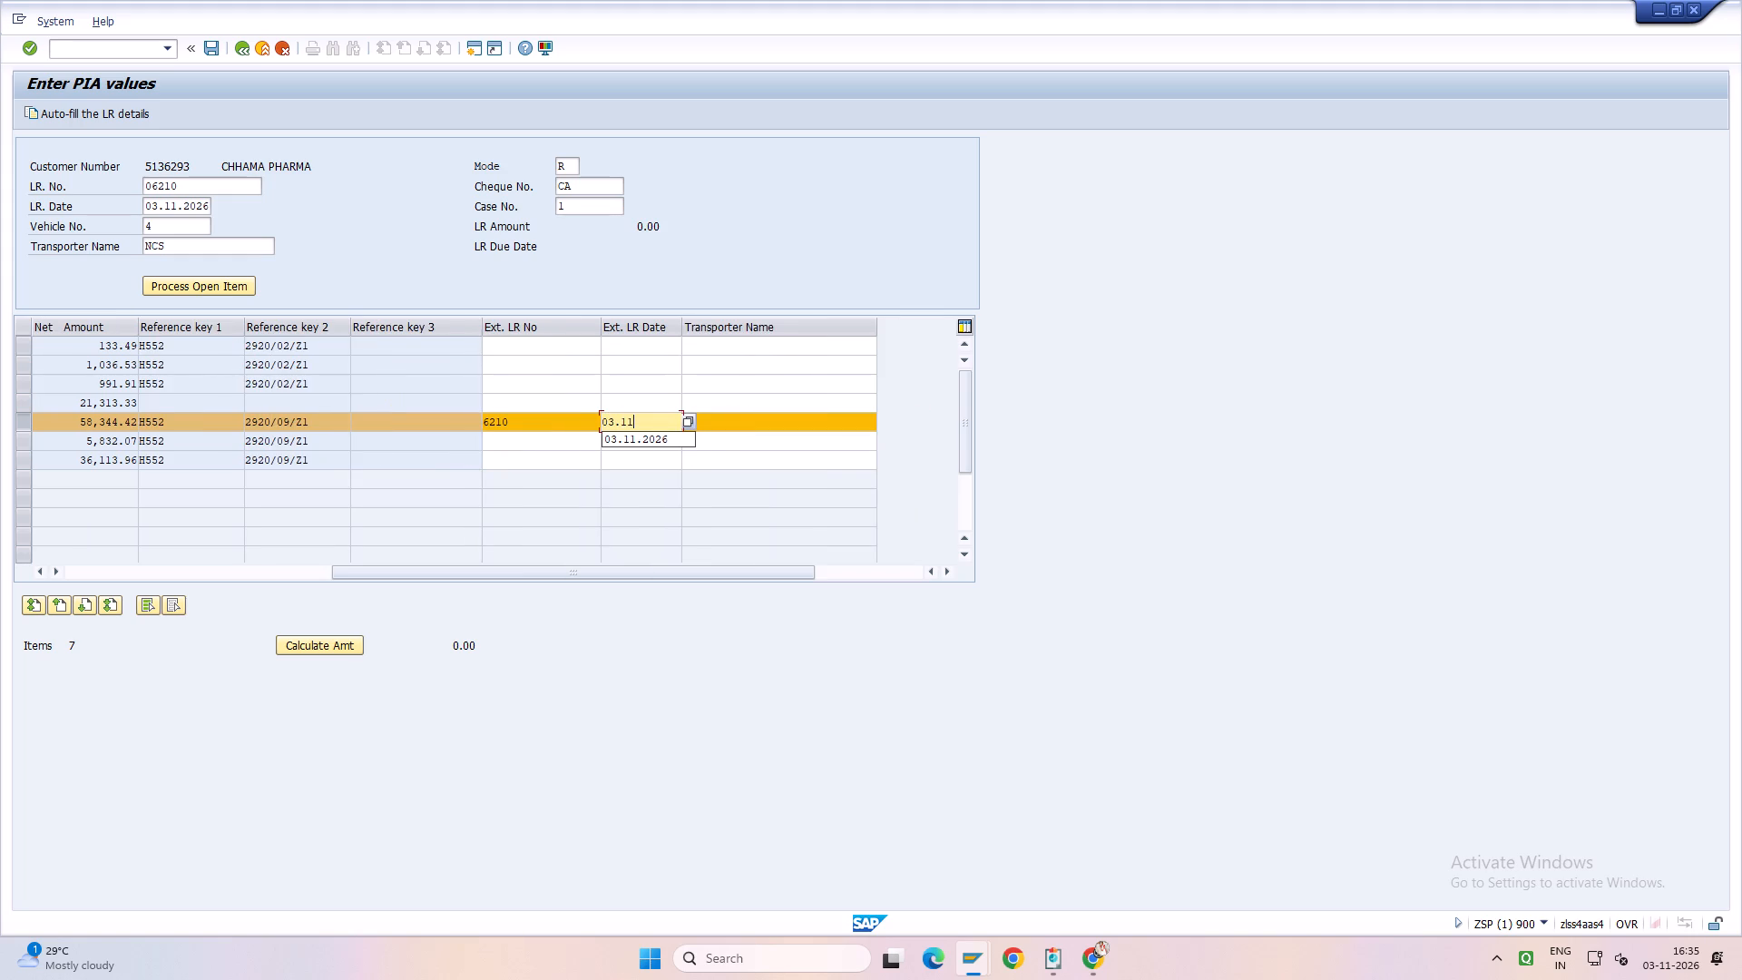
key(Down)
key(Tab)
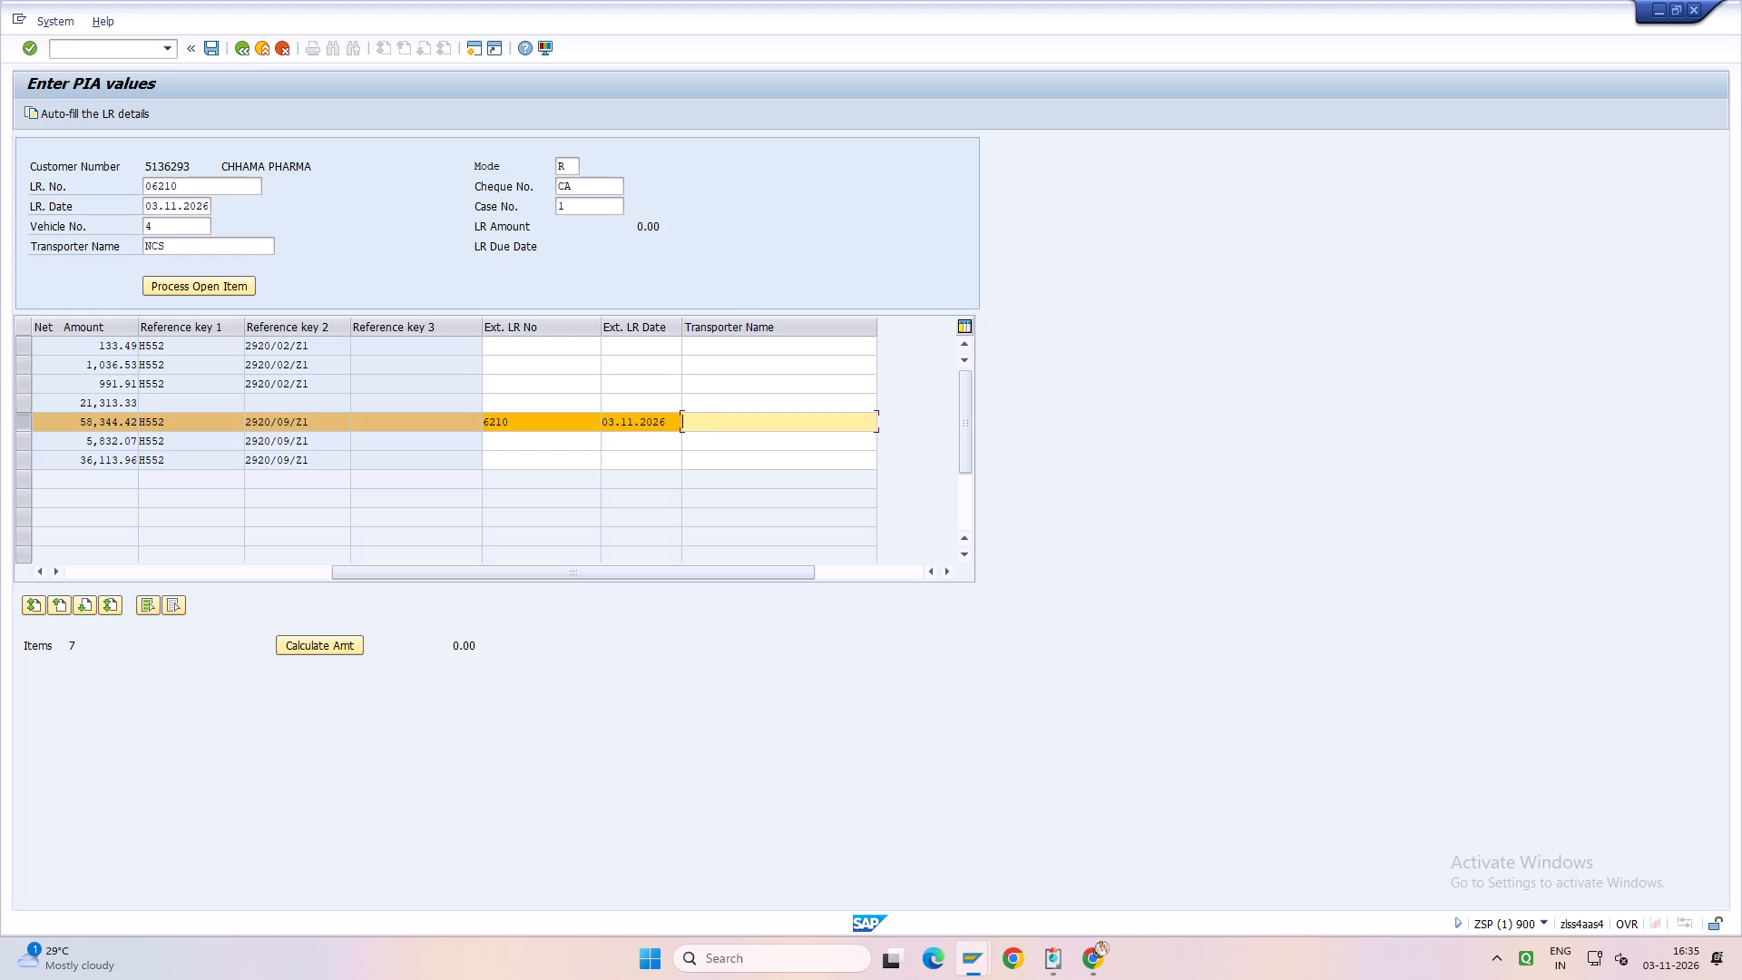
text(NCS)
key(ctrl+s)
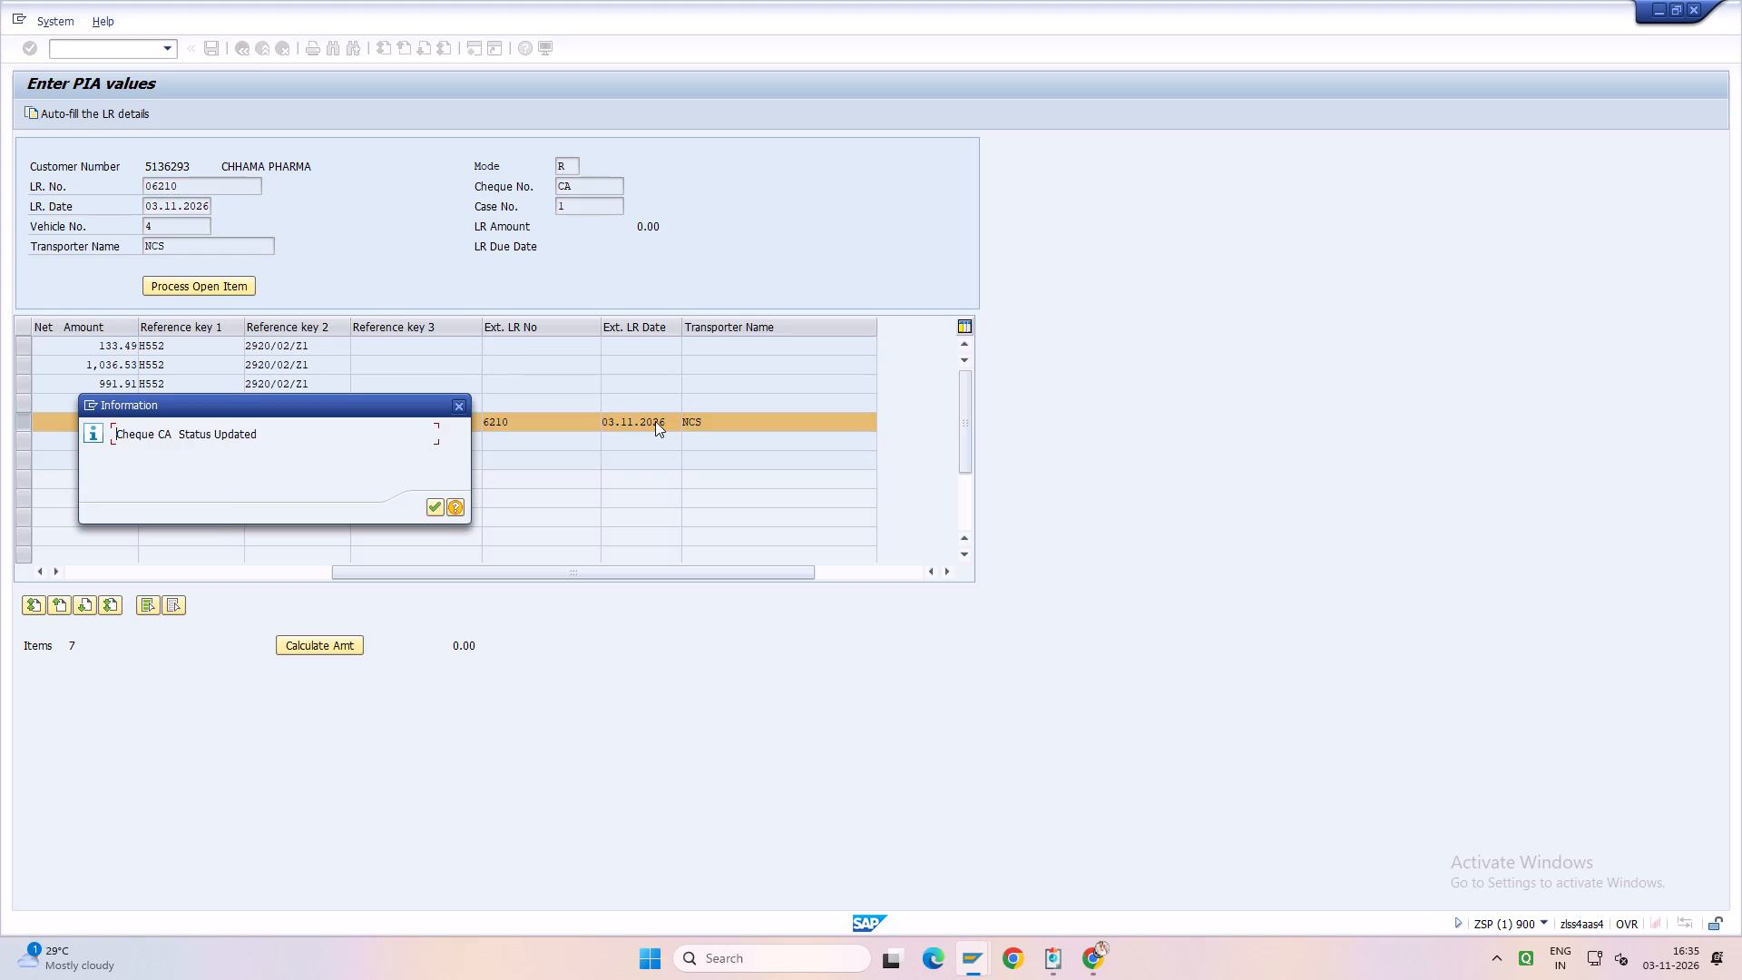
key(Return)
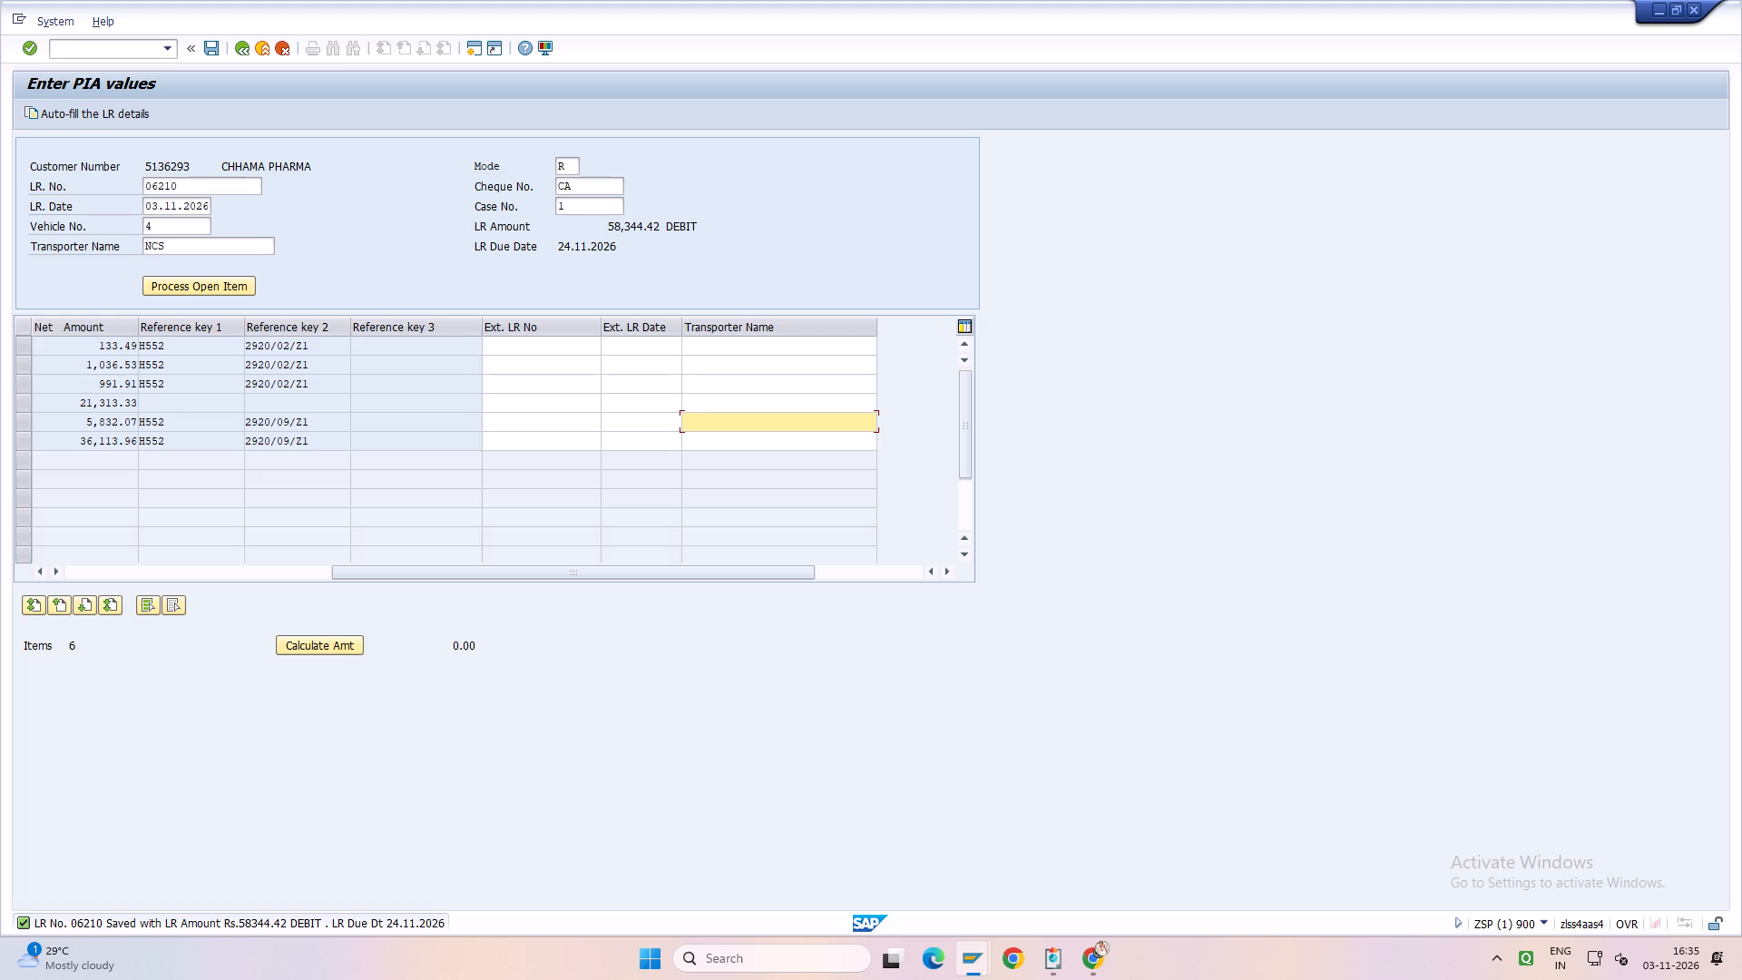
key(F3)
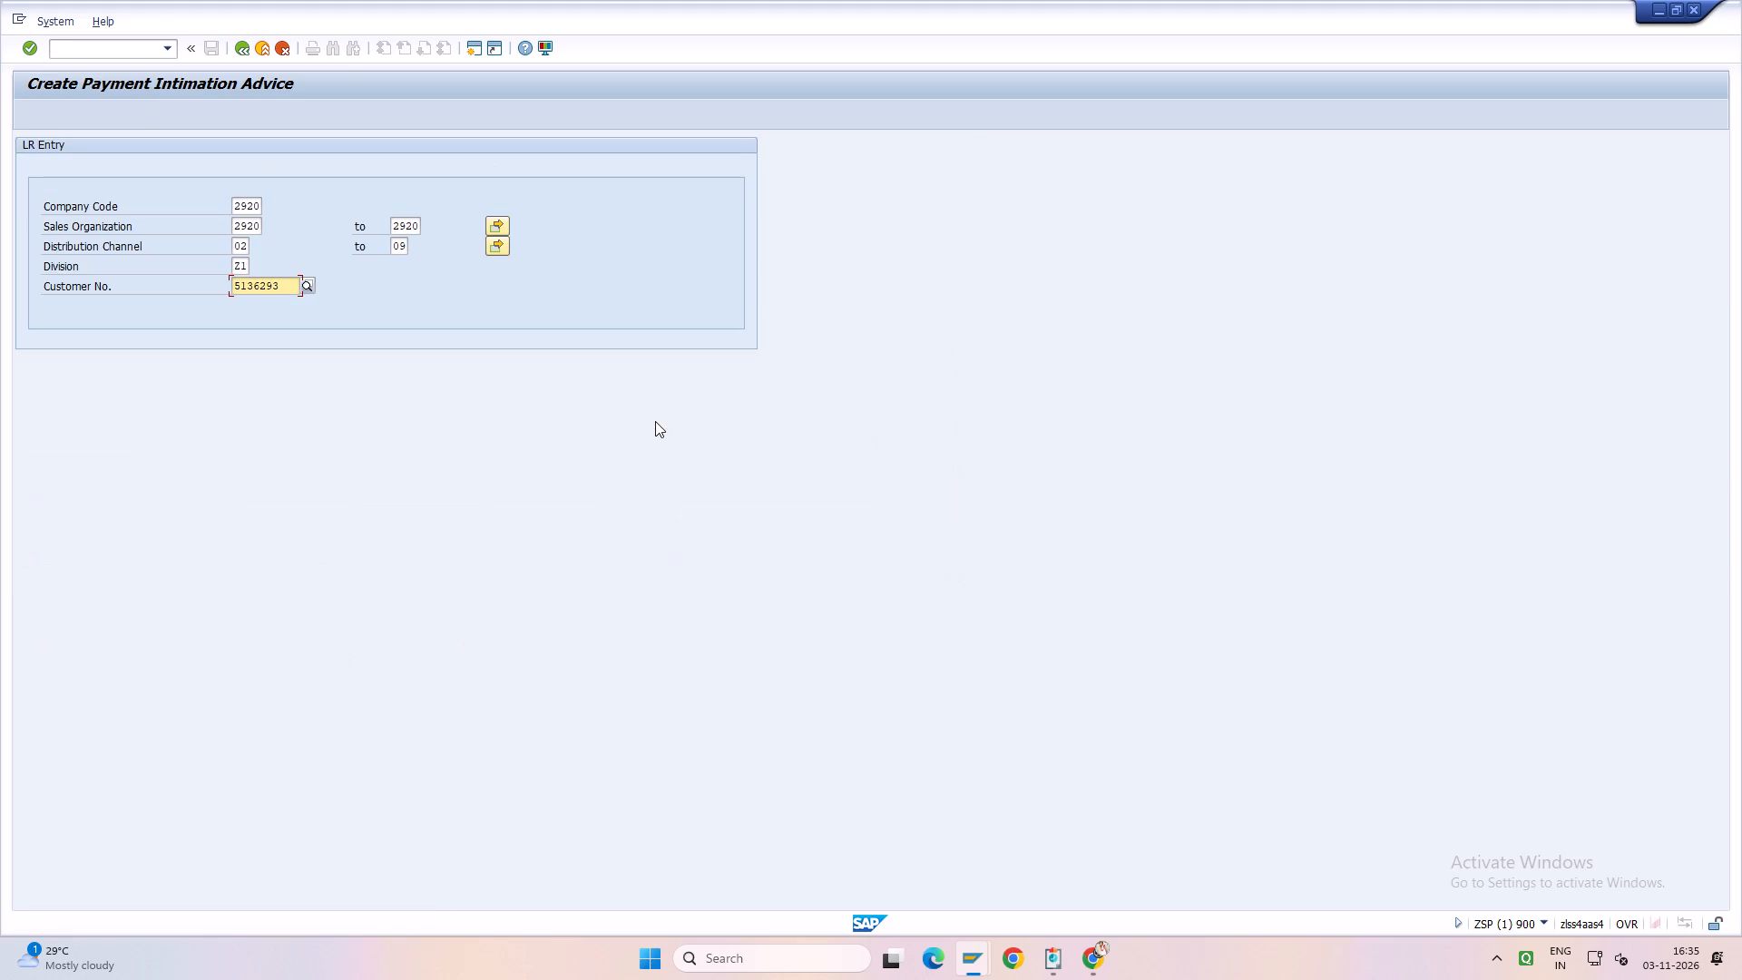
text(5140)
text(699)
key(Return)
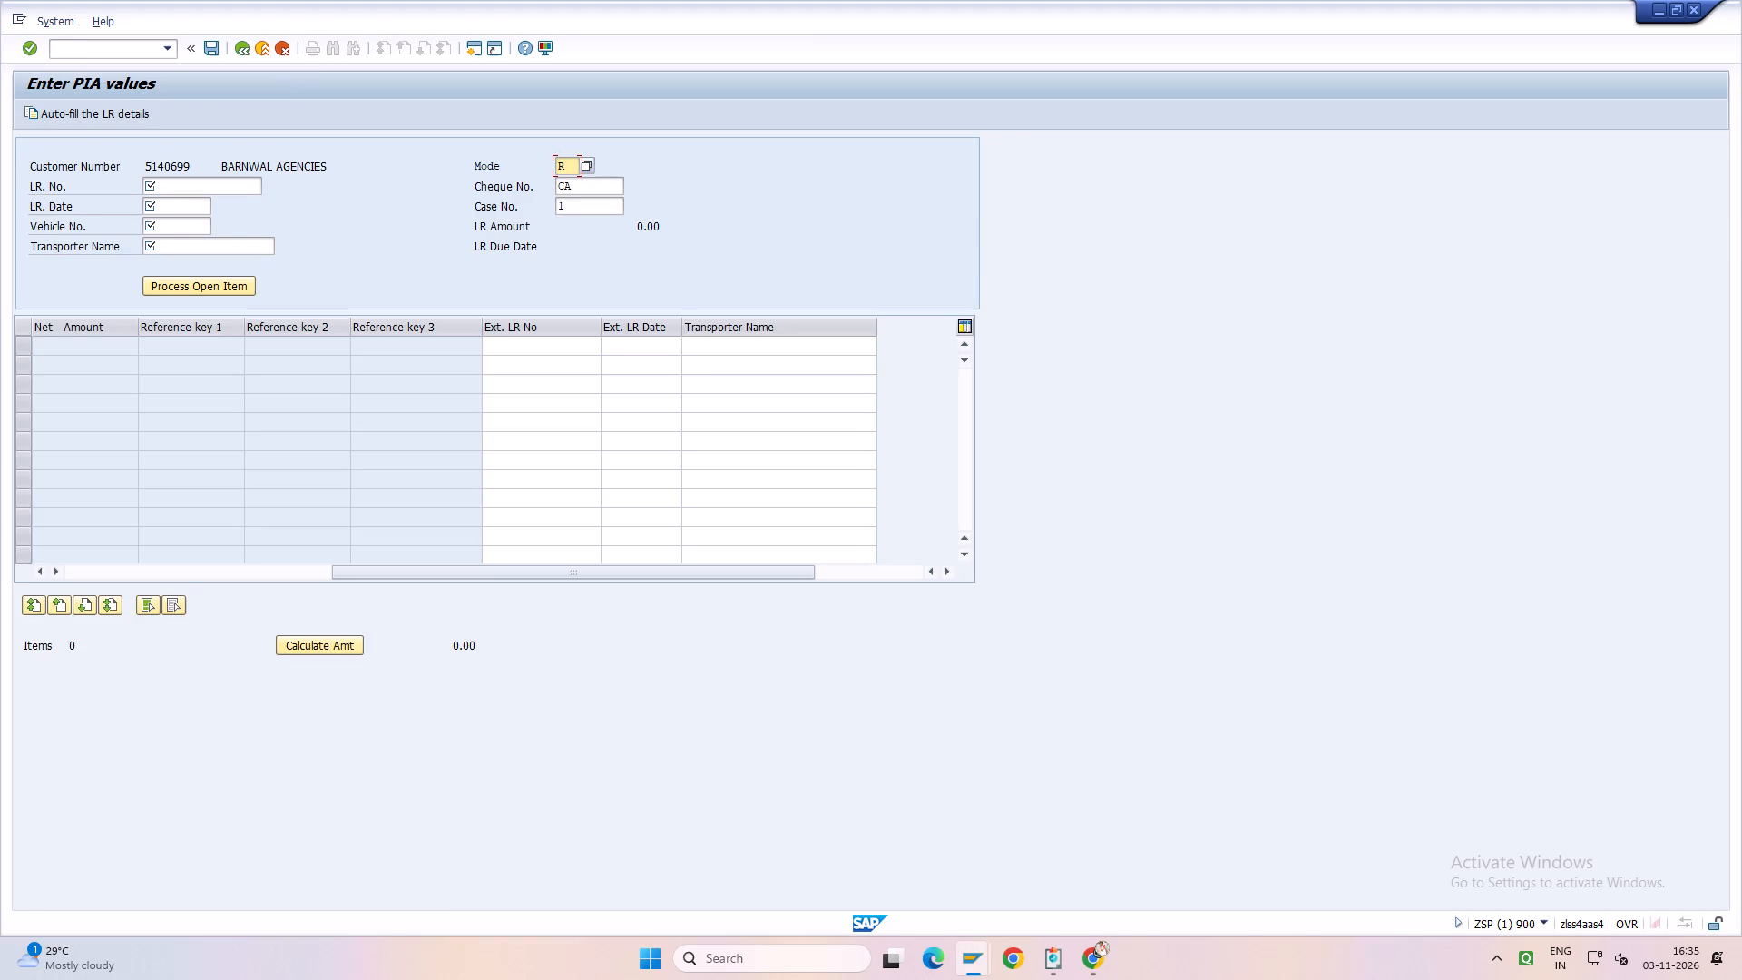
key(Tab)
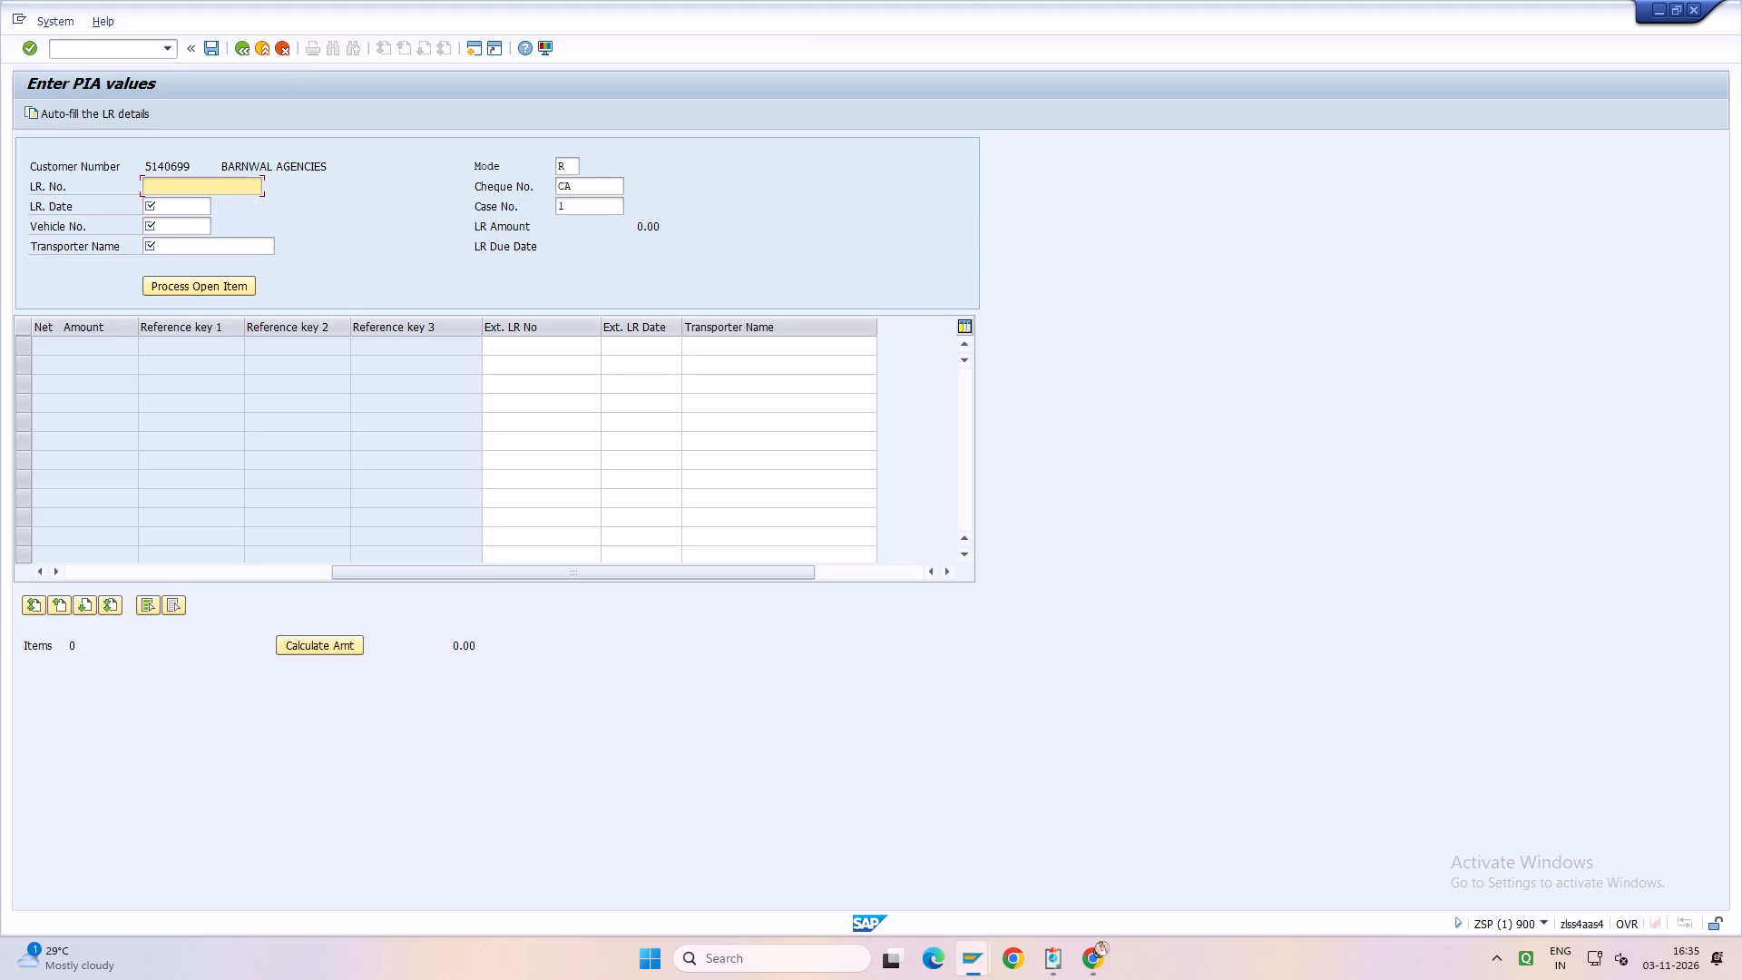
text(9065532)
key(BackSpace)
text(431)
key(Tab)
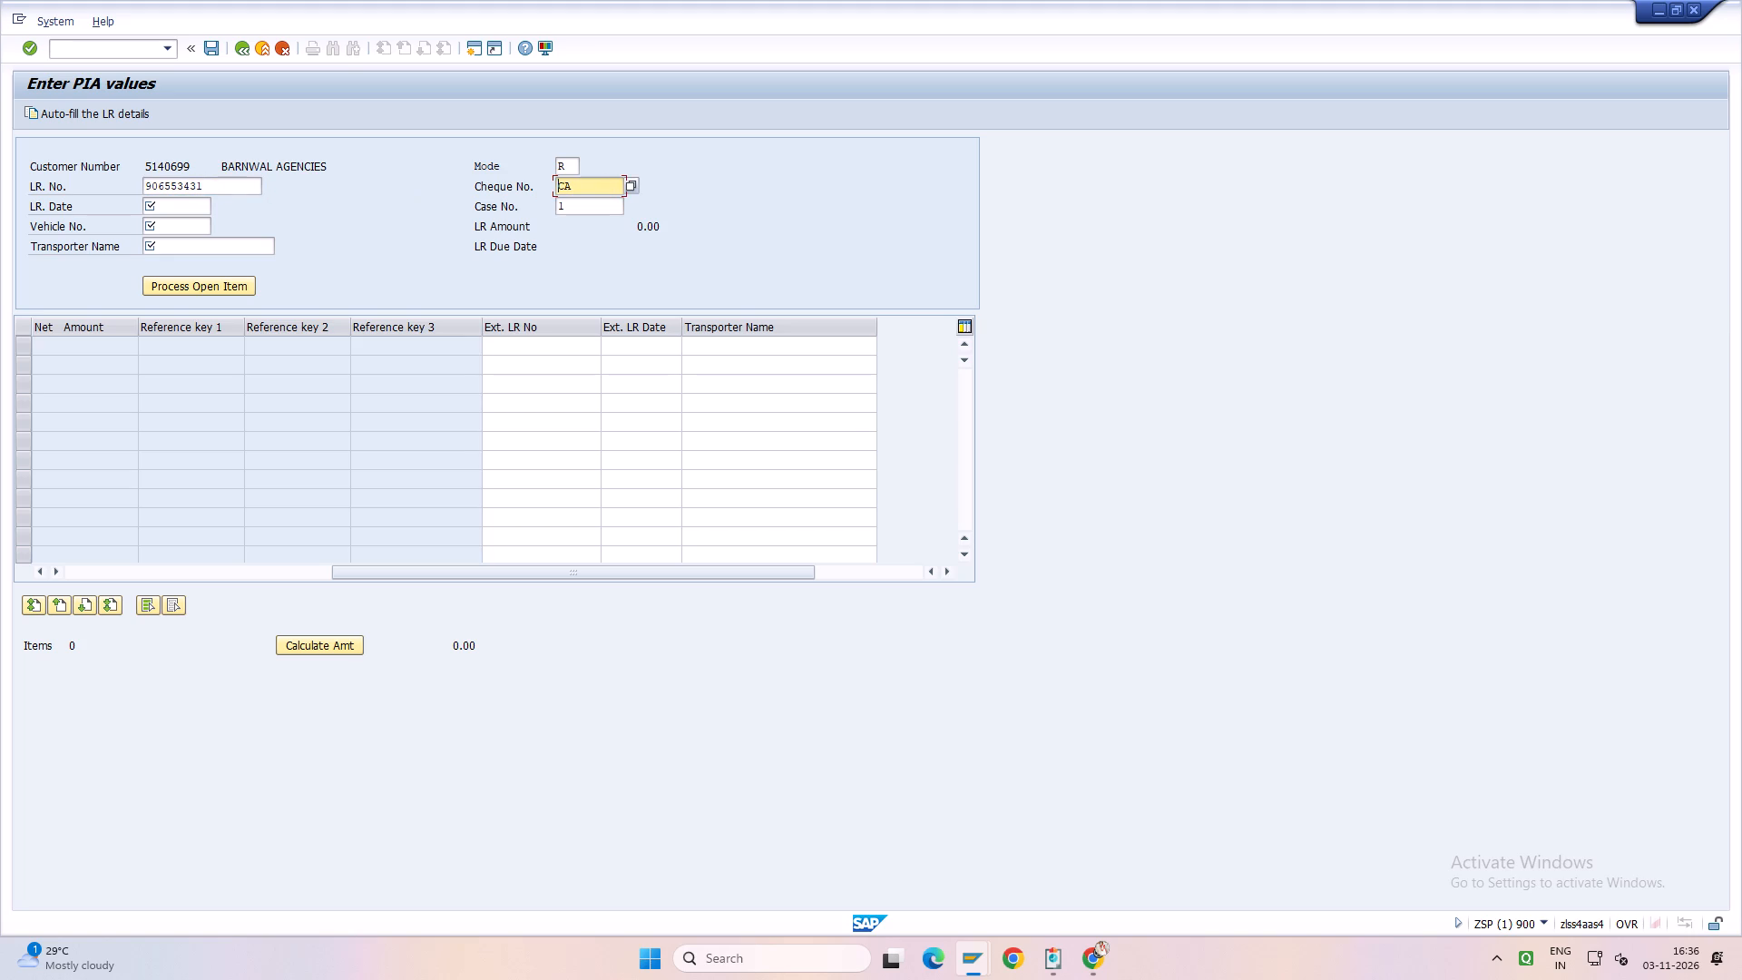
click(234, 184)
key(BackSpace)
key(BackSpace)
key(BackSpace)
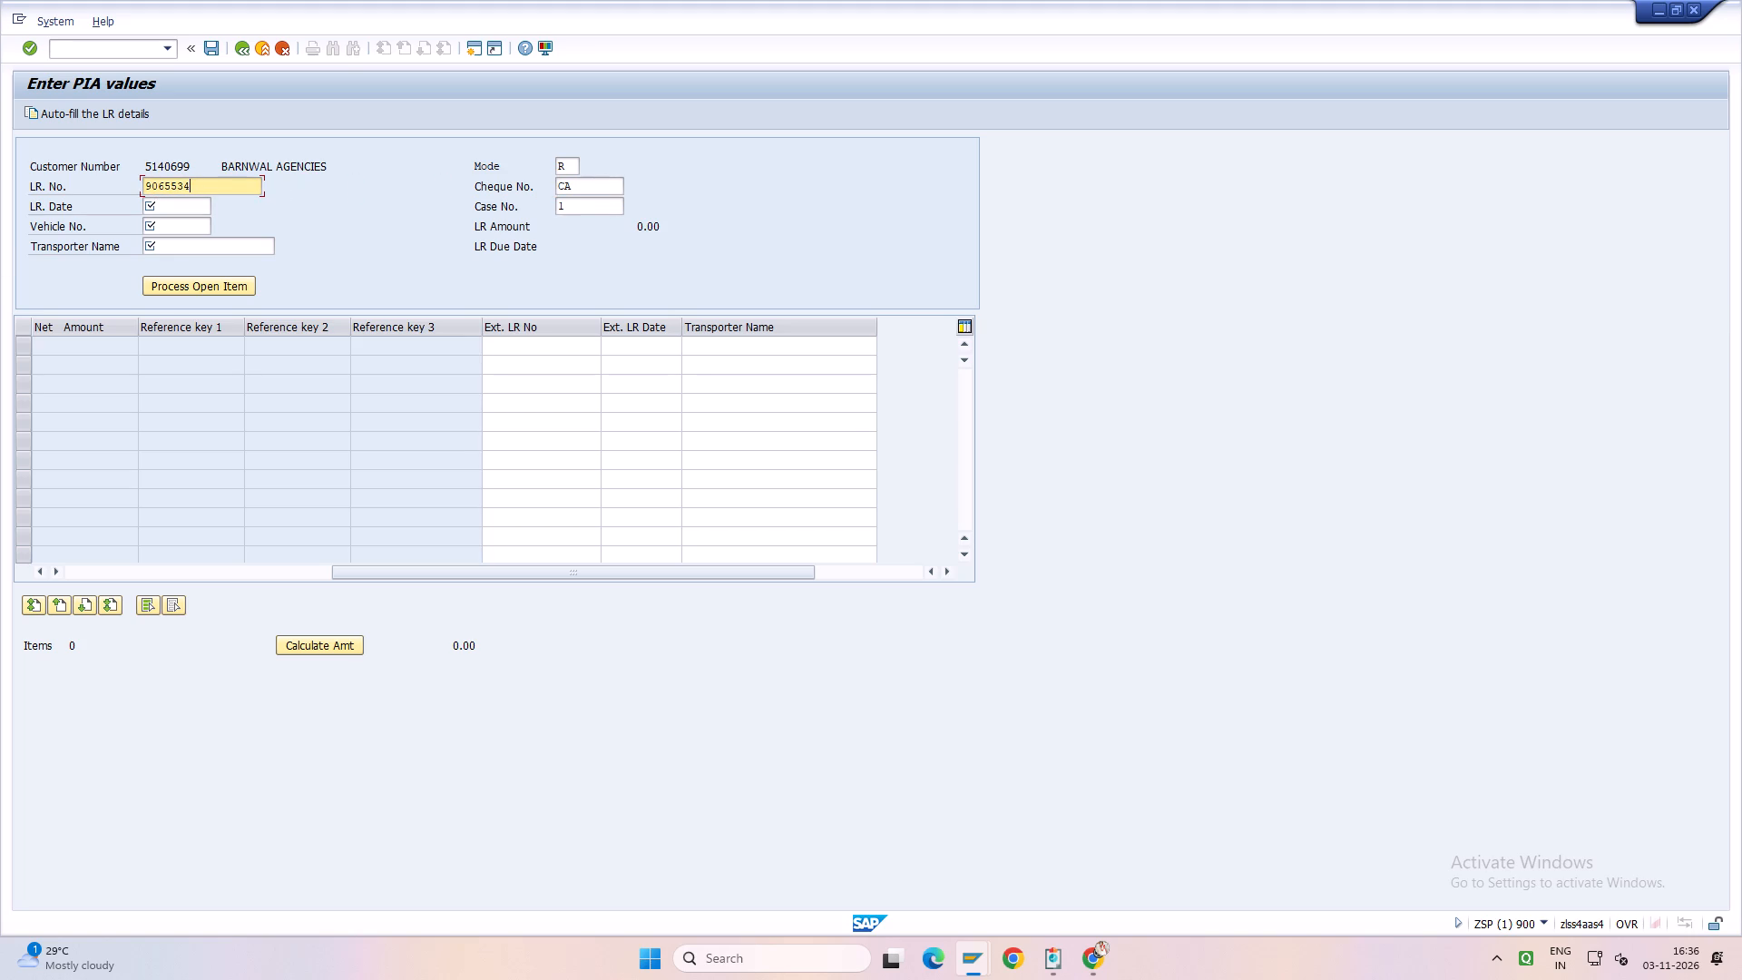
key(BackSpace)
text(2421)
key(Tab)
key(Tab)
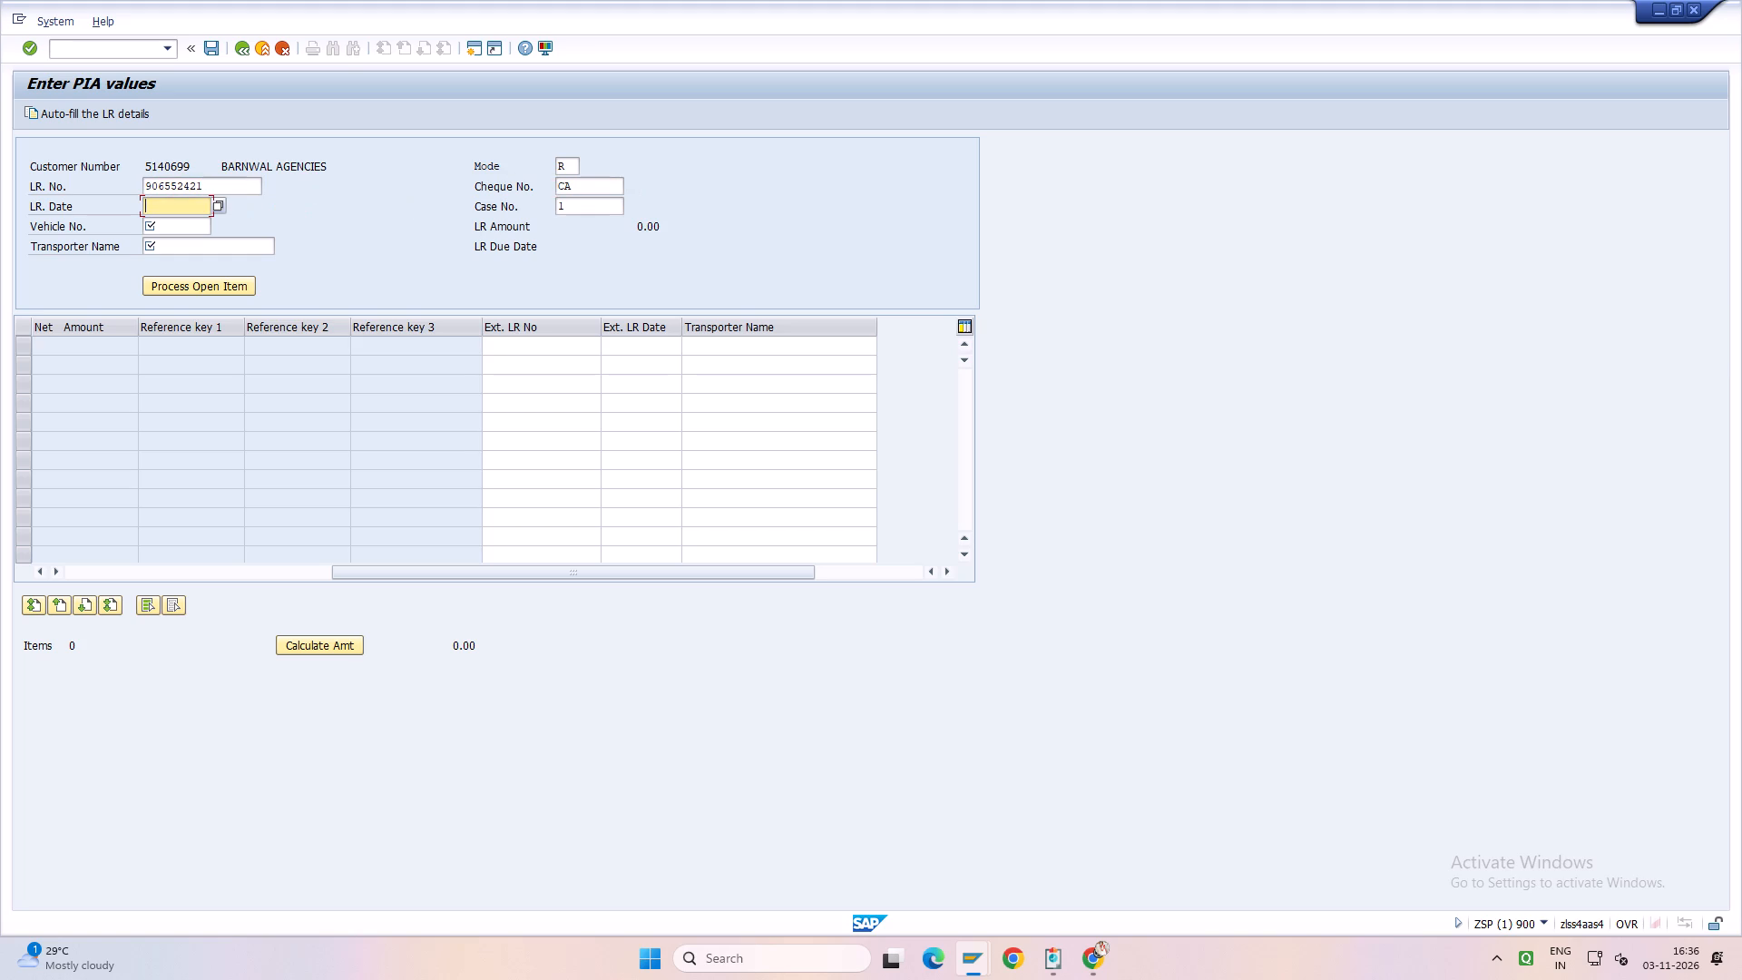
text(03)
key(Down)
key(Tab)
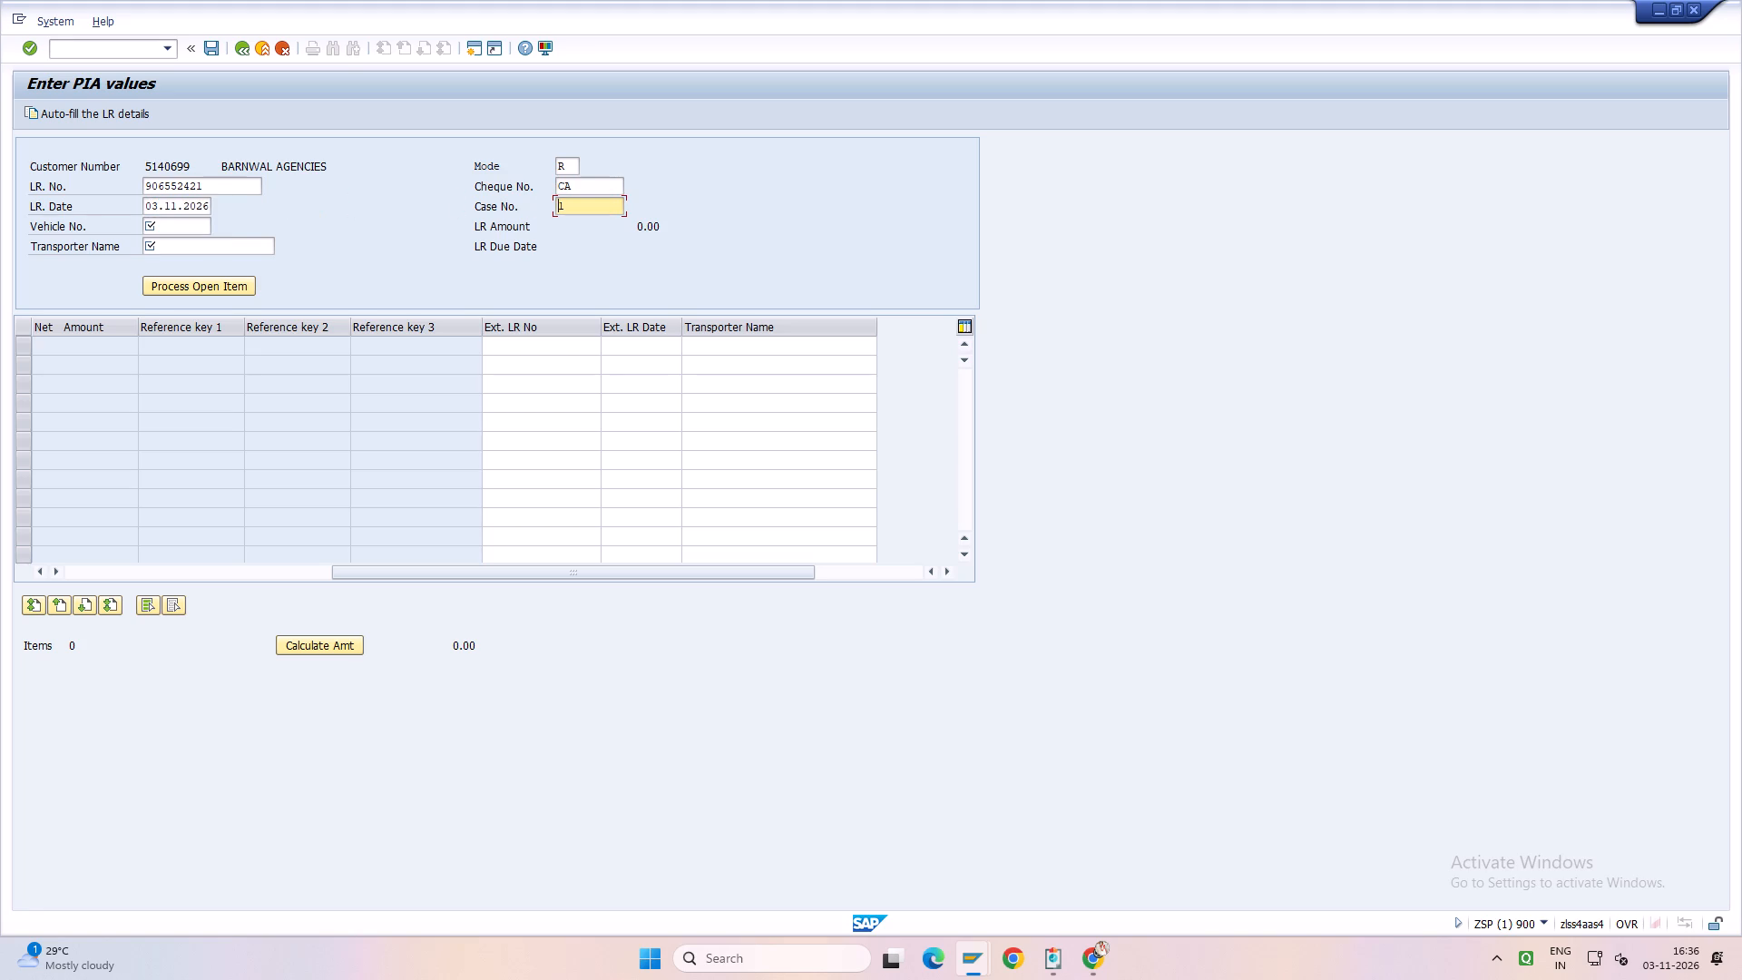
Keep case number 1, set vehicle number 4 and transporter JETLINE in the header, and process the customer's open items.
key(Tab)
text(JET)
text(LINE)
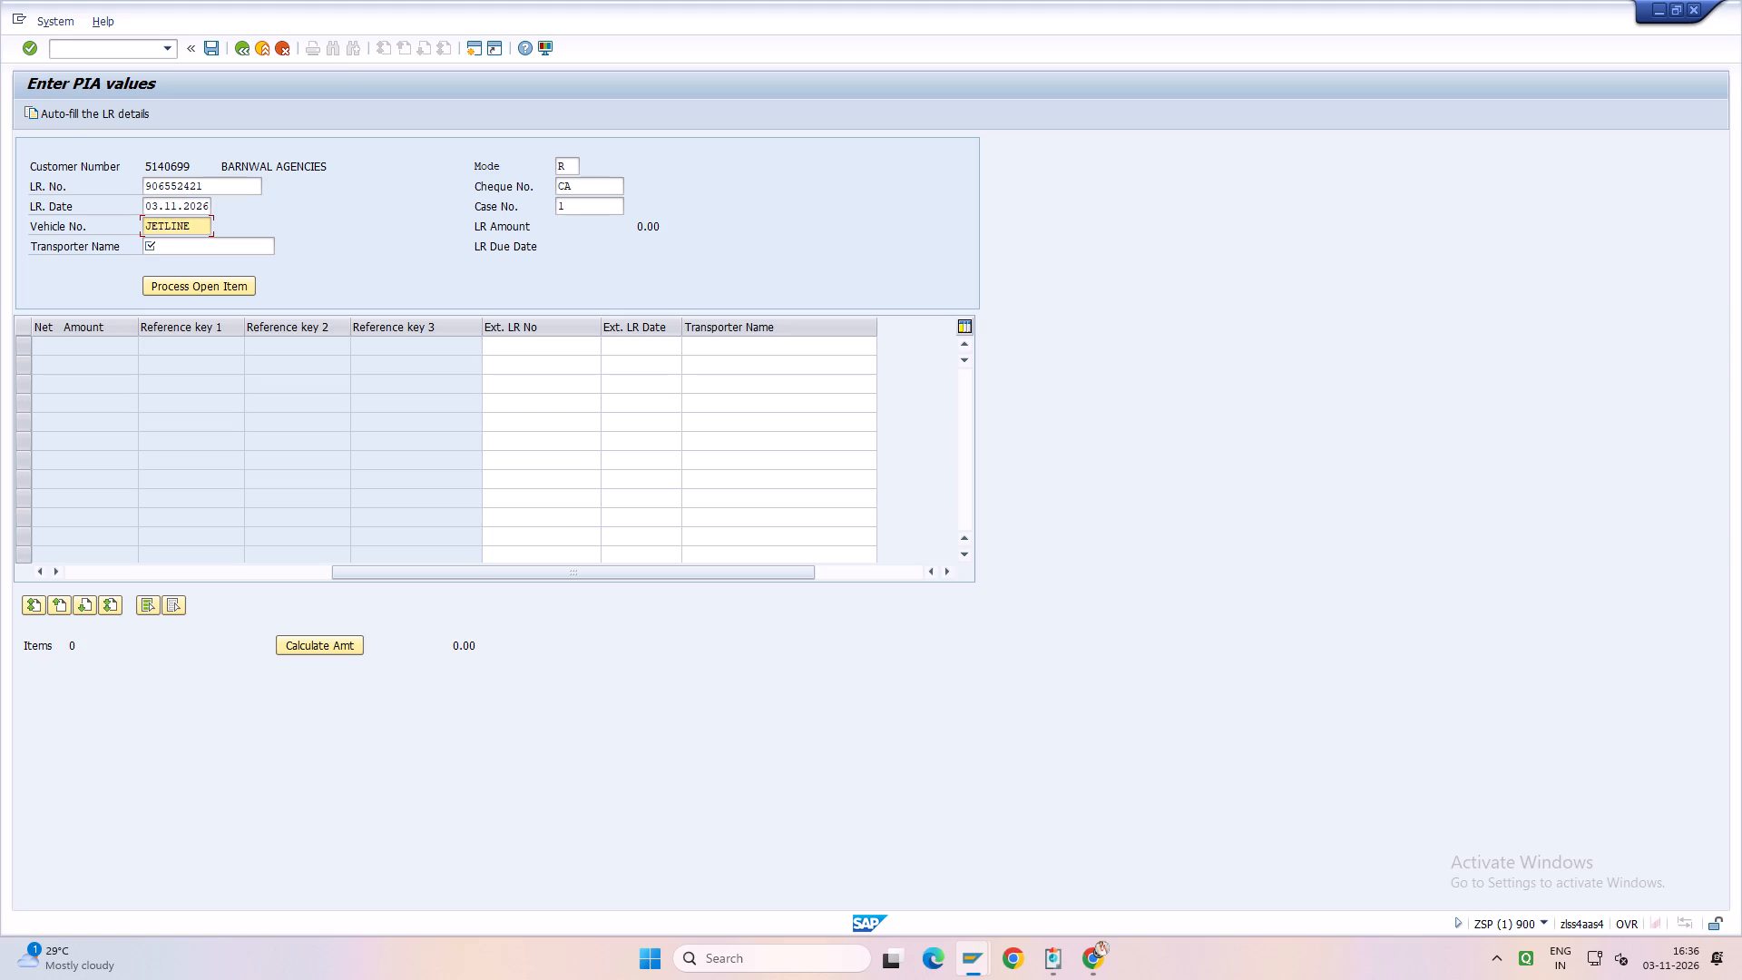
key(BackSpace)
key(BackSpace)
key(BackSpace)
key(BackSpace)
key(BackSpace)
key(BackSpace)
key(BackSpace)
key(4)
key(Tab)
text(jet)
key(Down)
key(Return)
key(Tab)
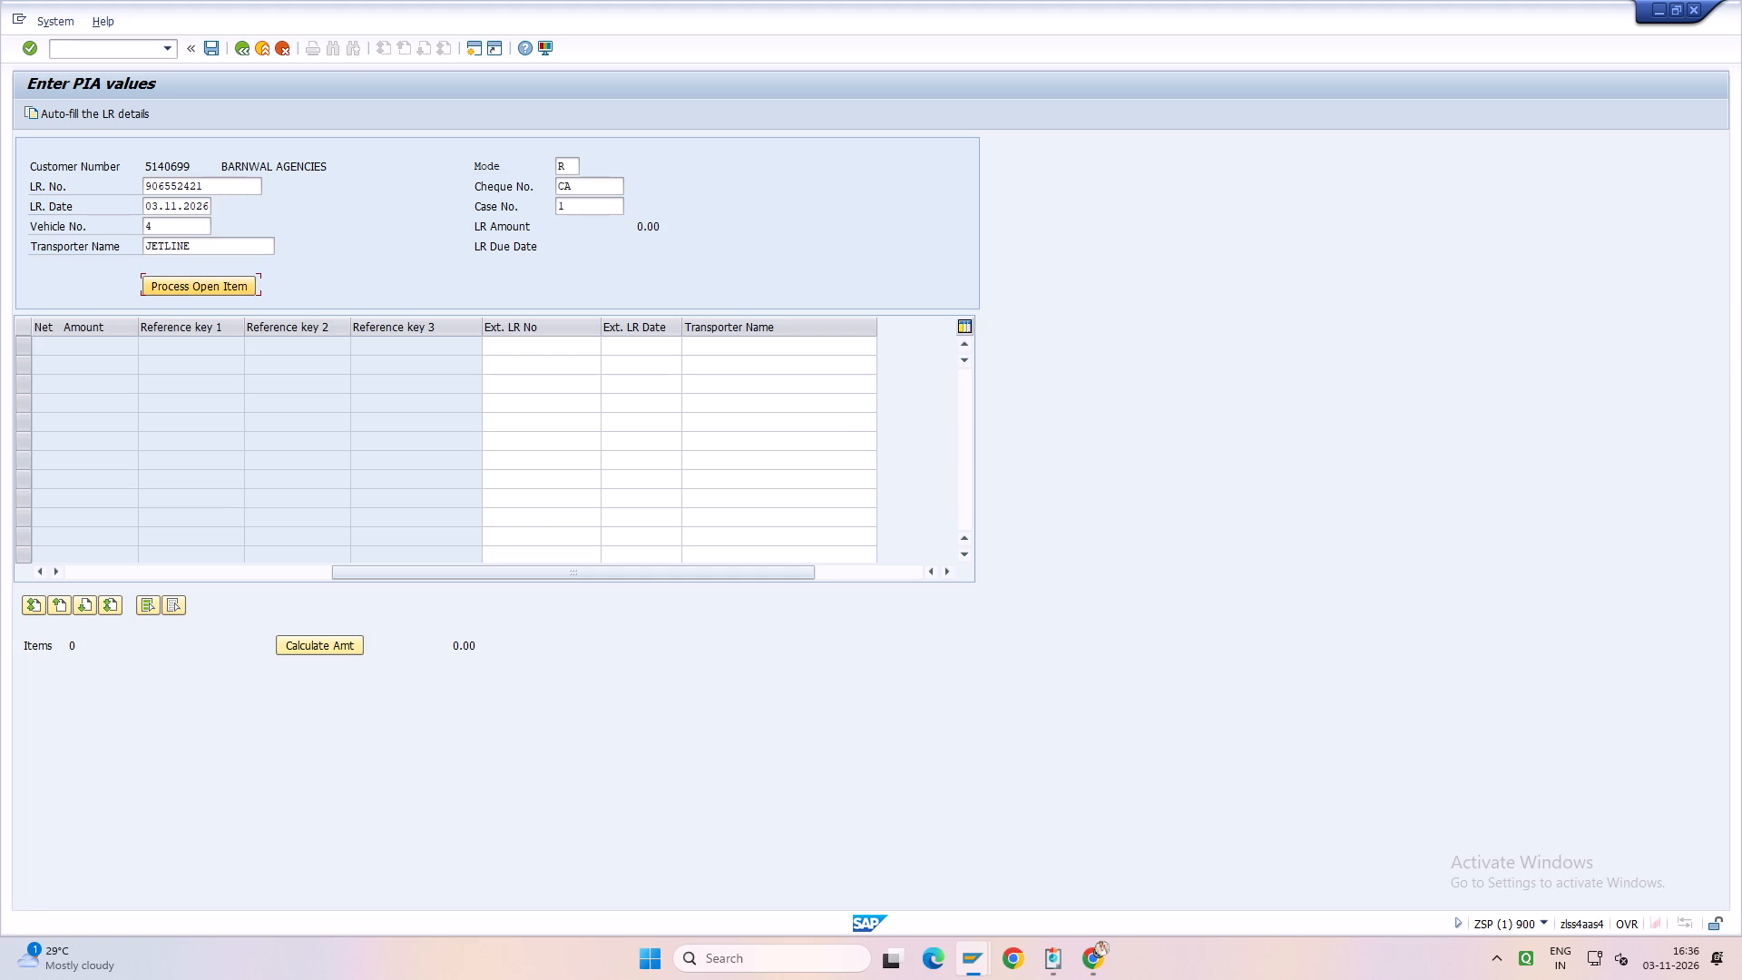
key(Return)
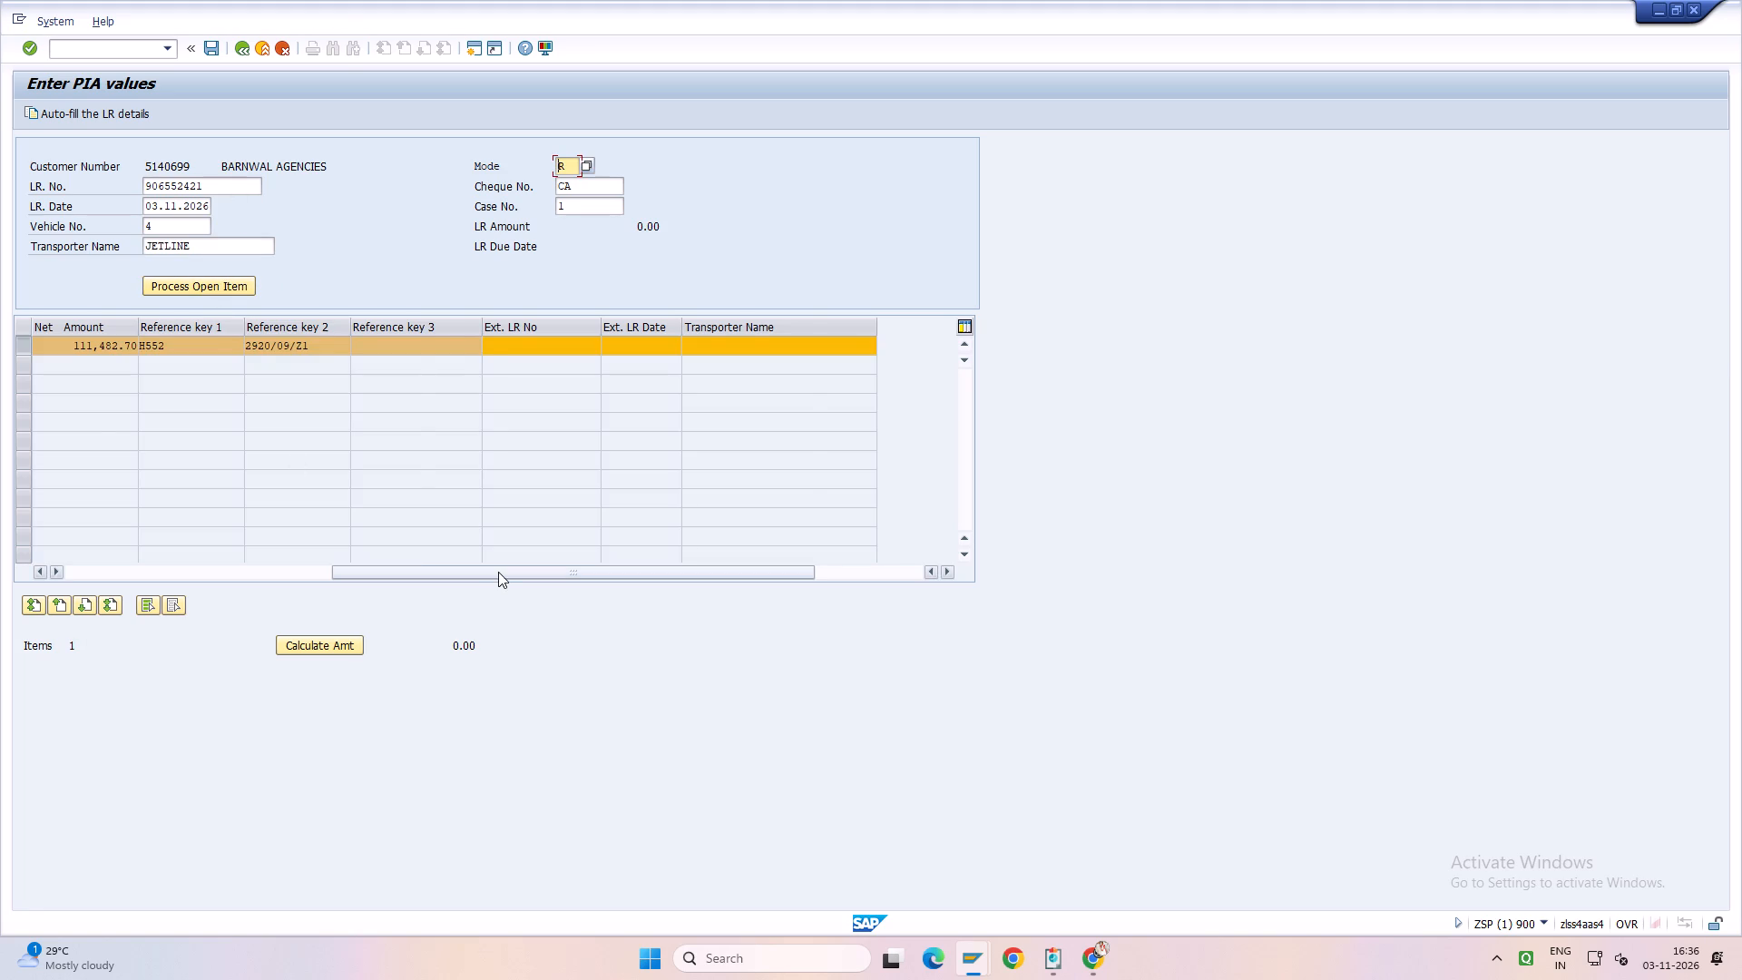
Fill the 02.11.2026 open item with external LR number 906552421, external LR date 03.11.2026 and transporter JETLINE, and save the advice.
drag(498, 572, 136, 665)
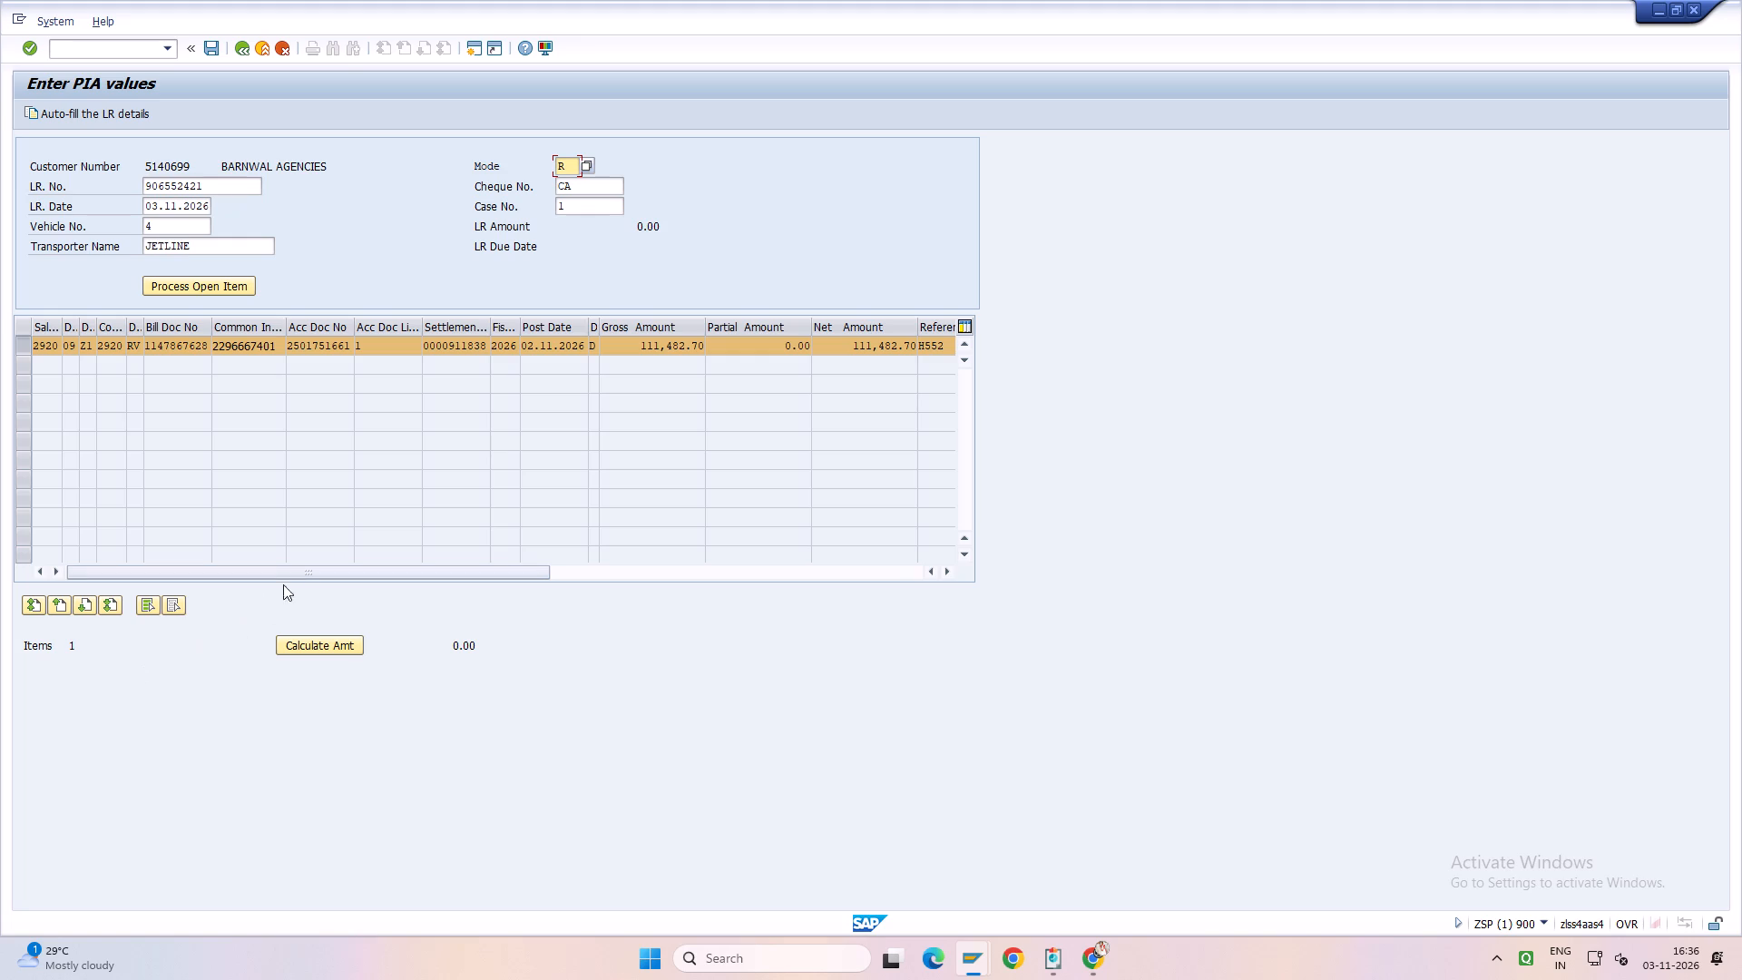
drag(296, 568, 540, 577)
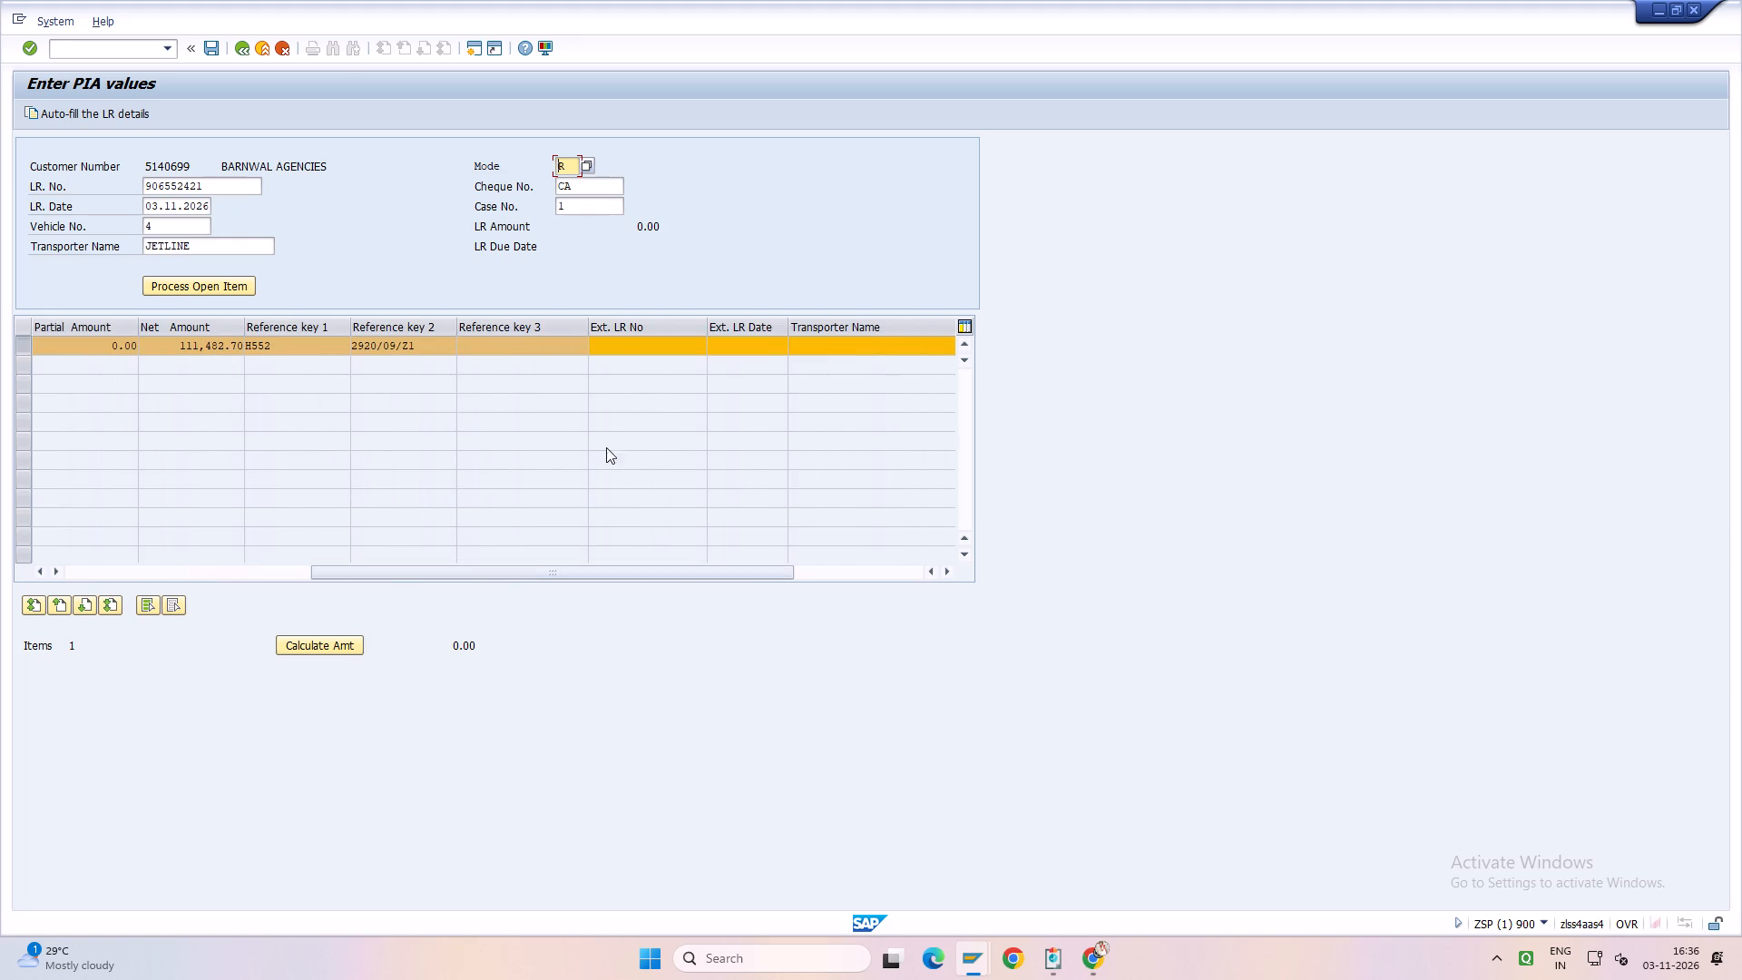
click(622, 335)
click(621, 346)
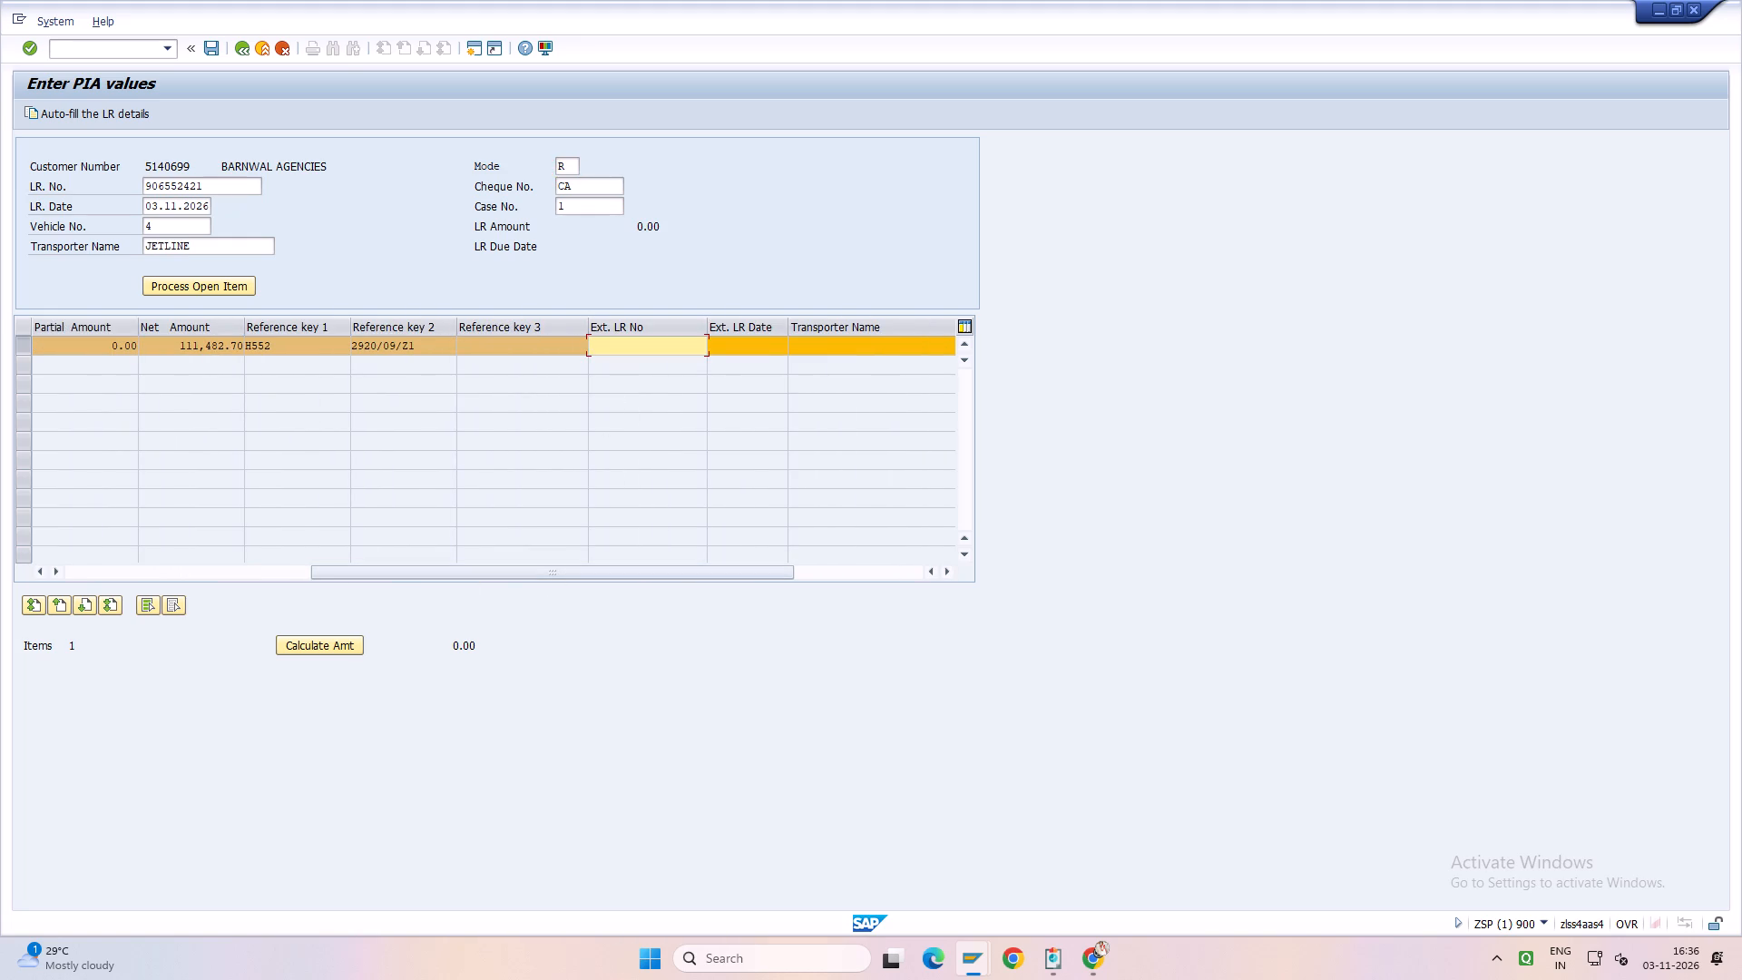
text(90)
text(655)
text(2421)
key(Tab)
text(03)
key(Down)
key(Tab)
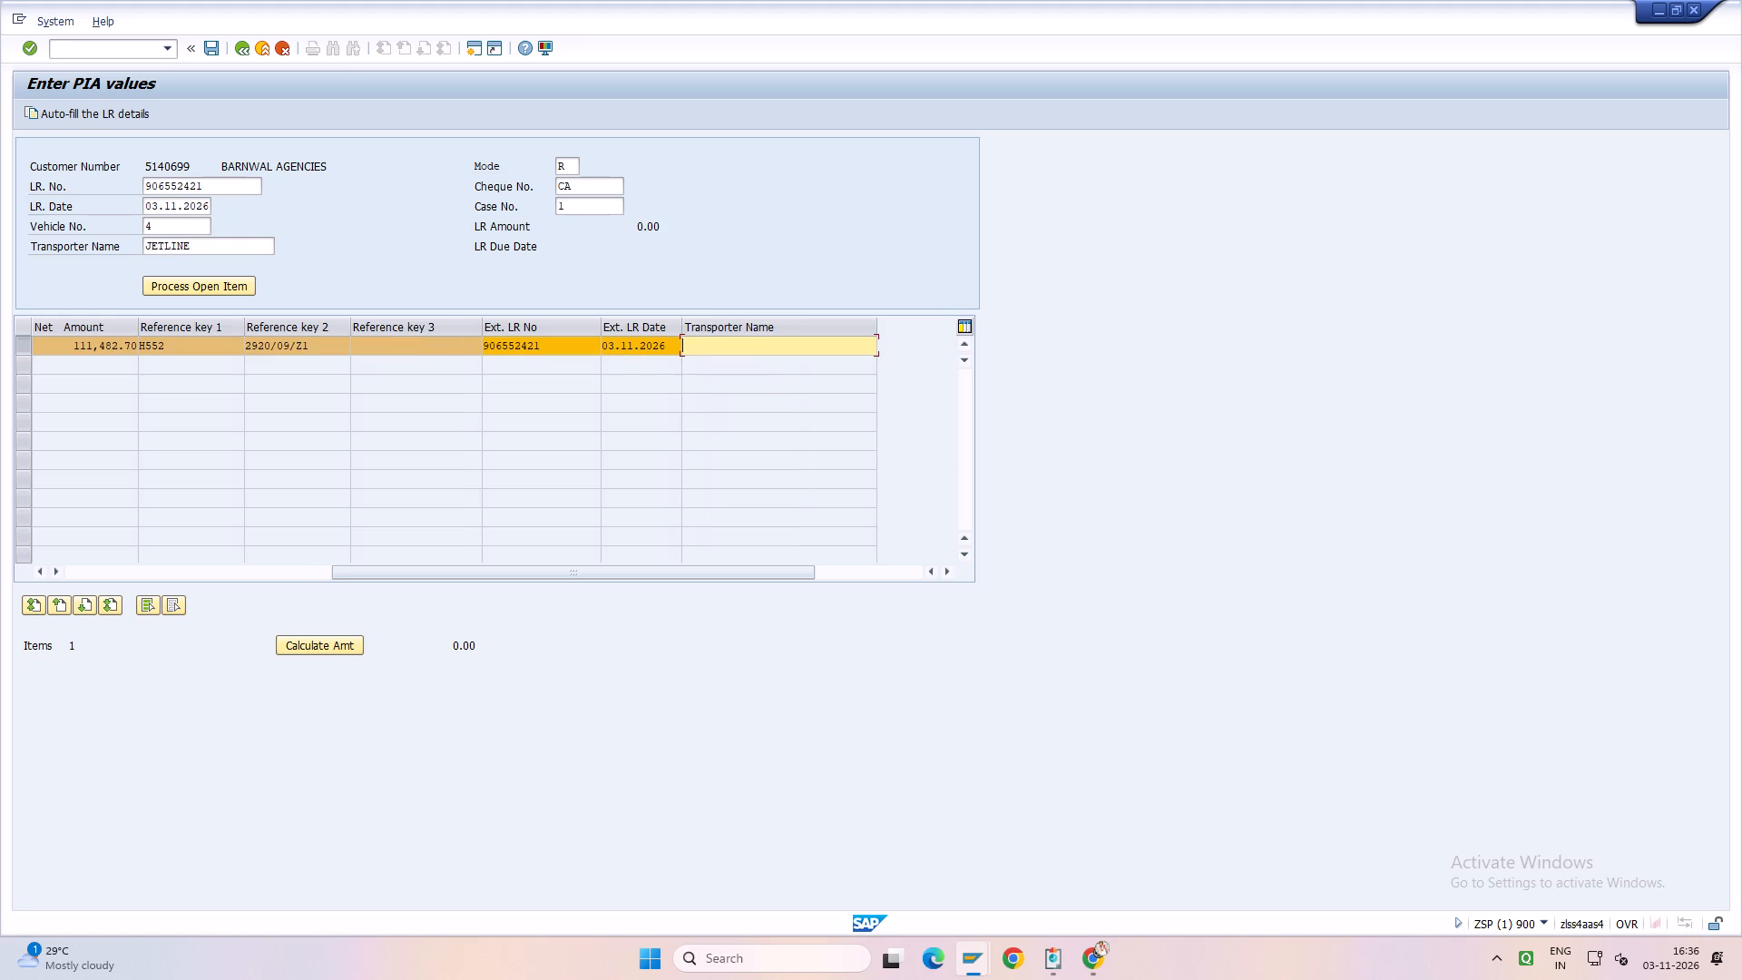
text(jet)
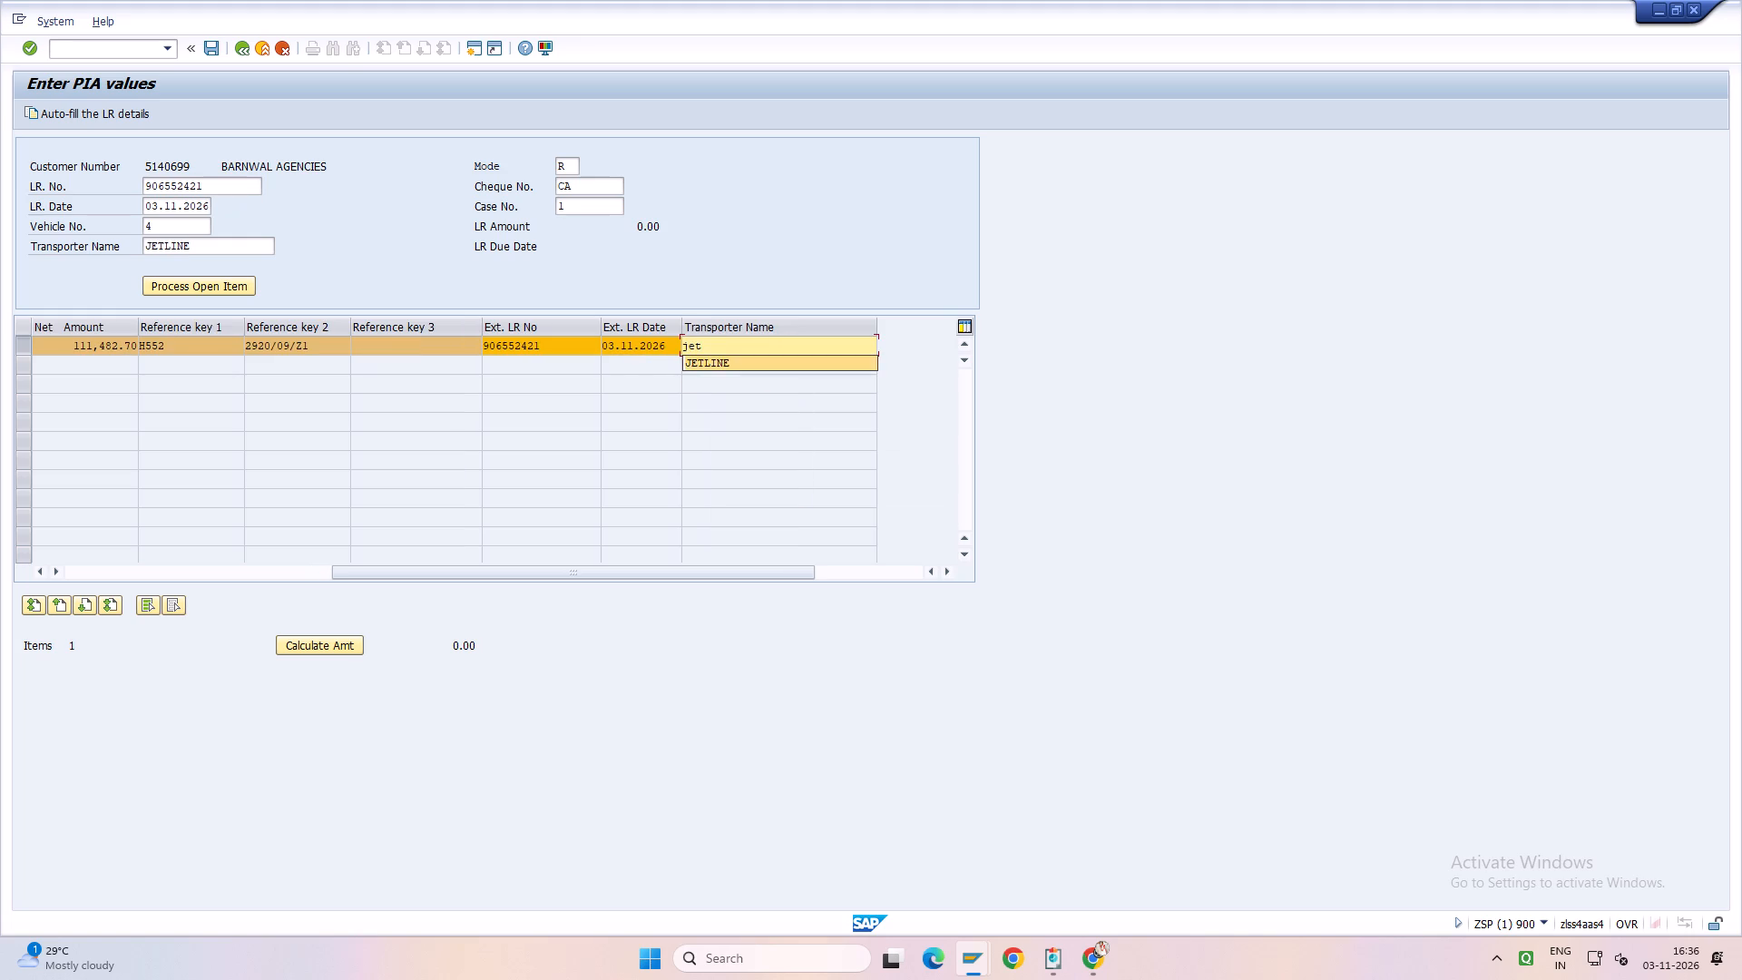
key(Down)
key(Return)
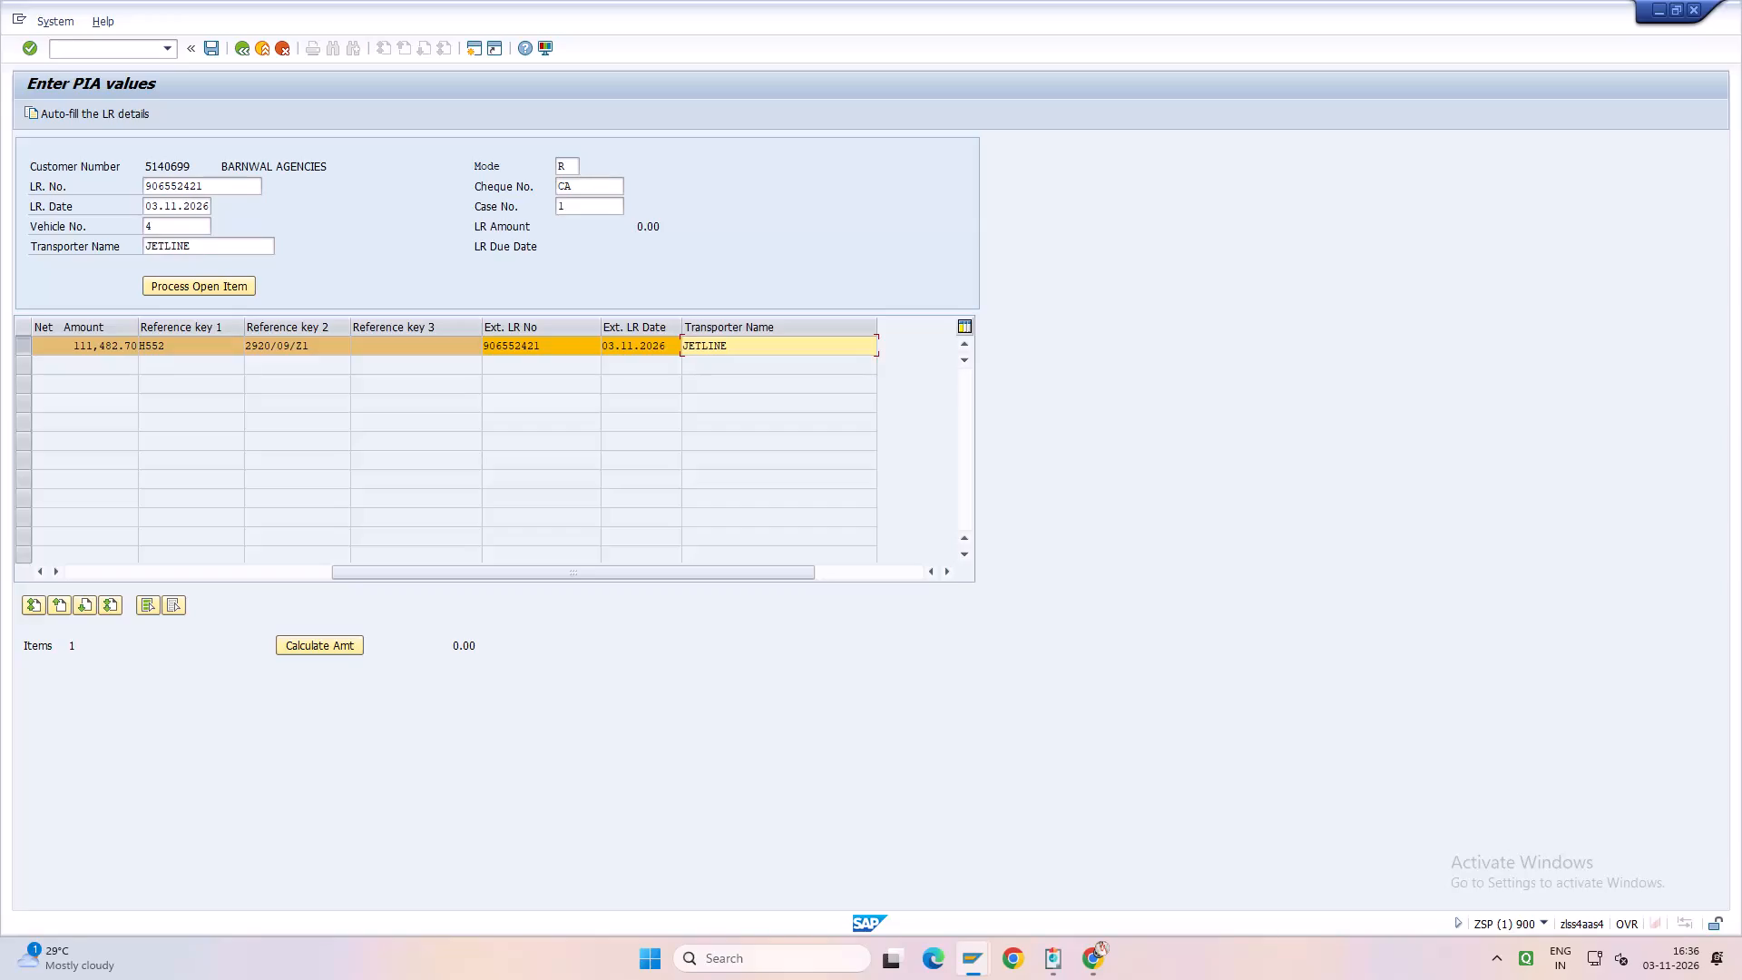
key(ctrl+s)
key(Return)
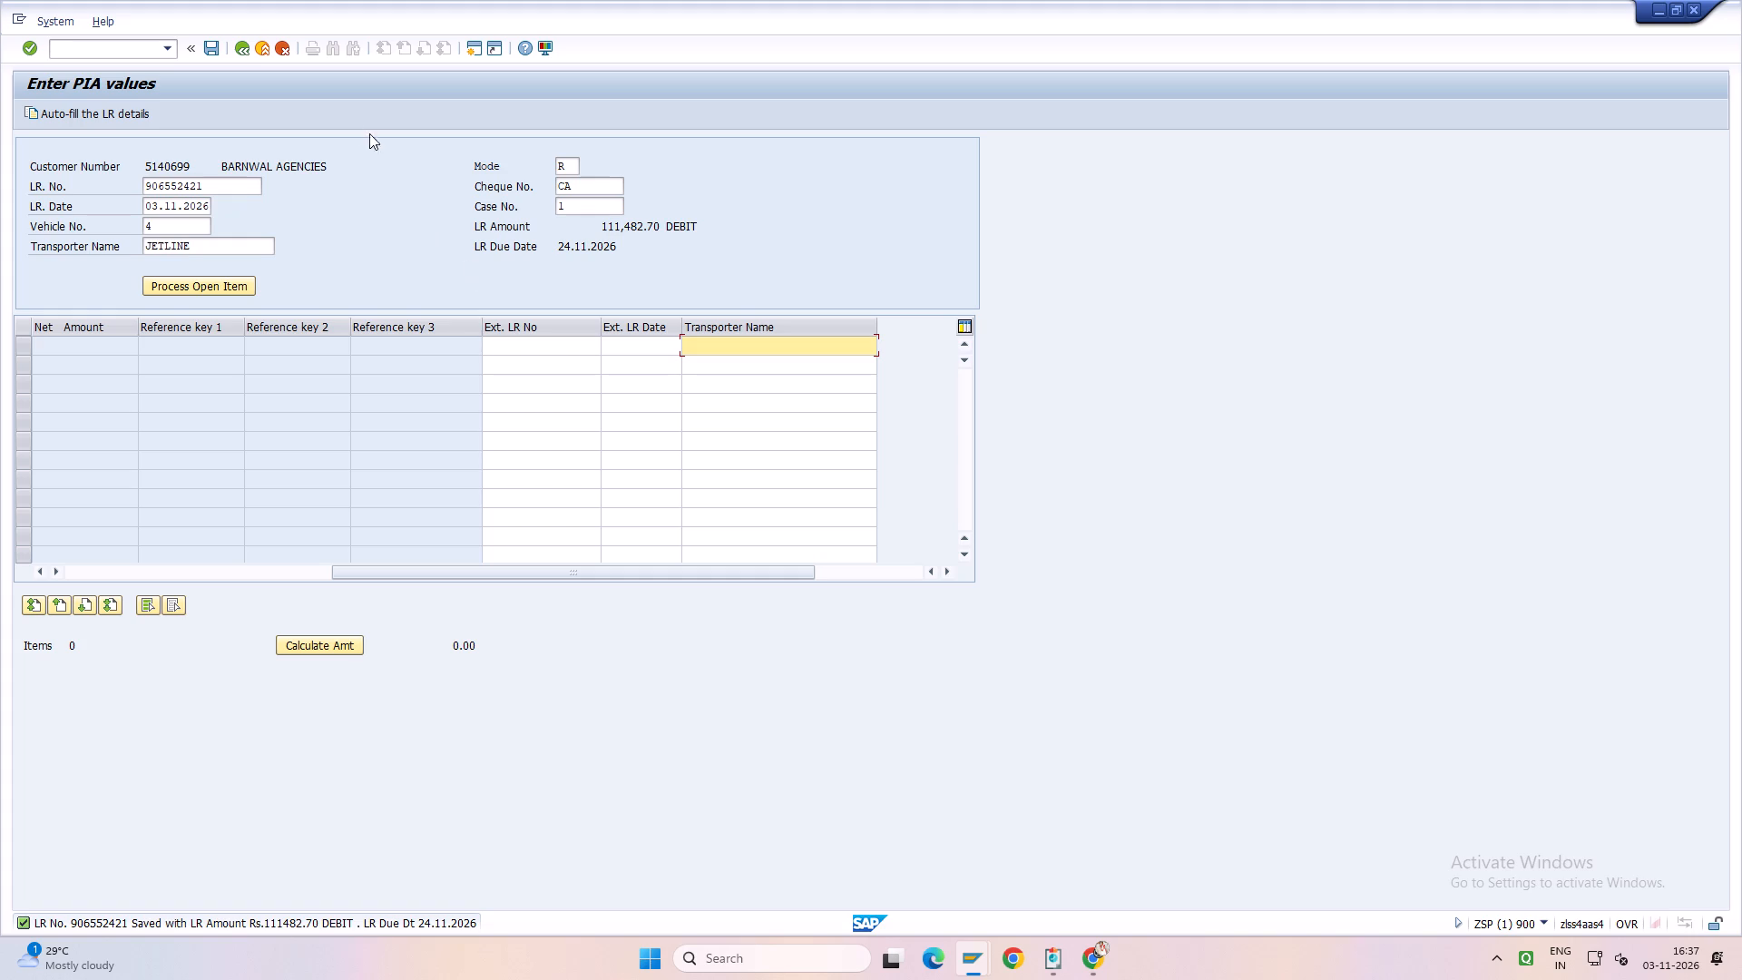
Exit PIA values entry and the LR entry screen, back to the SAP Easy Access menu.
click(243, 45)
click(243, 45)
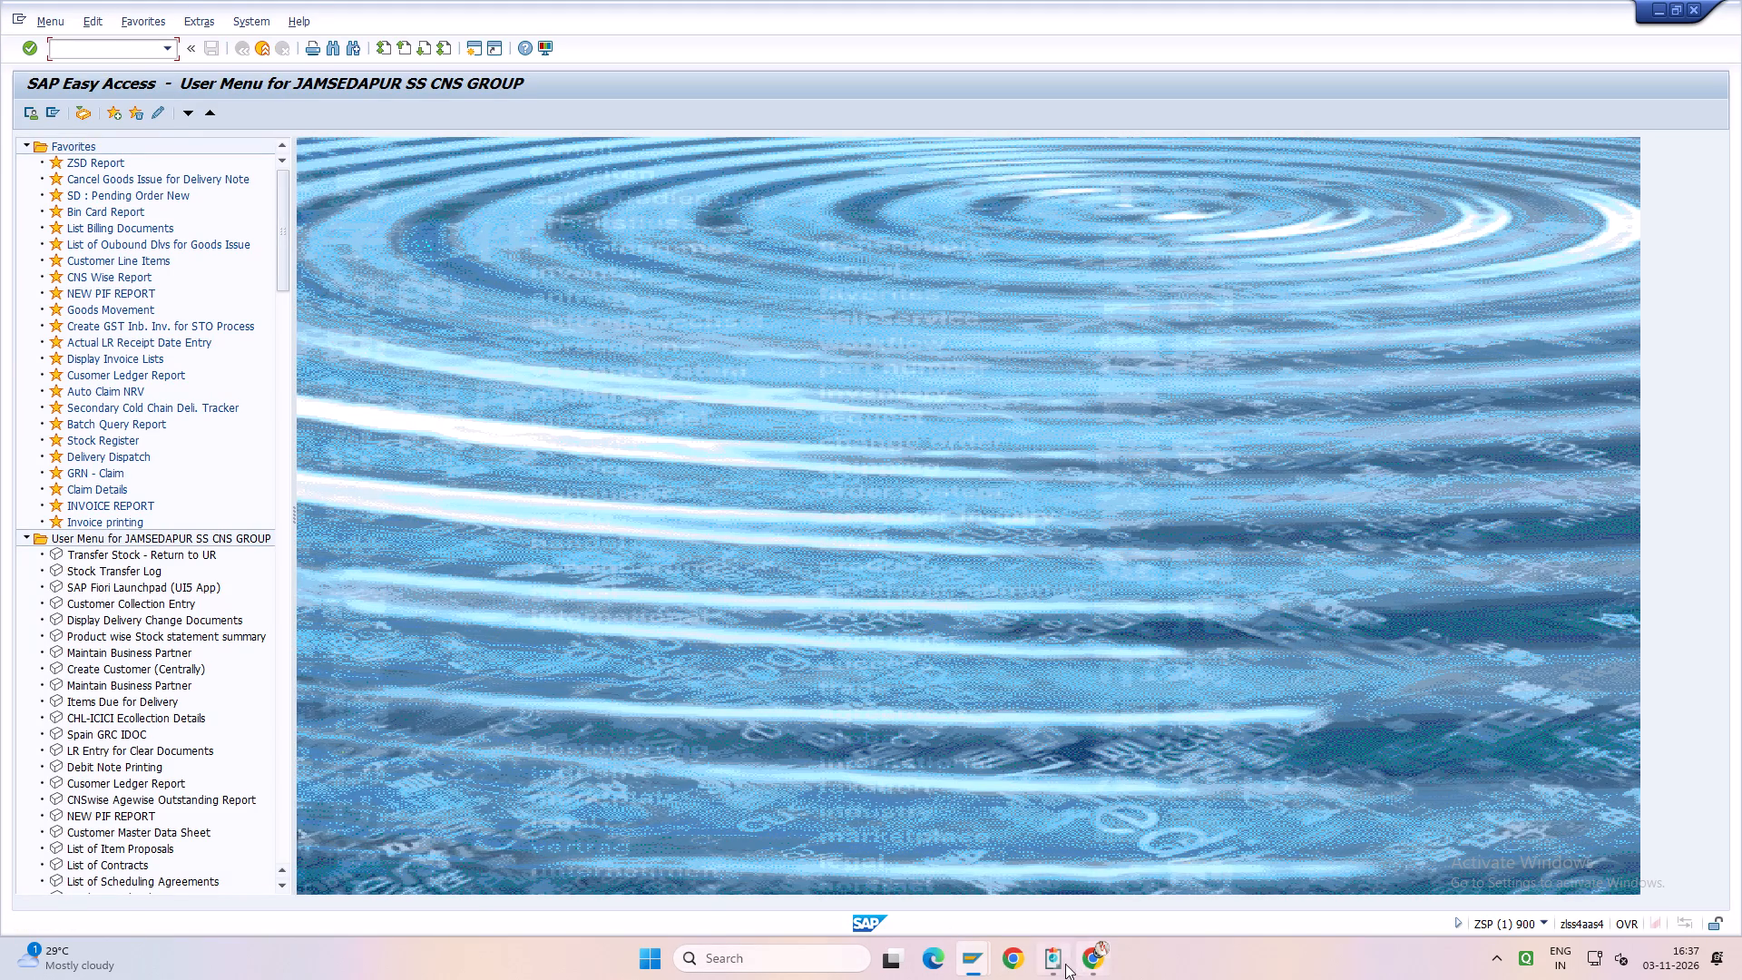
click(1040, 894)
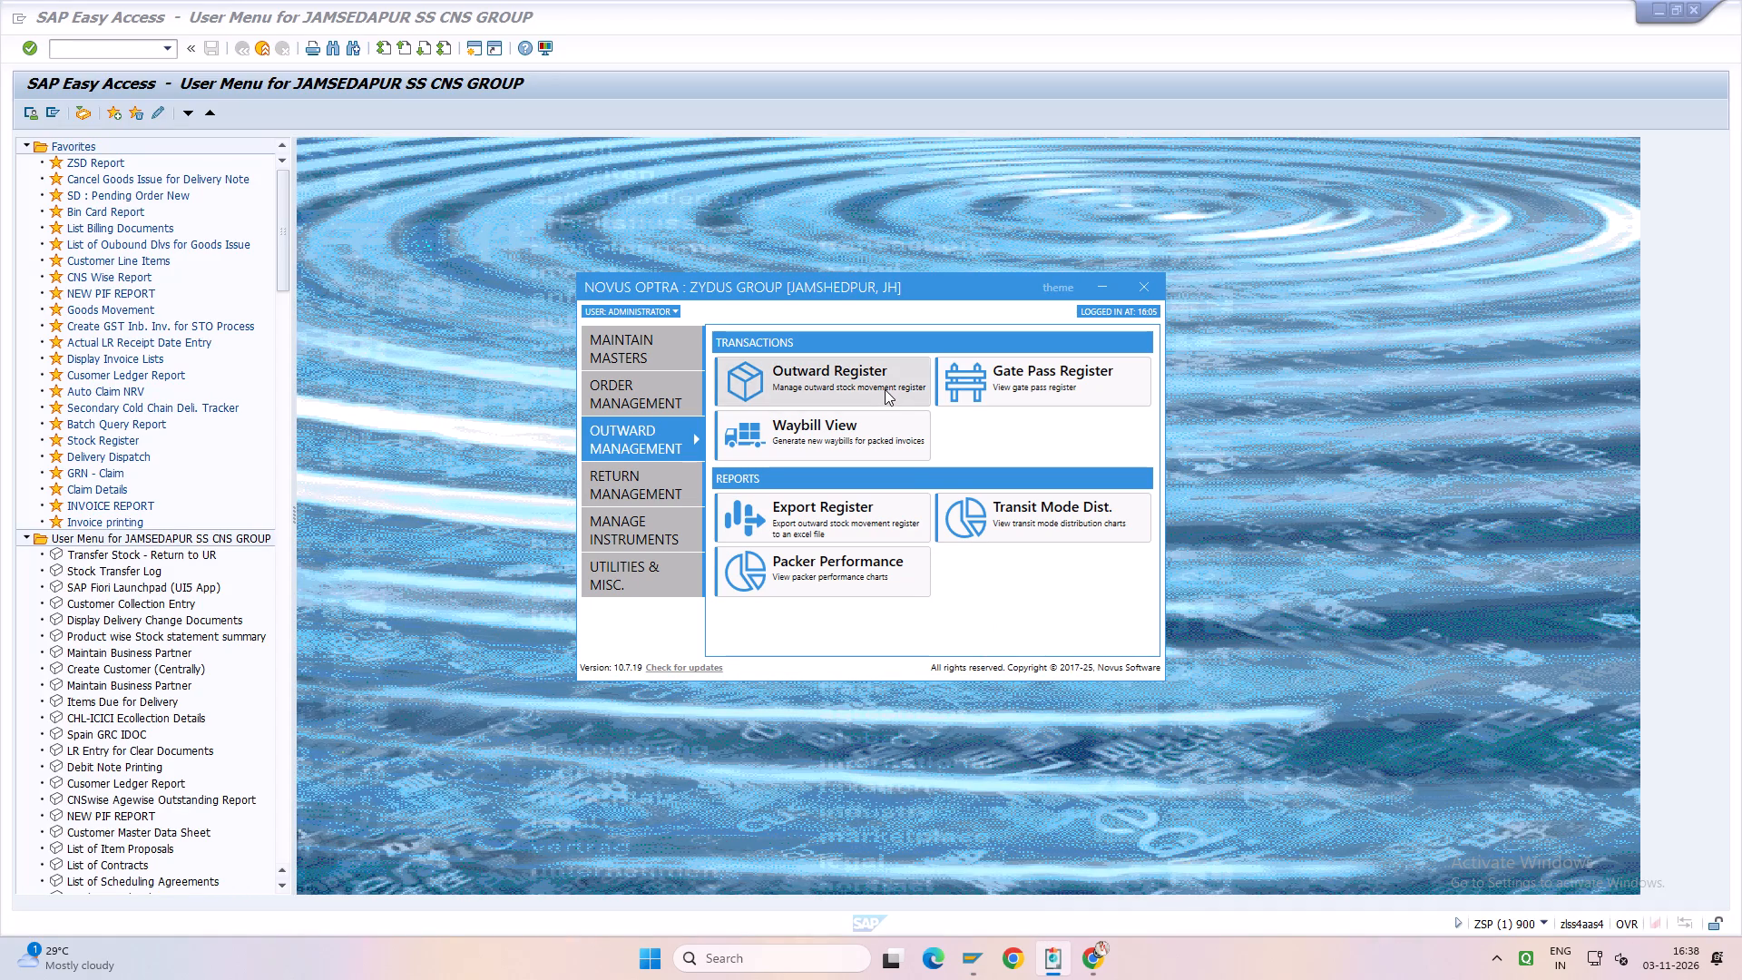
double_click(885, 389)
click(1042, 309)
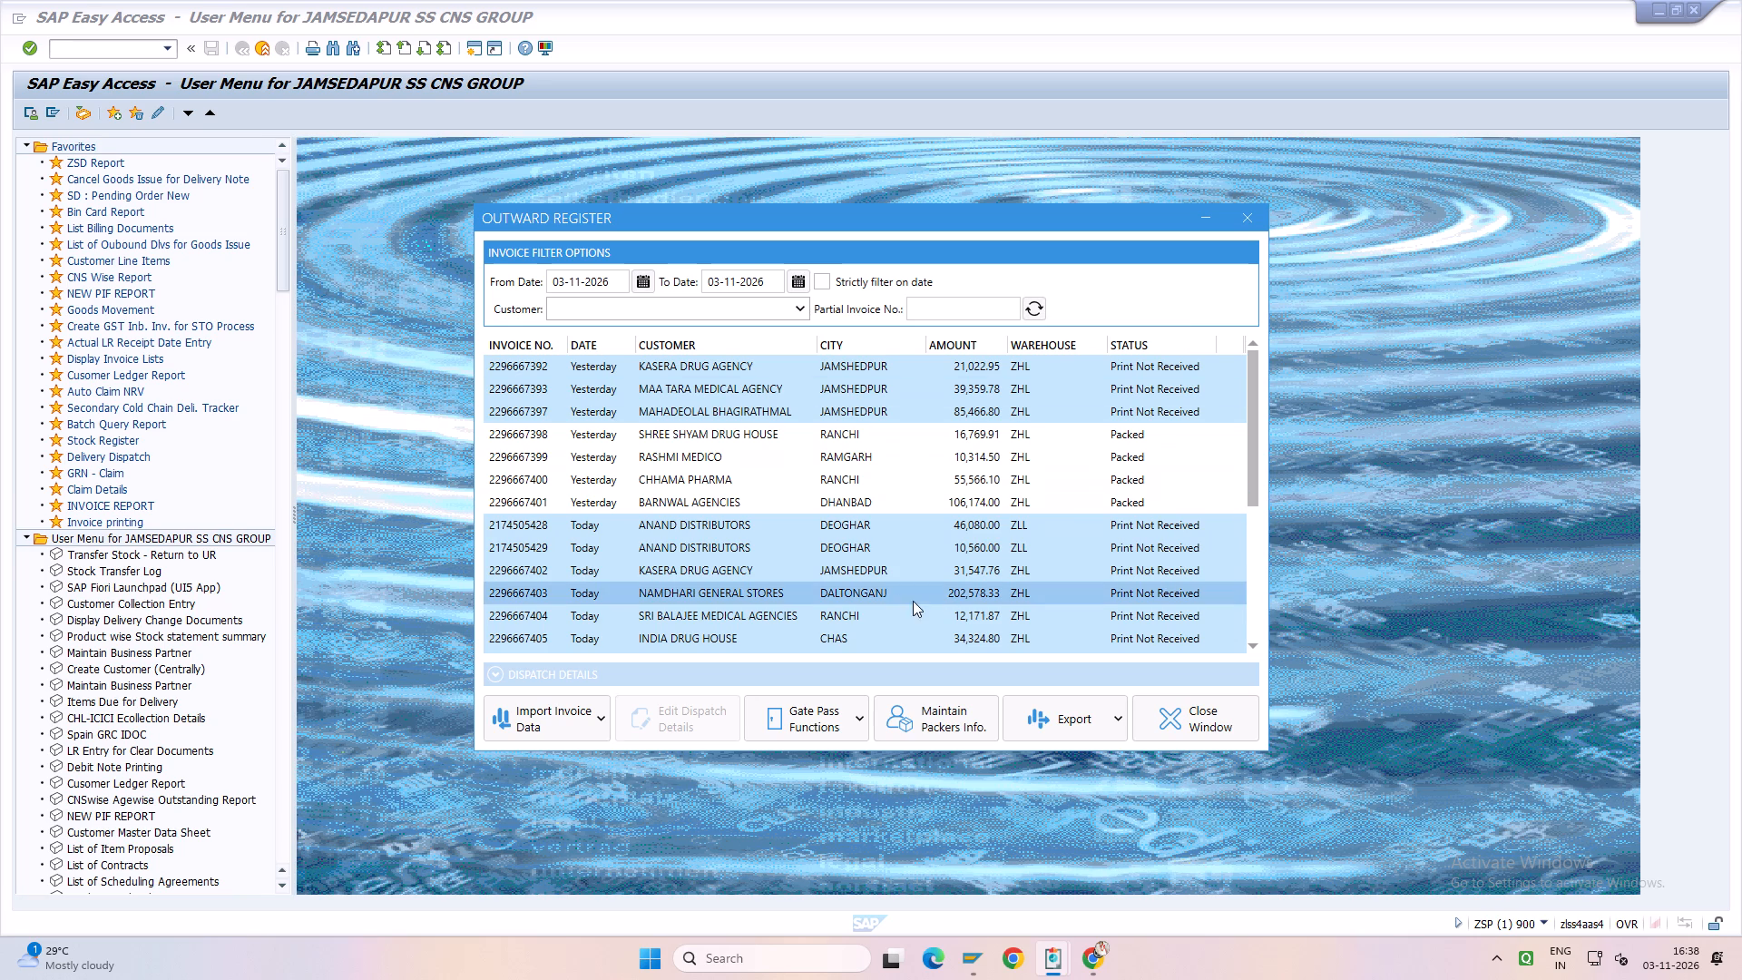
click(866, 571)
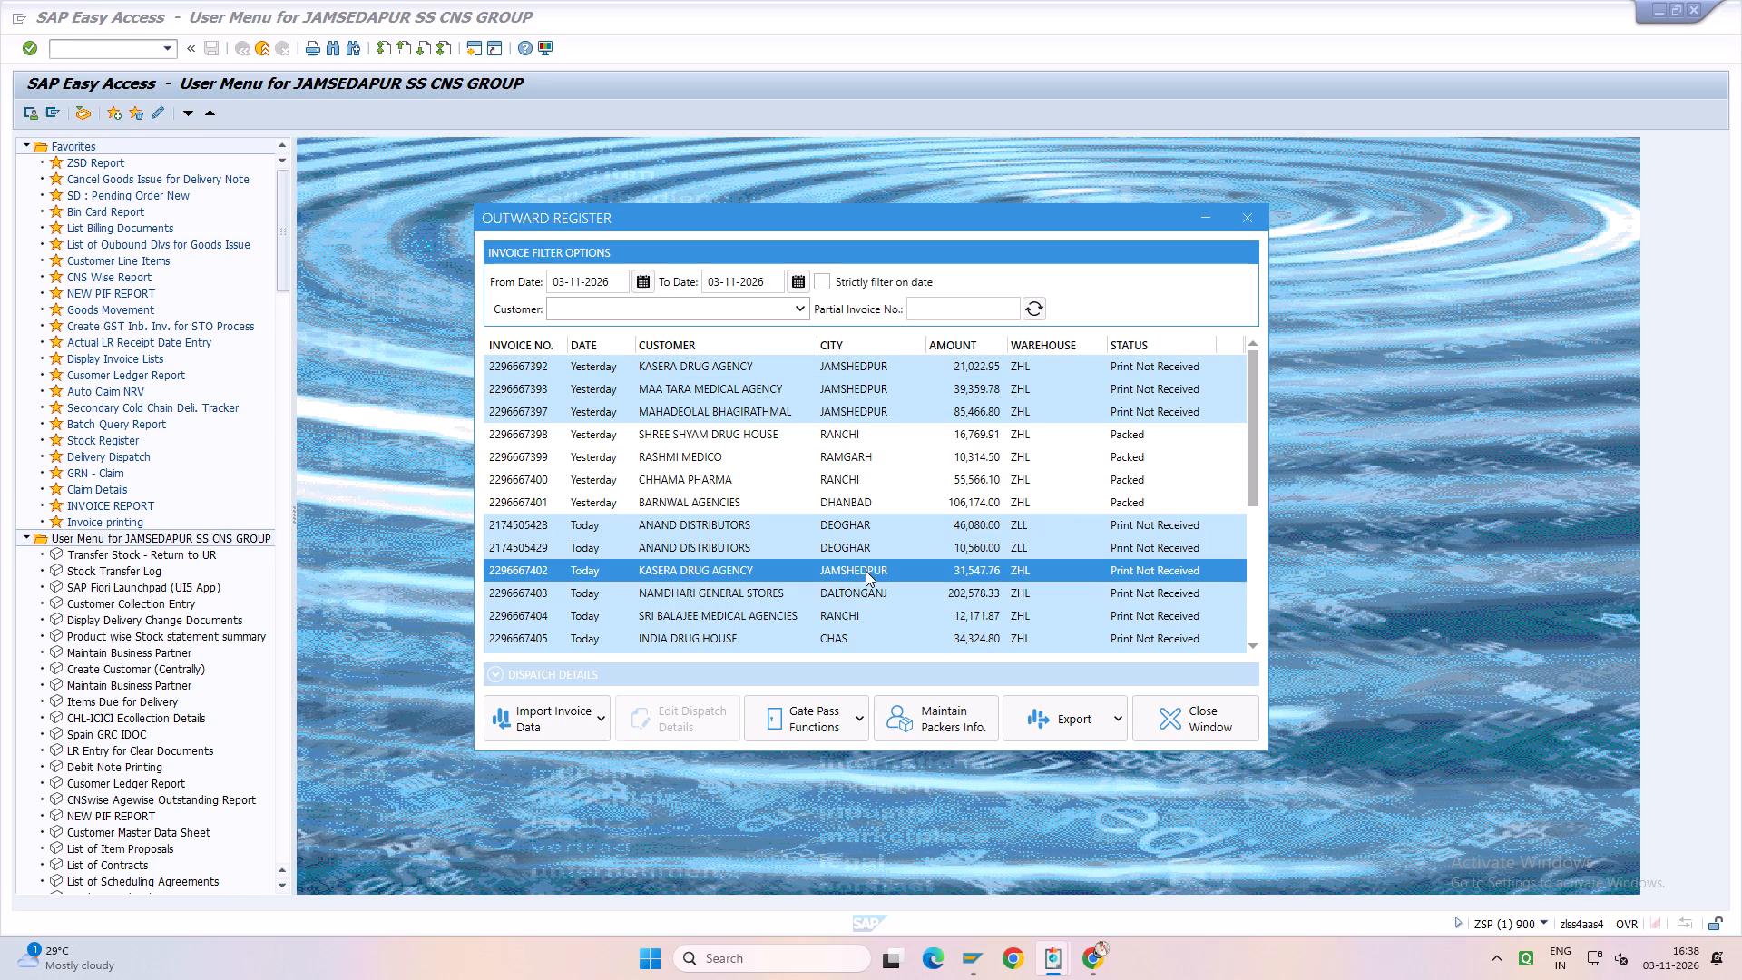
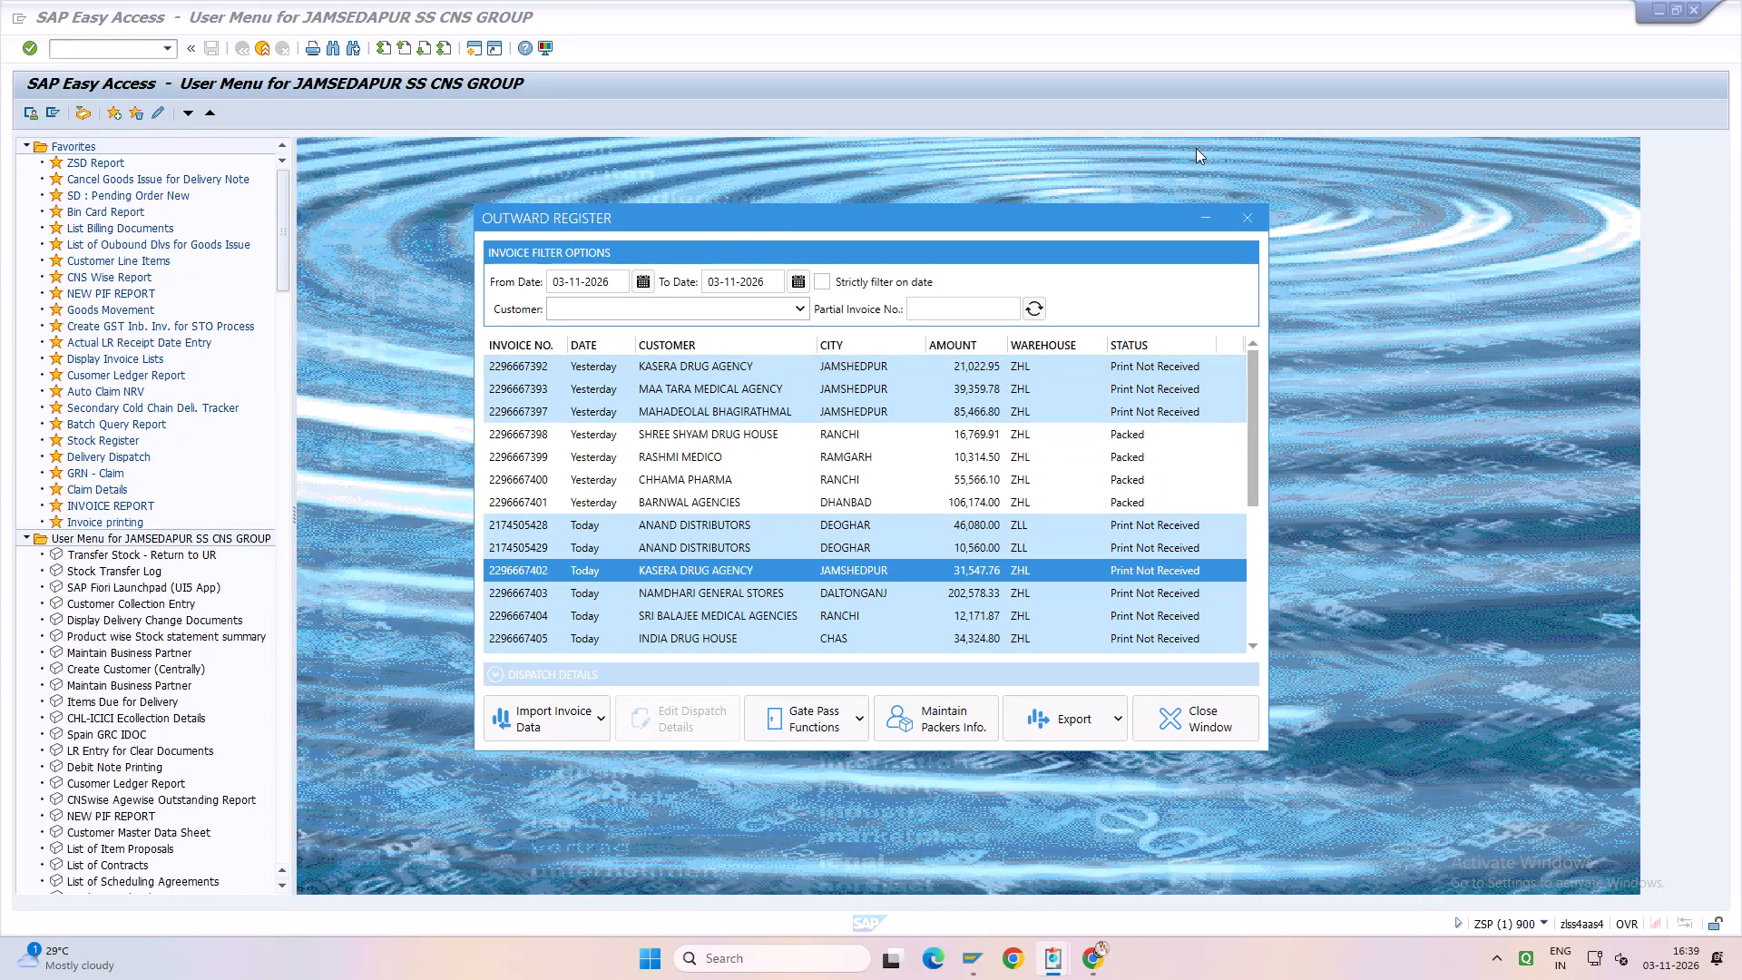
Close the Outward Register and minimise Novus Optra to return to the SAP Easy Access screen.
click(1243, 213)
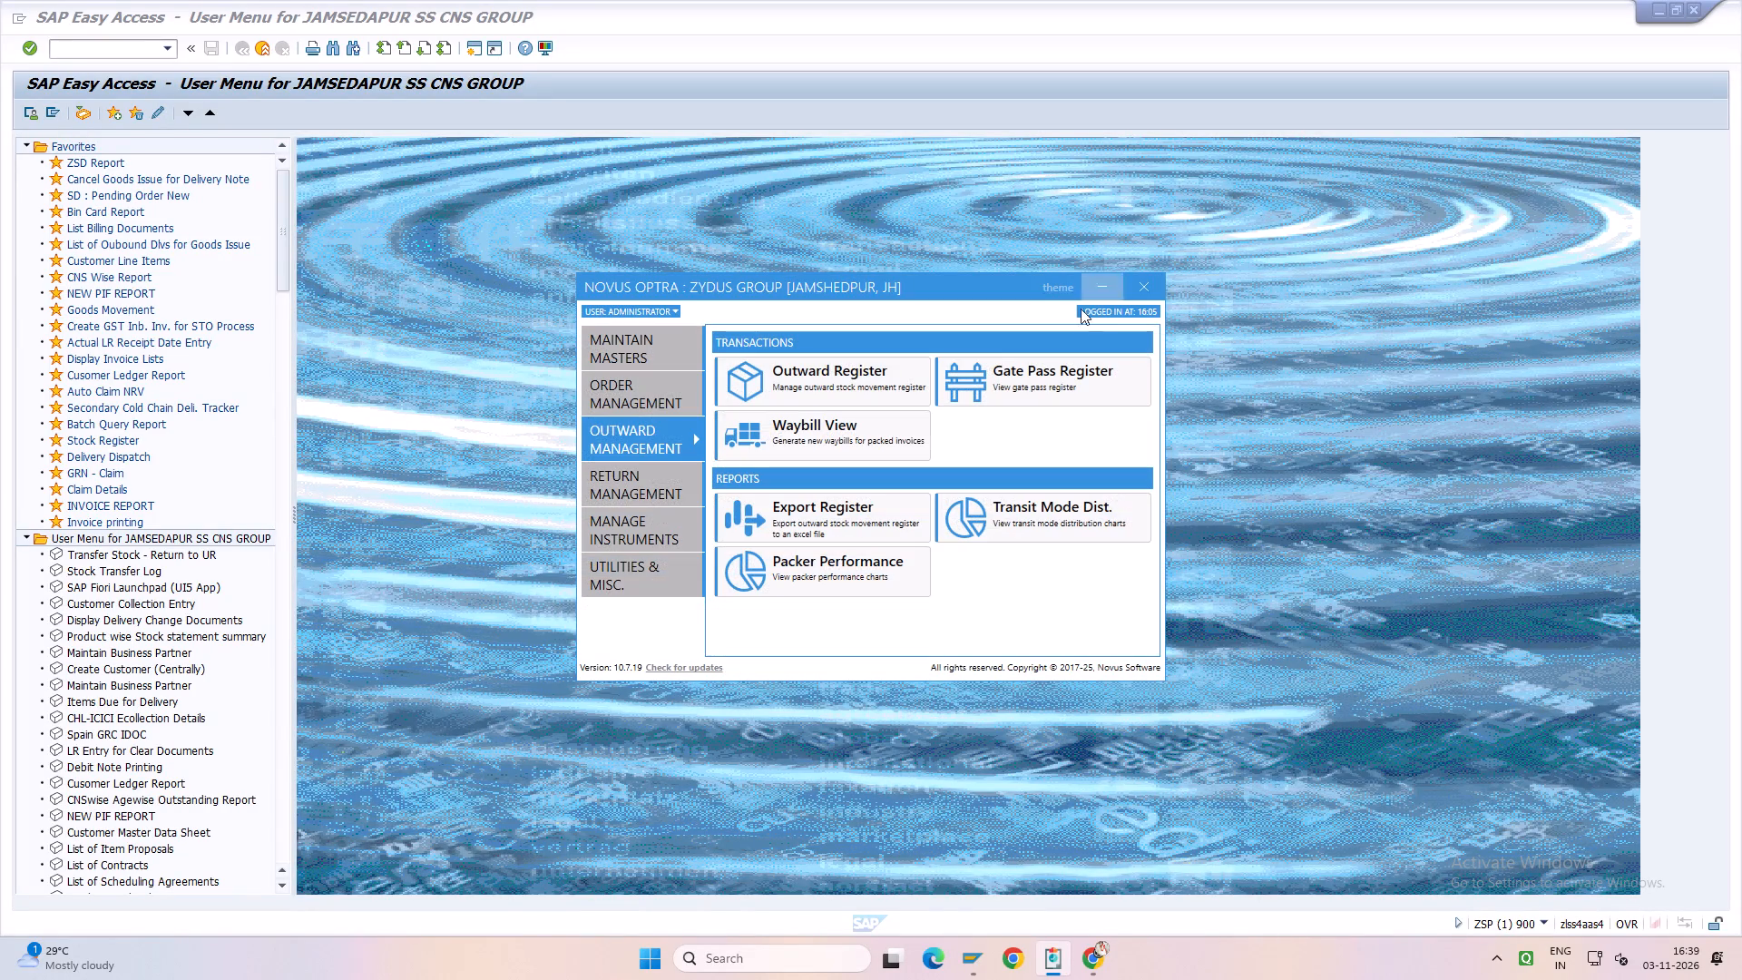
click(1096, 296)
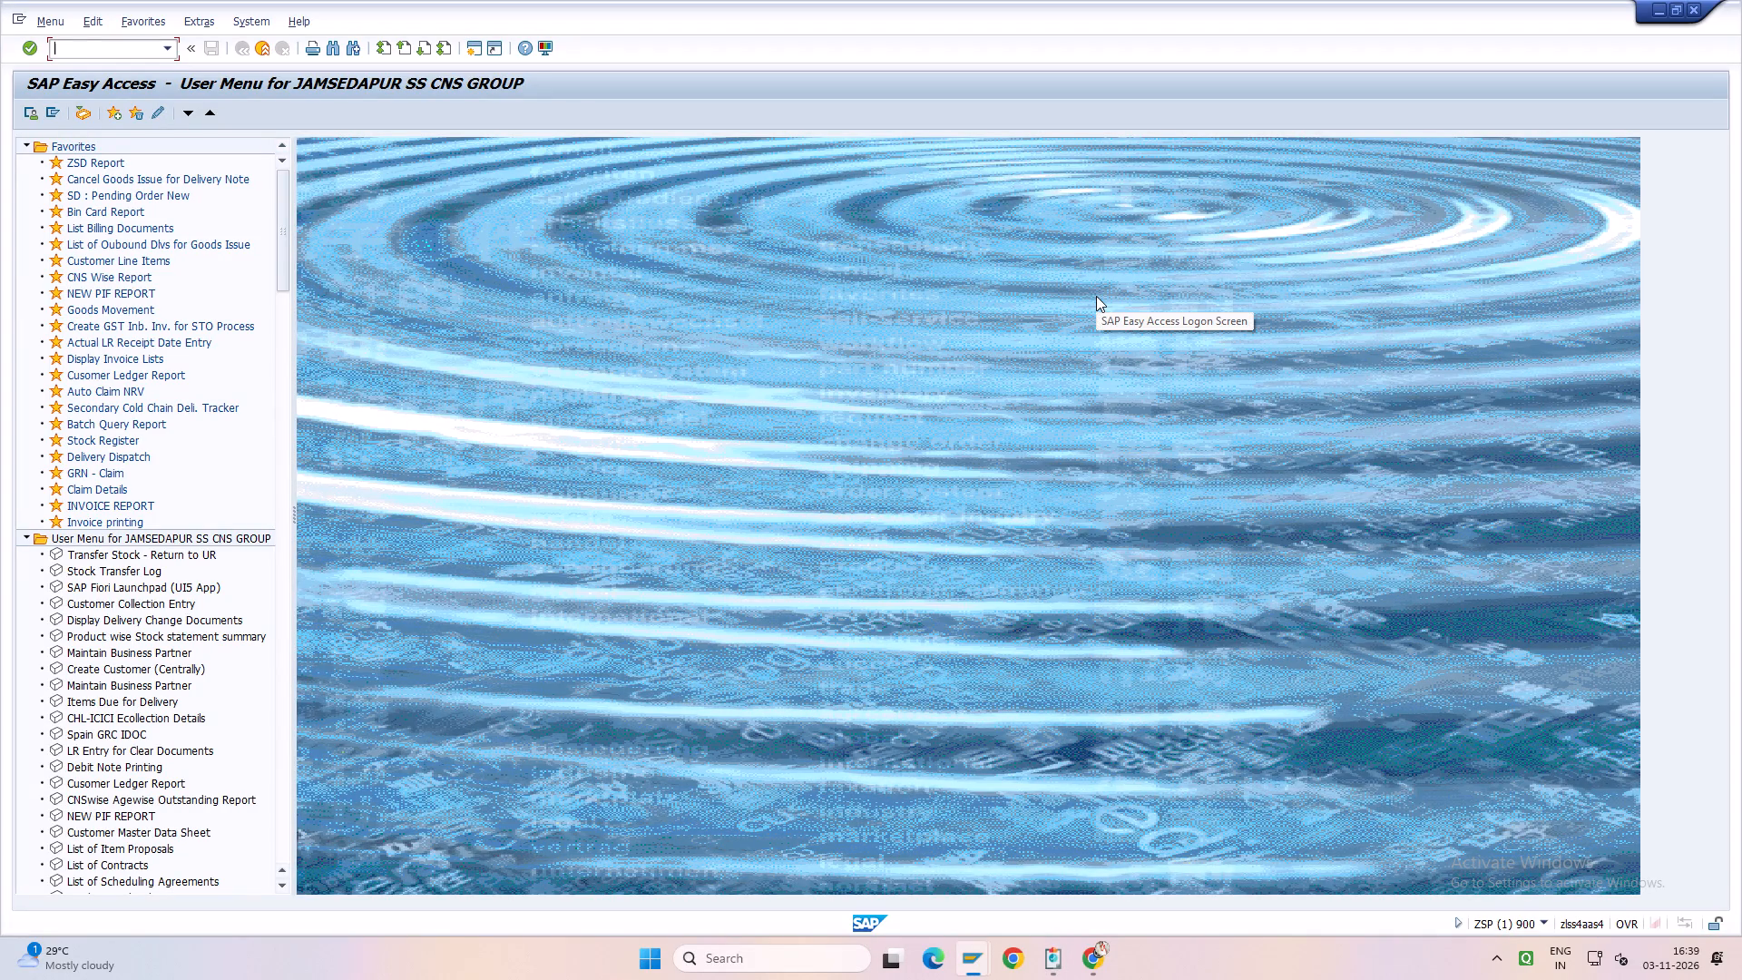
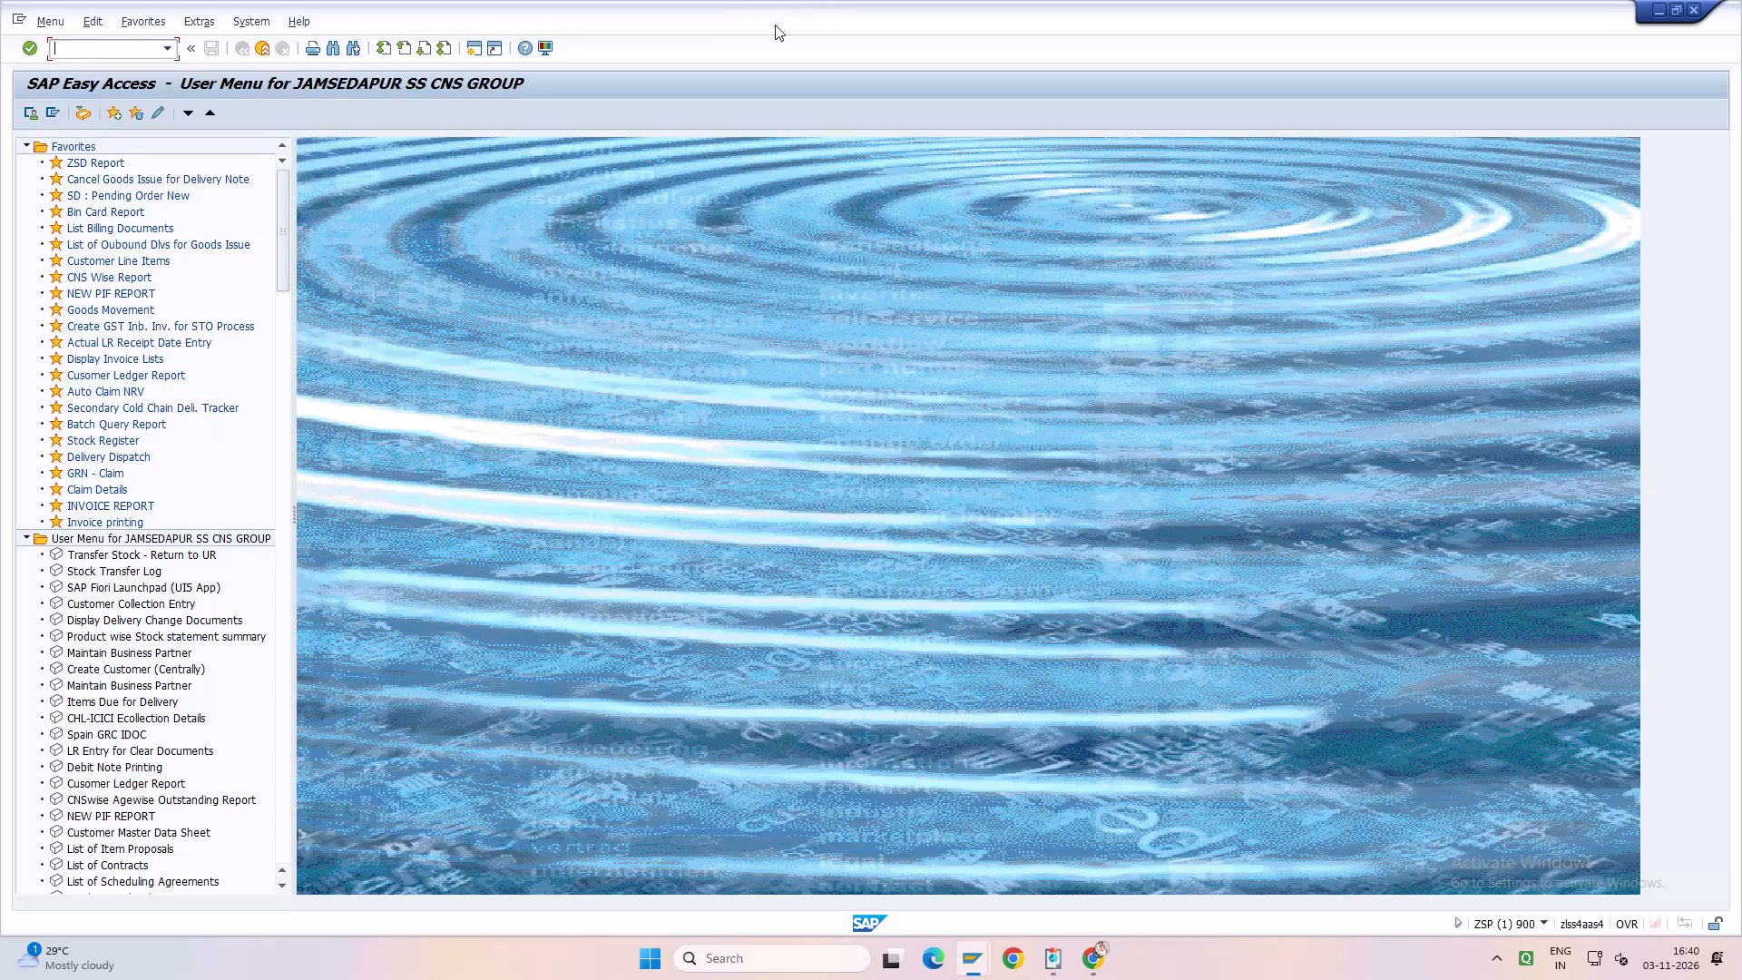
Open the Invoice Created report with transaction /NZINV.
click(159, 48)
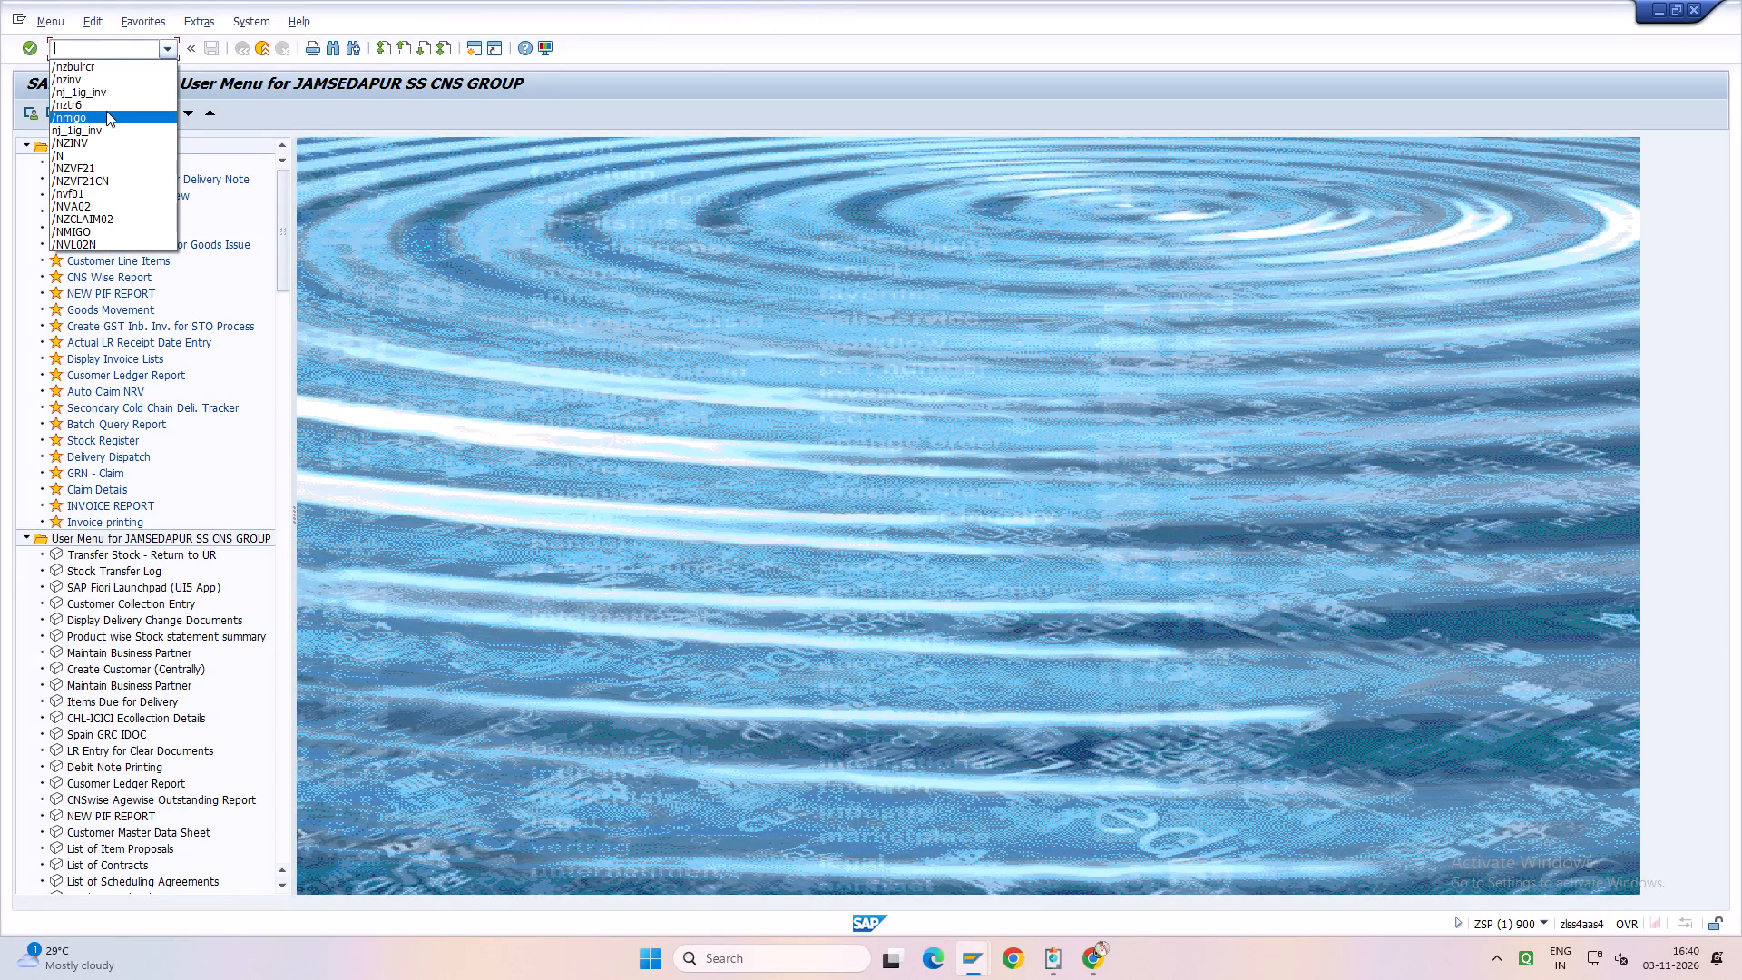
click(101, 146)
key(Return)
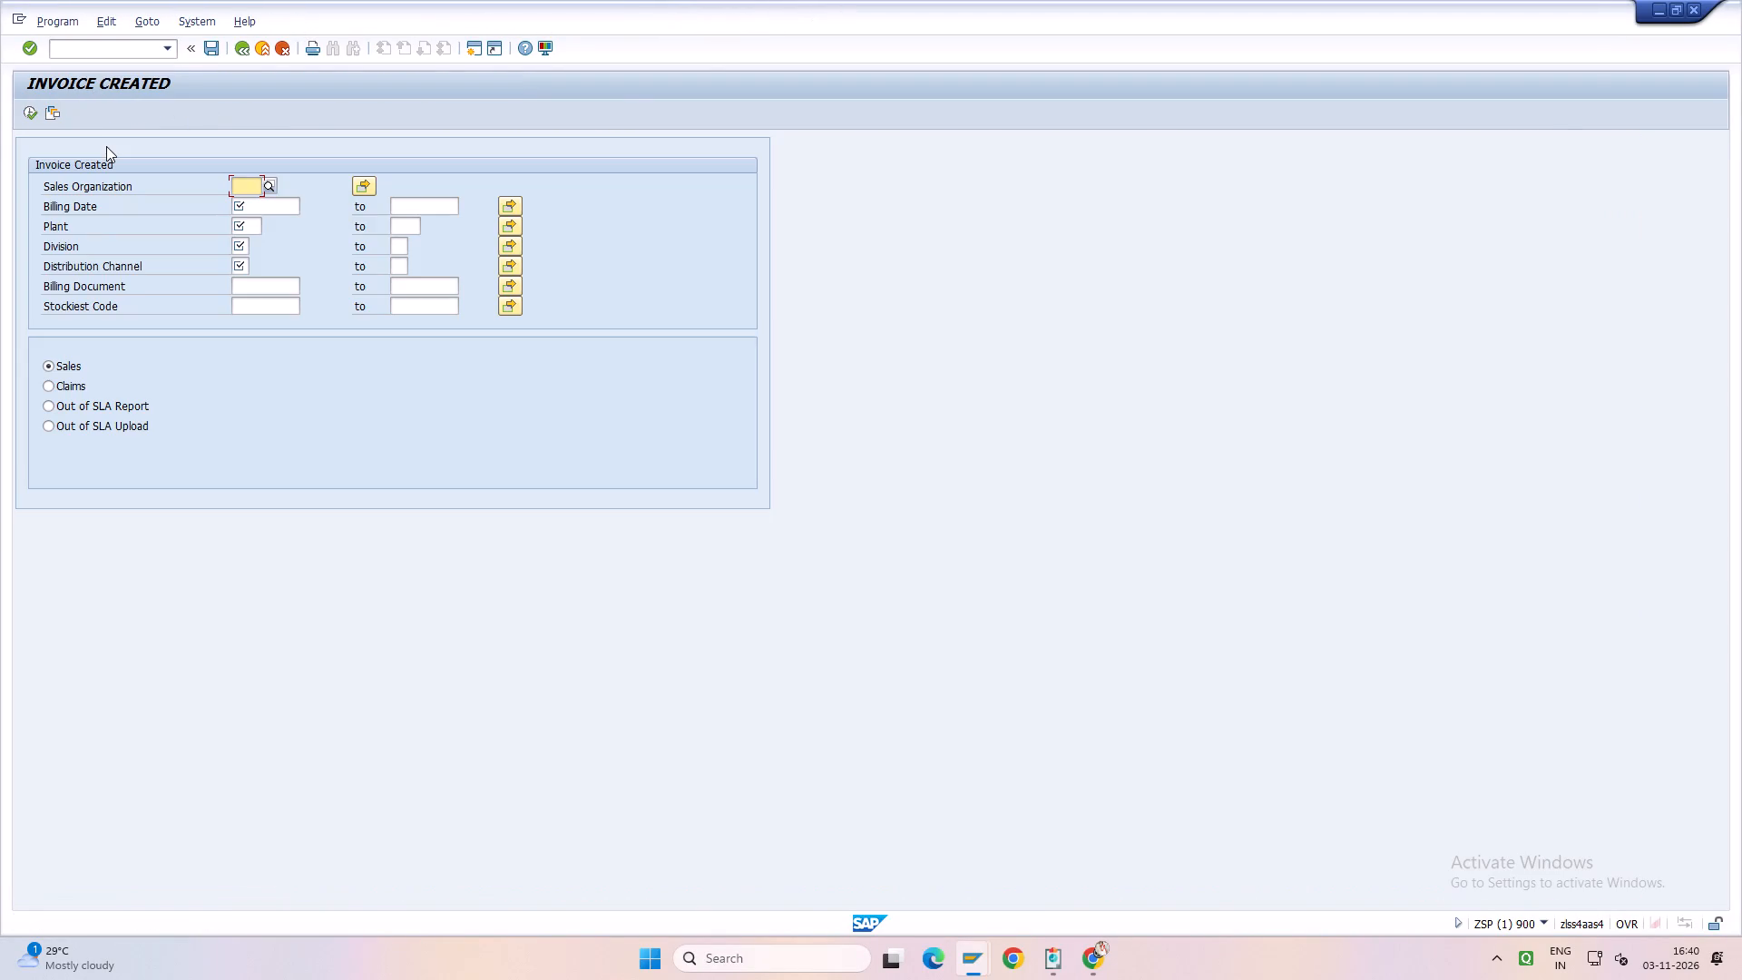
Set the sales organization to 2920 and the billing date range to 02.11.2026 to 02.11.2026.
key(BackSpace)
key(Down)
key(Tab)
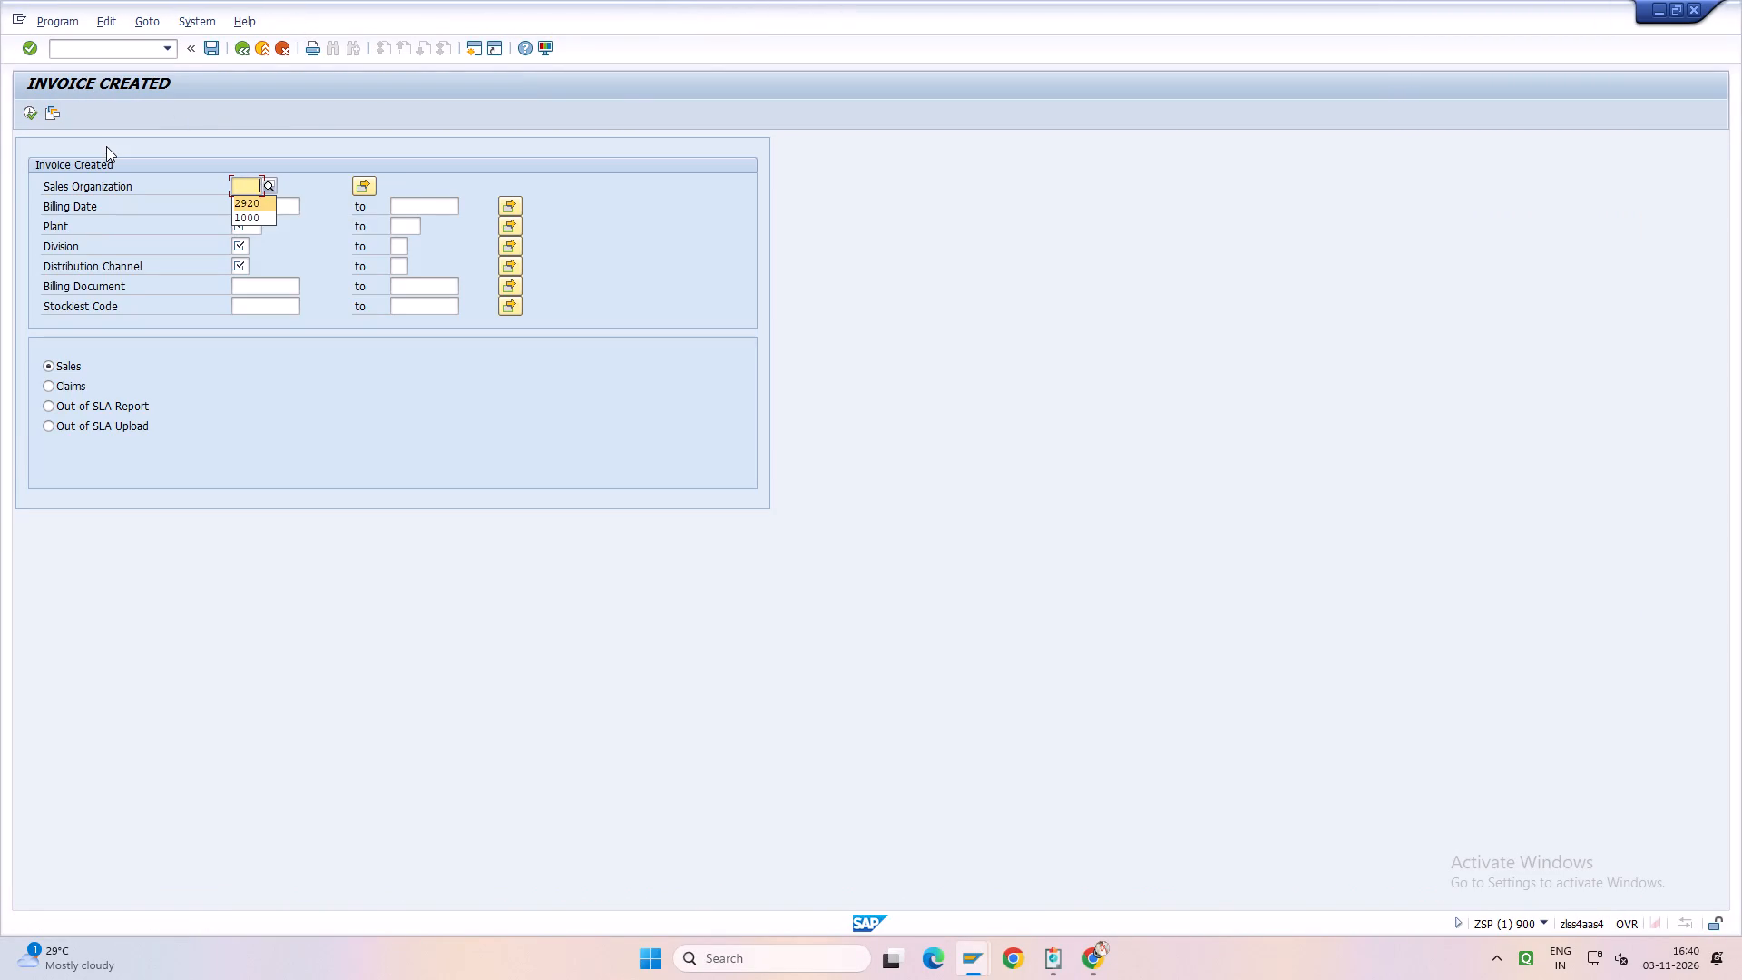
key(Tab)
key(BackSpace)
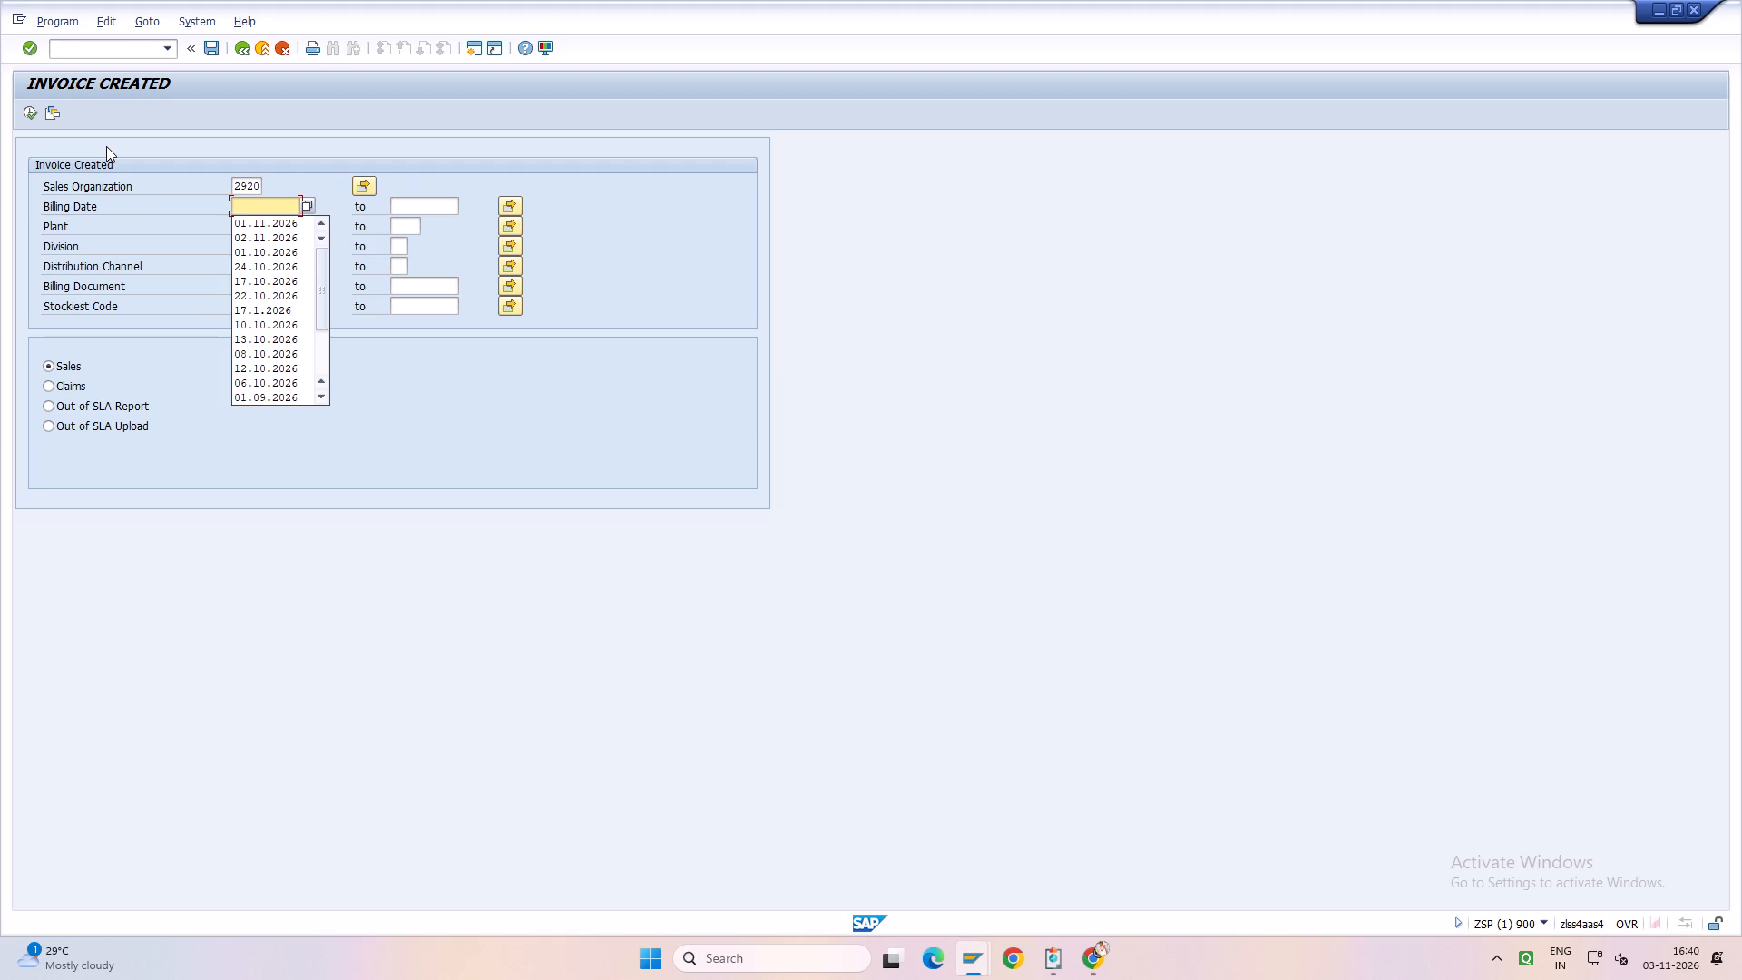
key(Down)
key(Down)
key(Tab)
key(BackSpace)
key(Down)
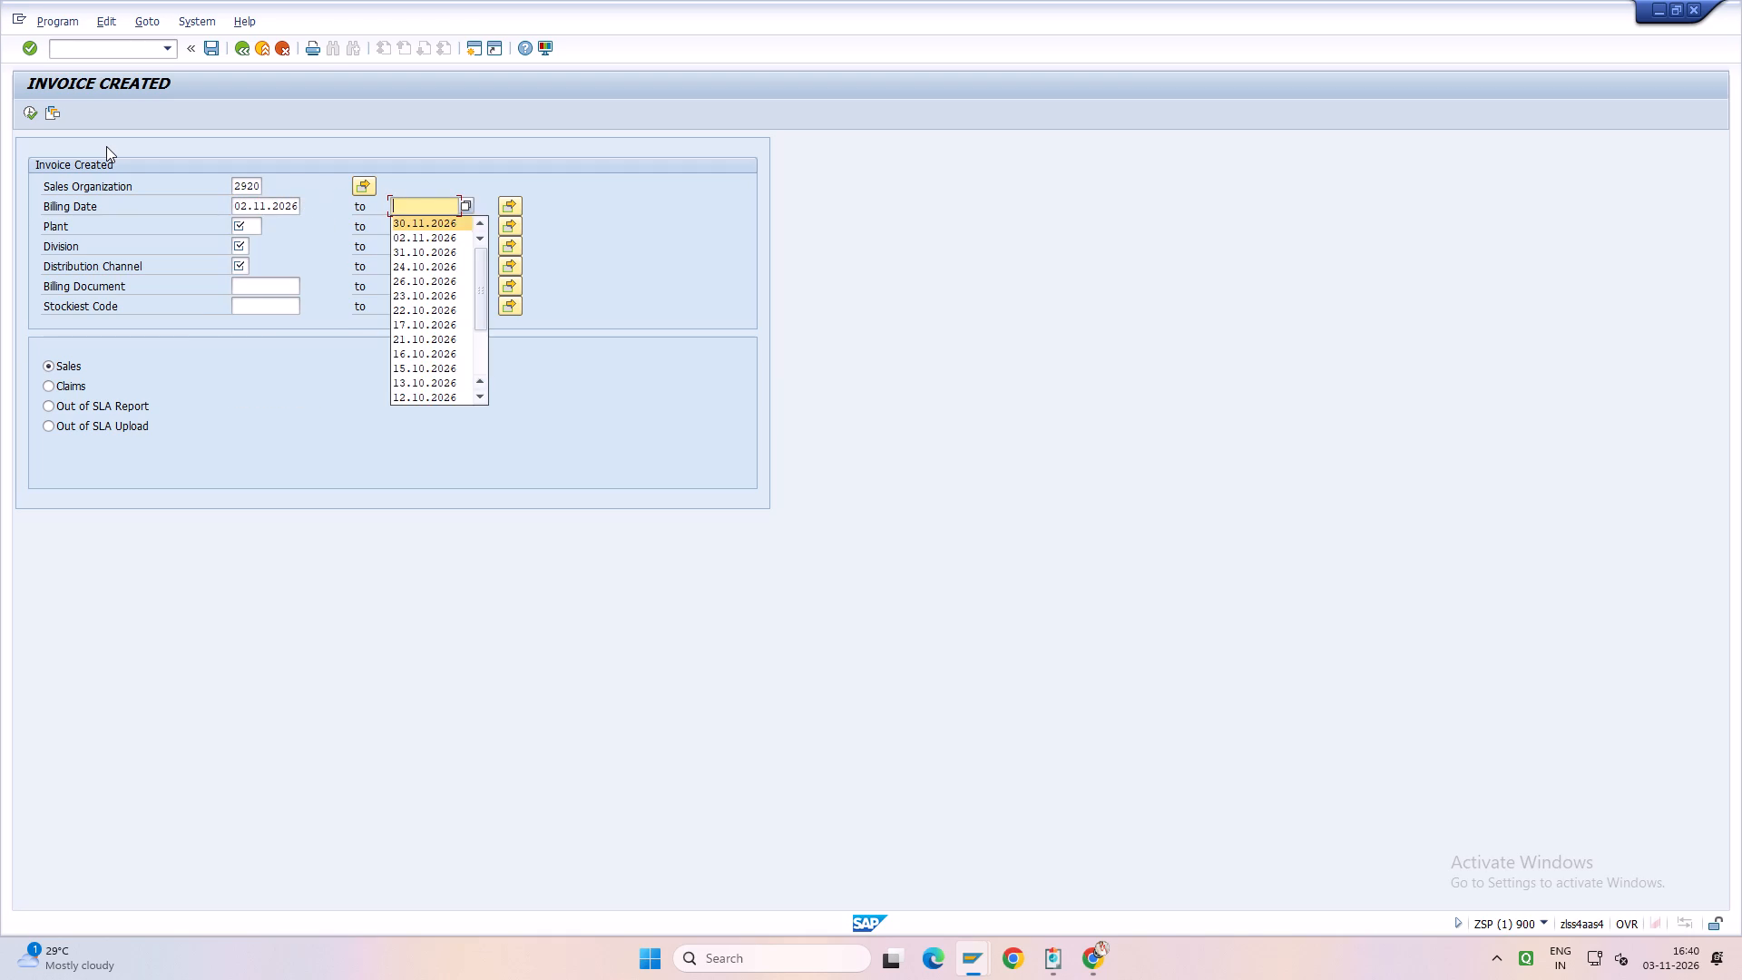
key(Down)
key(Tab)
Set the plant to H552 and the division range to 01 to ZZ.
key(Tab)
key(BackSpace)
key(Down)
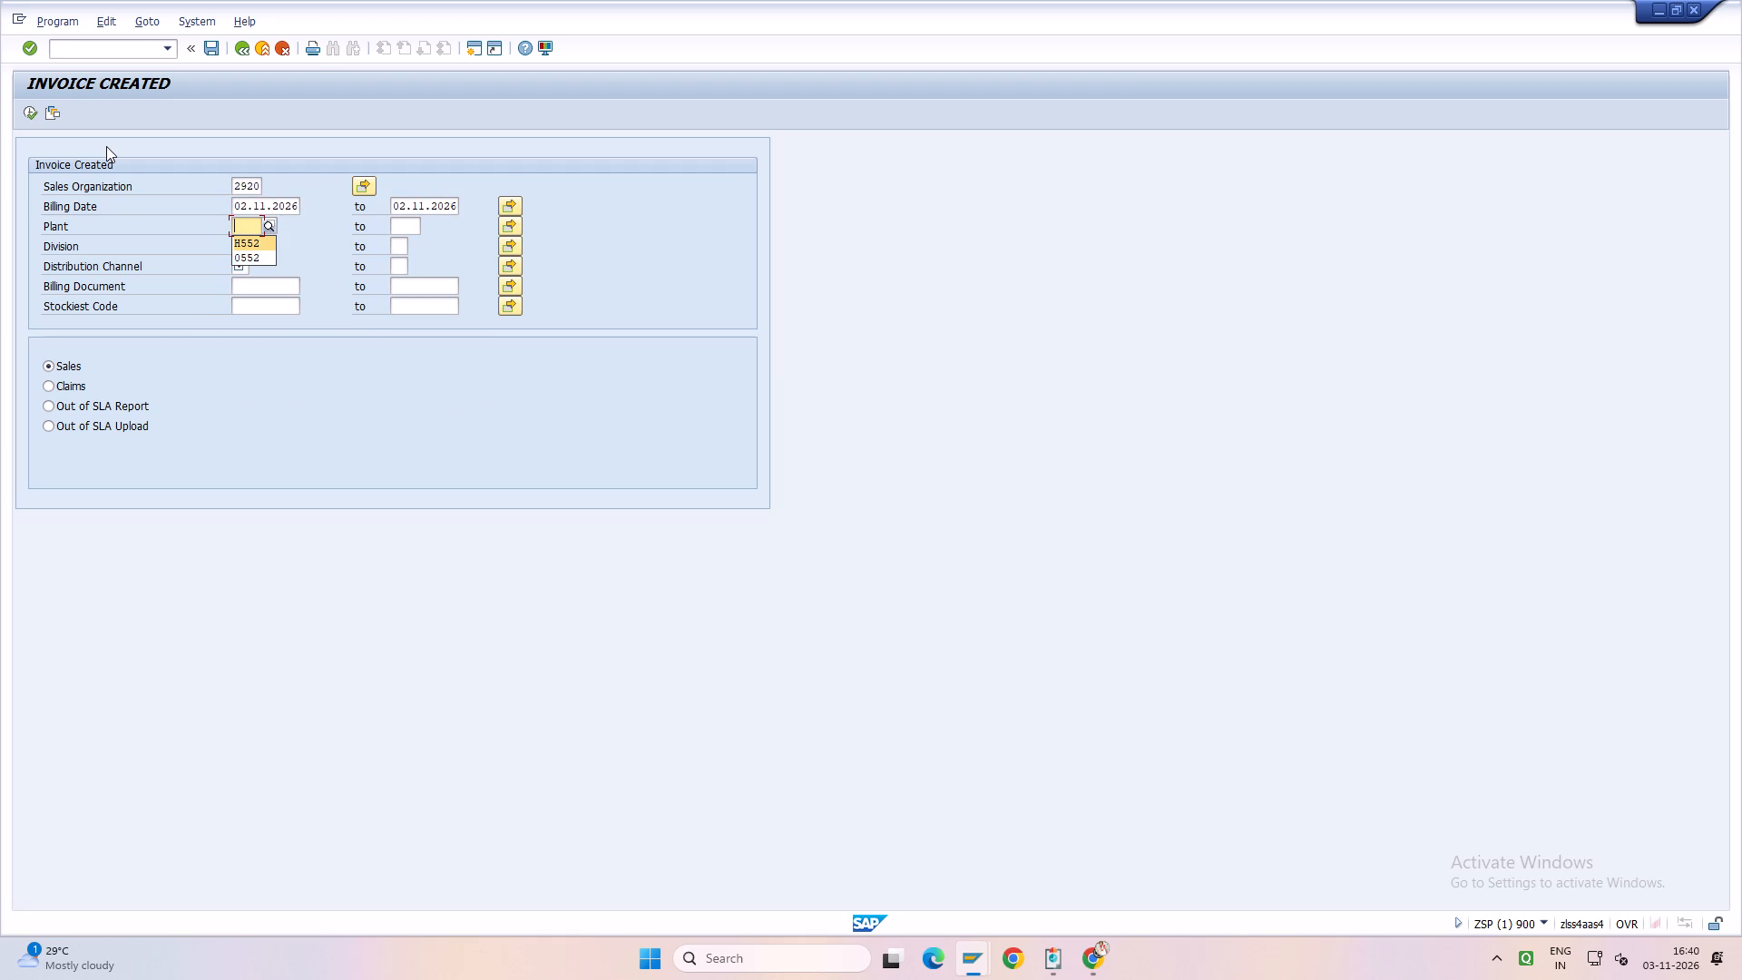
key(Tab)
key(Tab)
key(BackSpace)
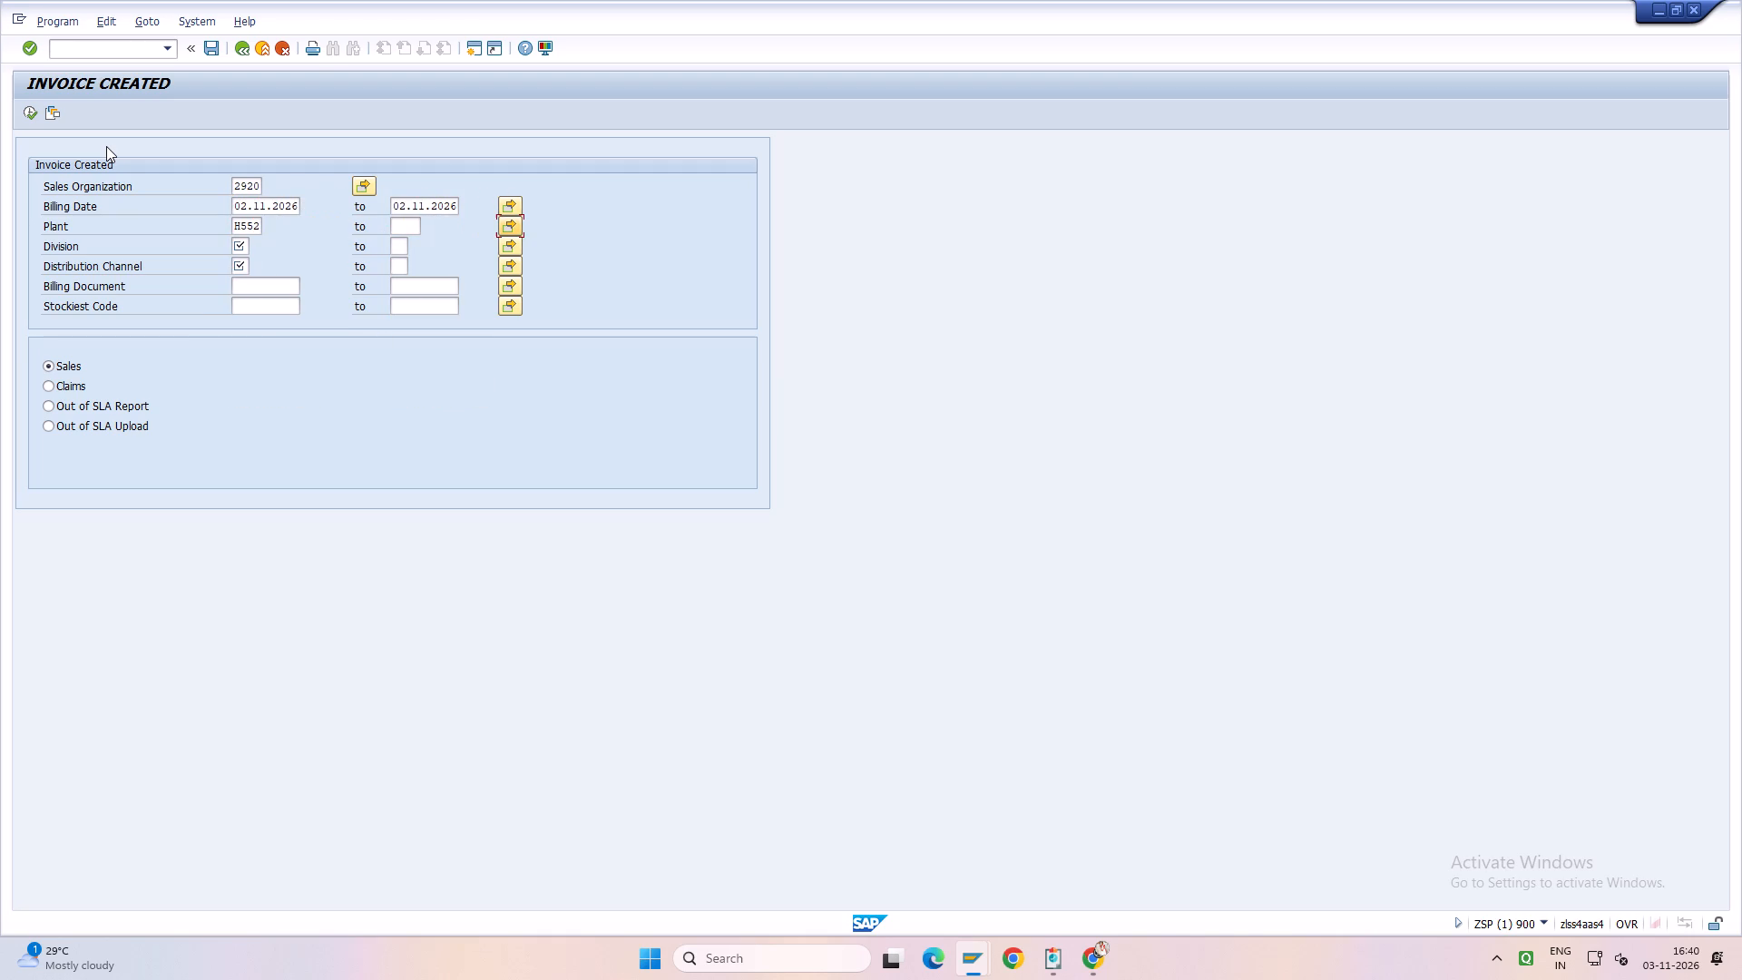
key(Tab)
key(BackSpace)
key(Down)
key(Tab)
key(BackSpace)
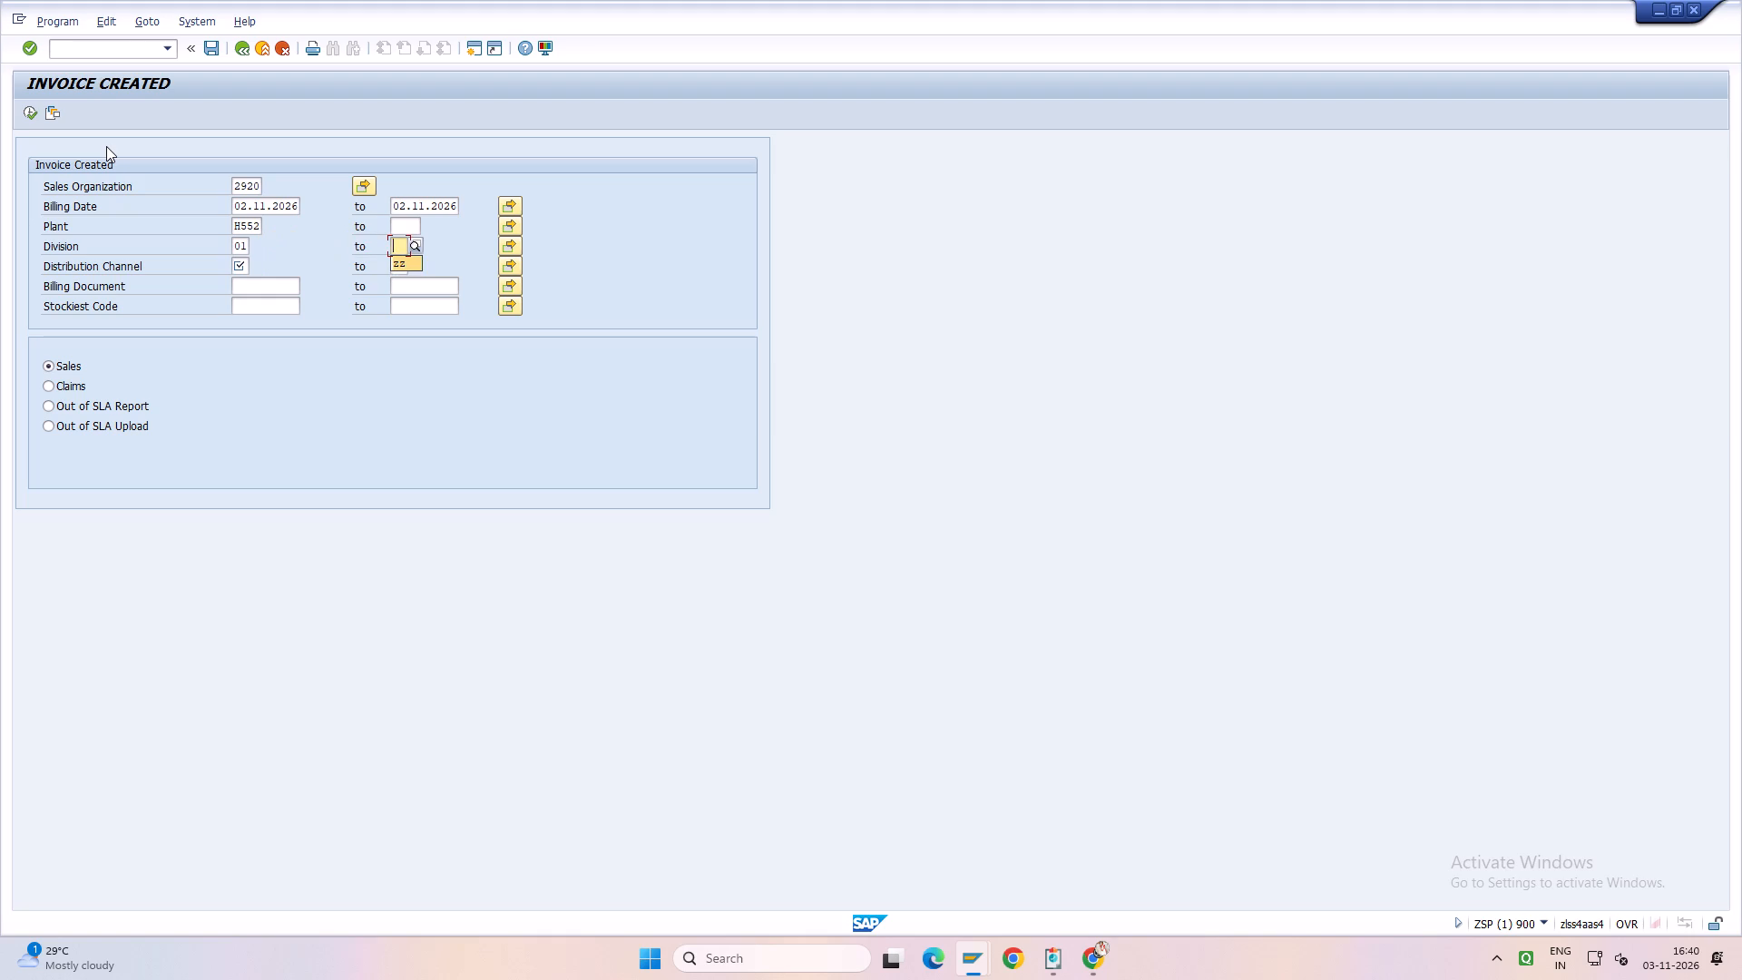
key(Down)
key(Tab)
Set the distribution channel range to 02 to 03 and add 09 as an extra single value.
key(Tab)
key(BackSpace)
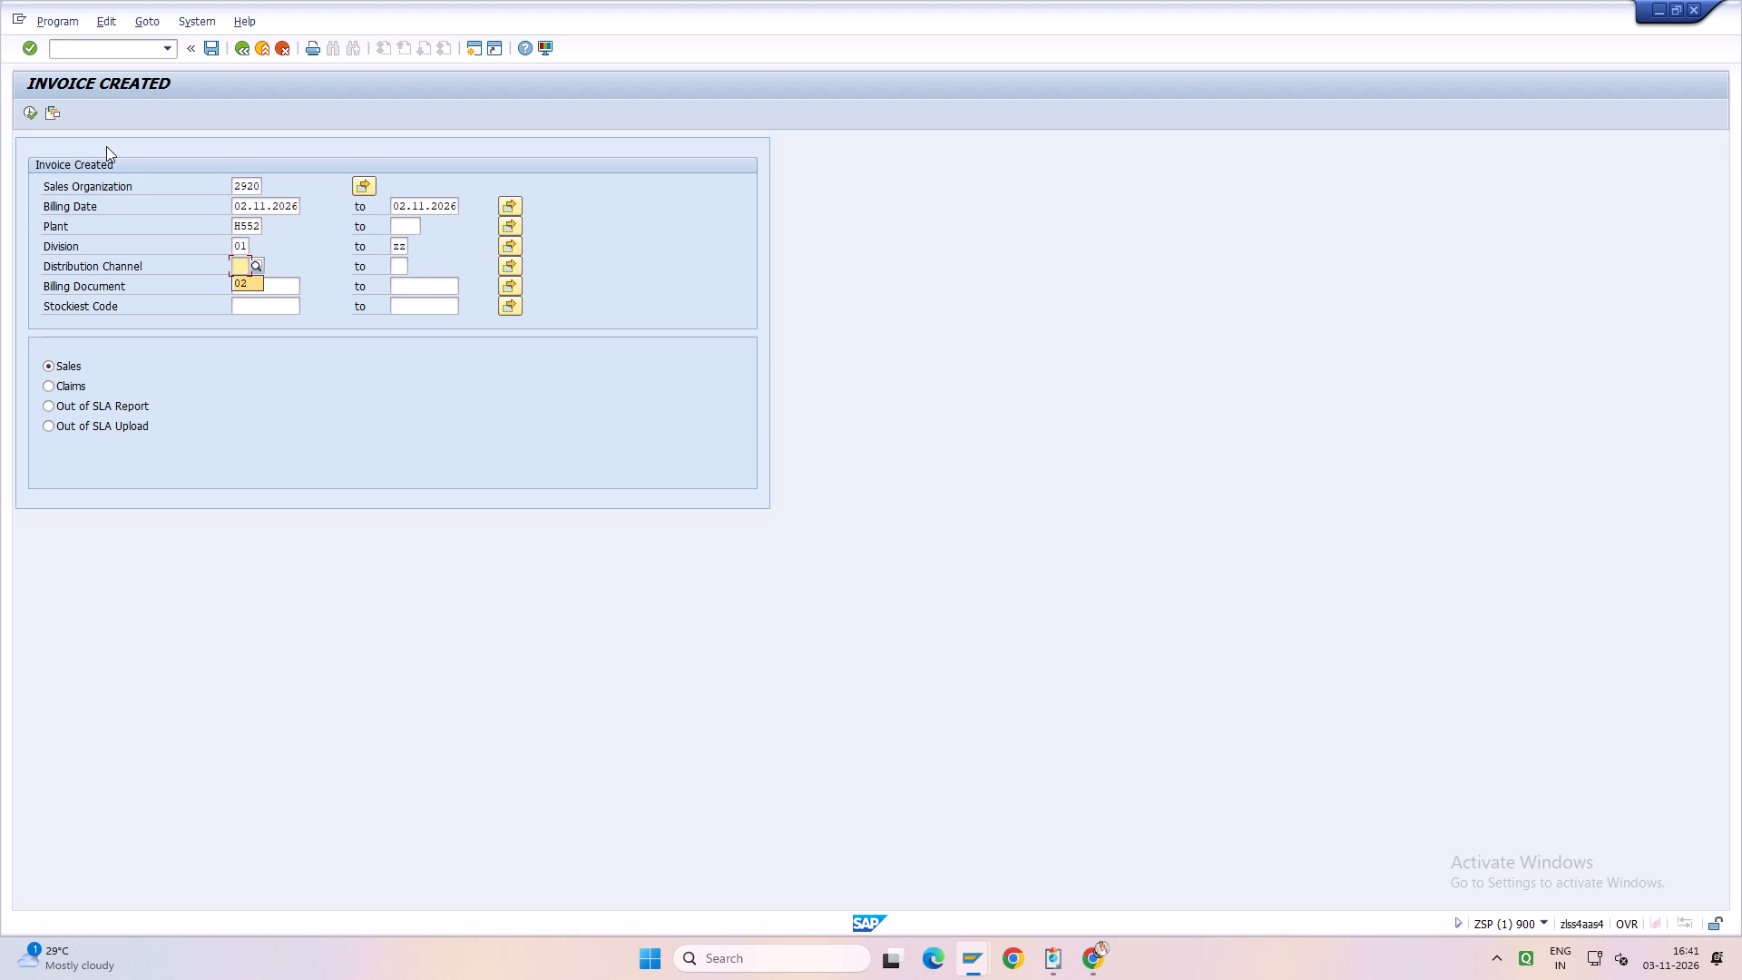
key(Down)
key(Tab)
key(BackSpace)
key(Down)
key(Tab)
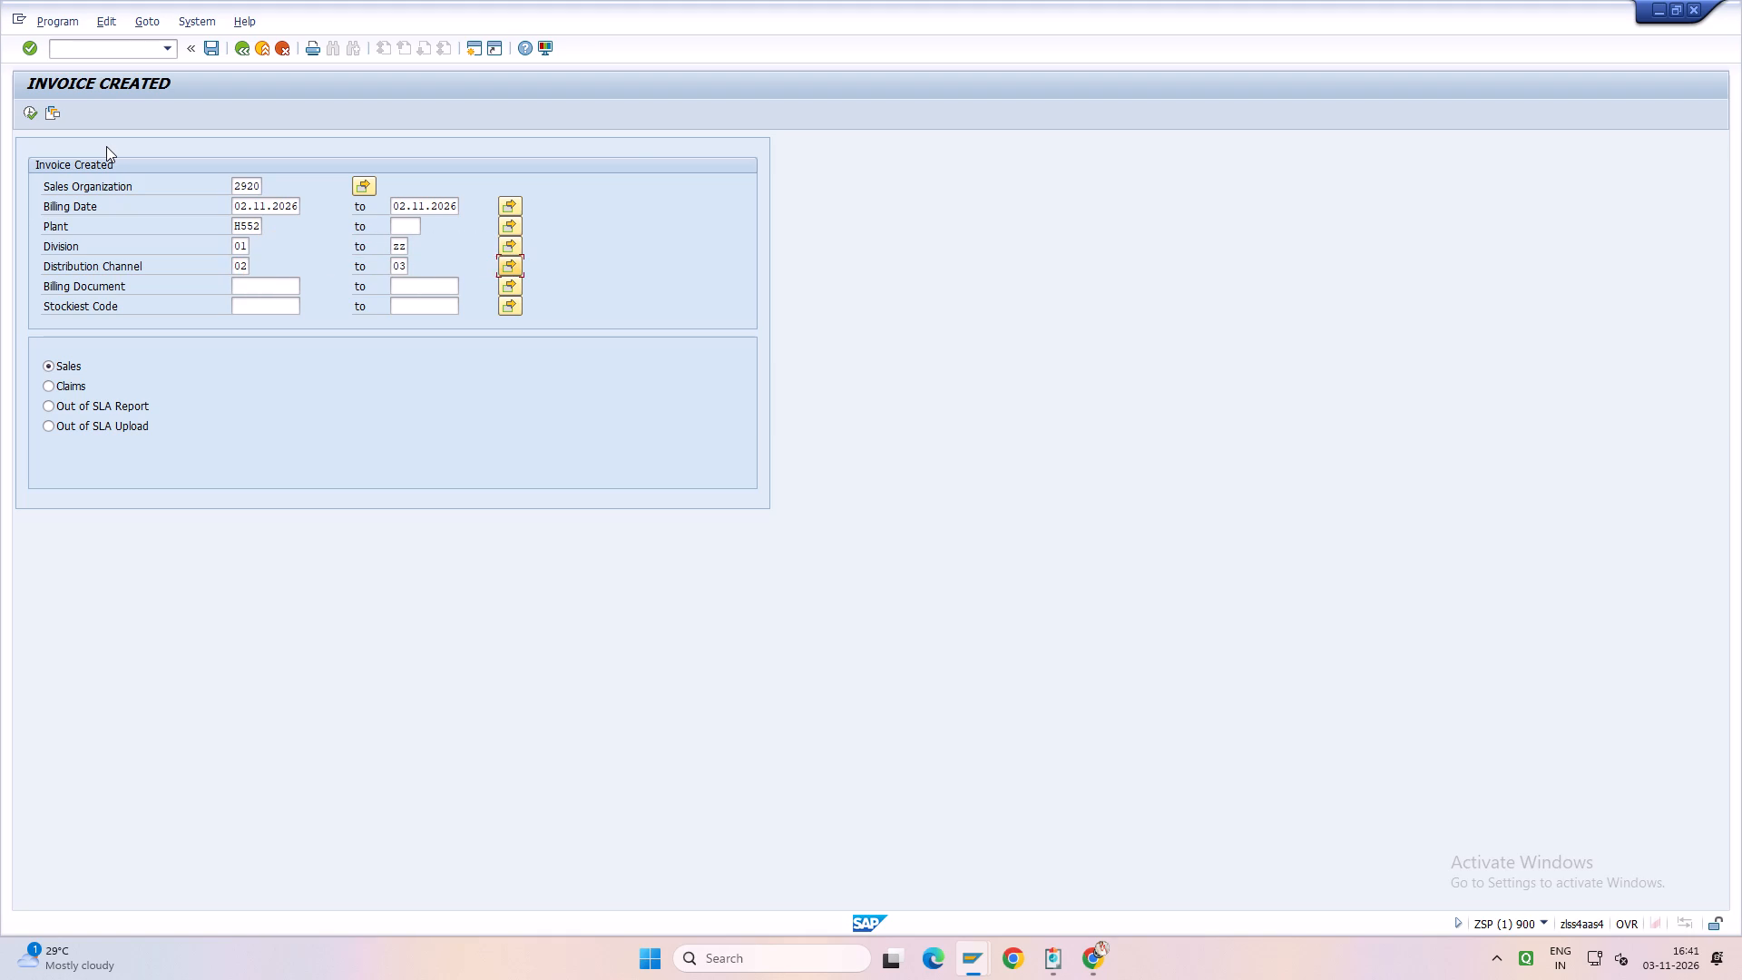
key(Return)
text(09)
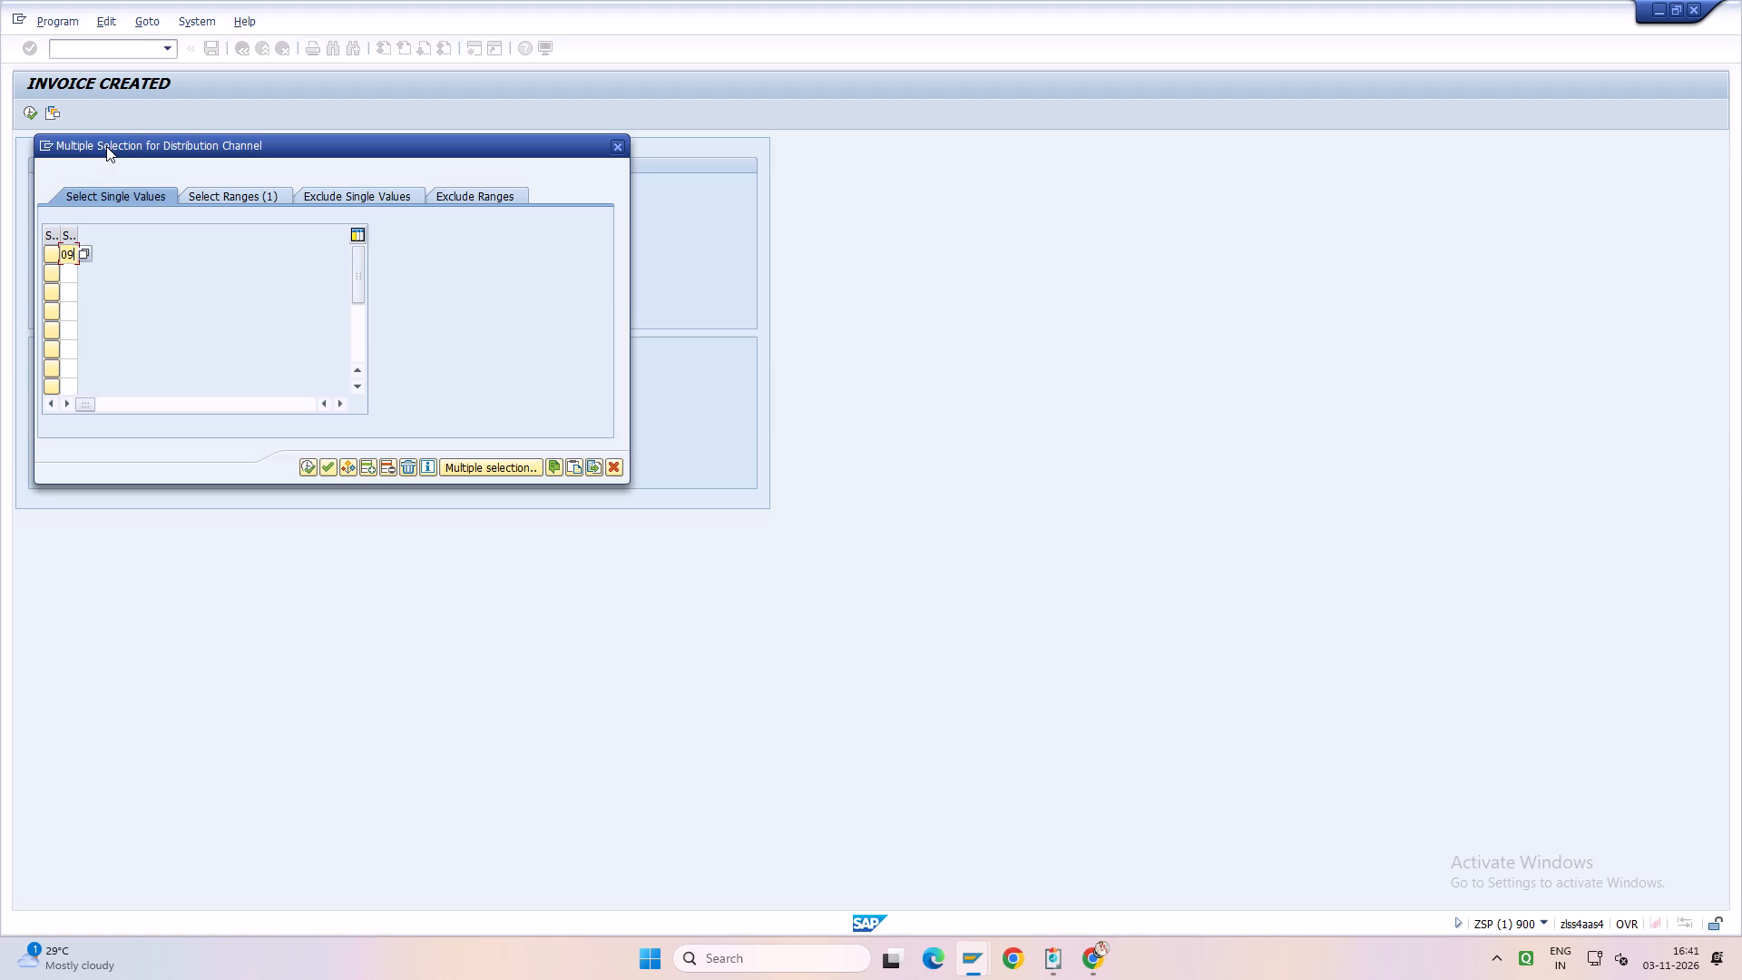
key(F8)
Add 0552 as a second single value in the plant selection.
key(Up)
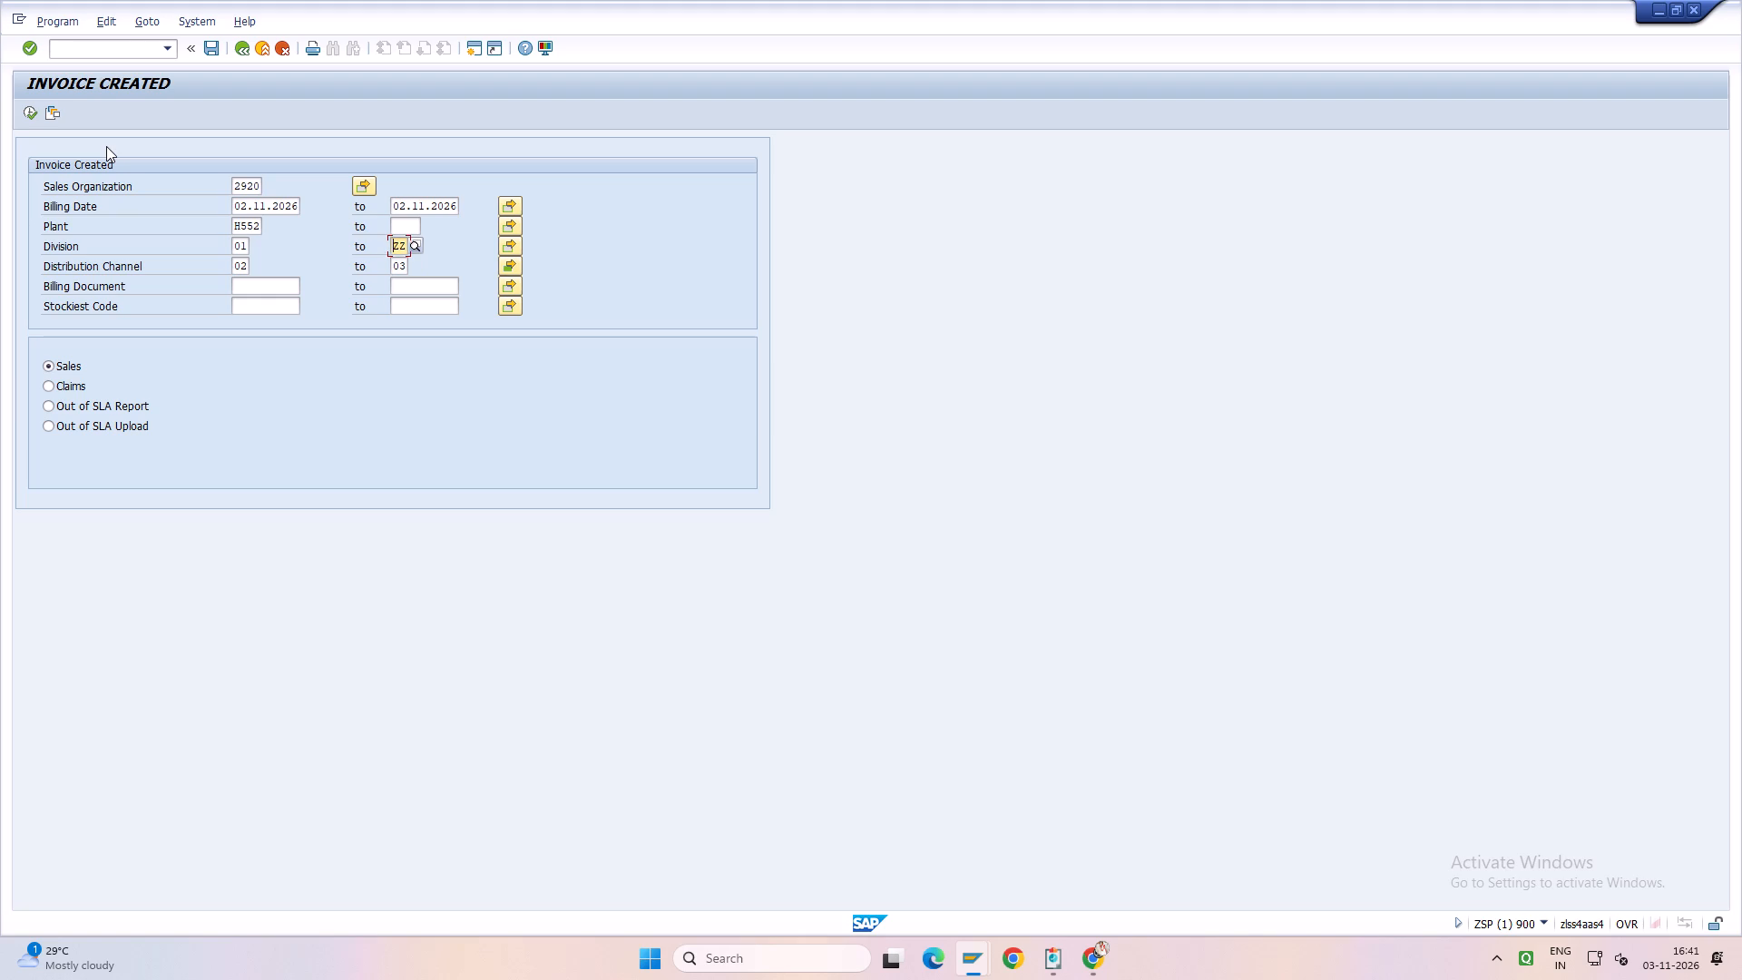
key(Up)
key(Tab)
key(Return)
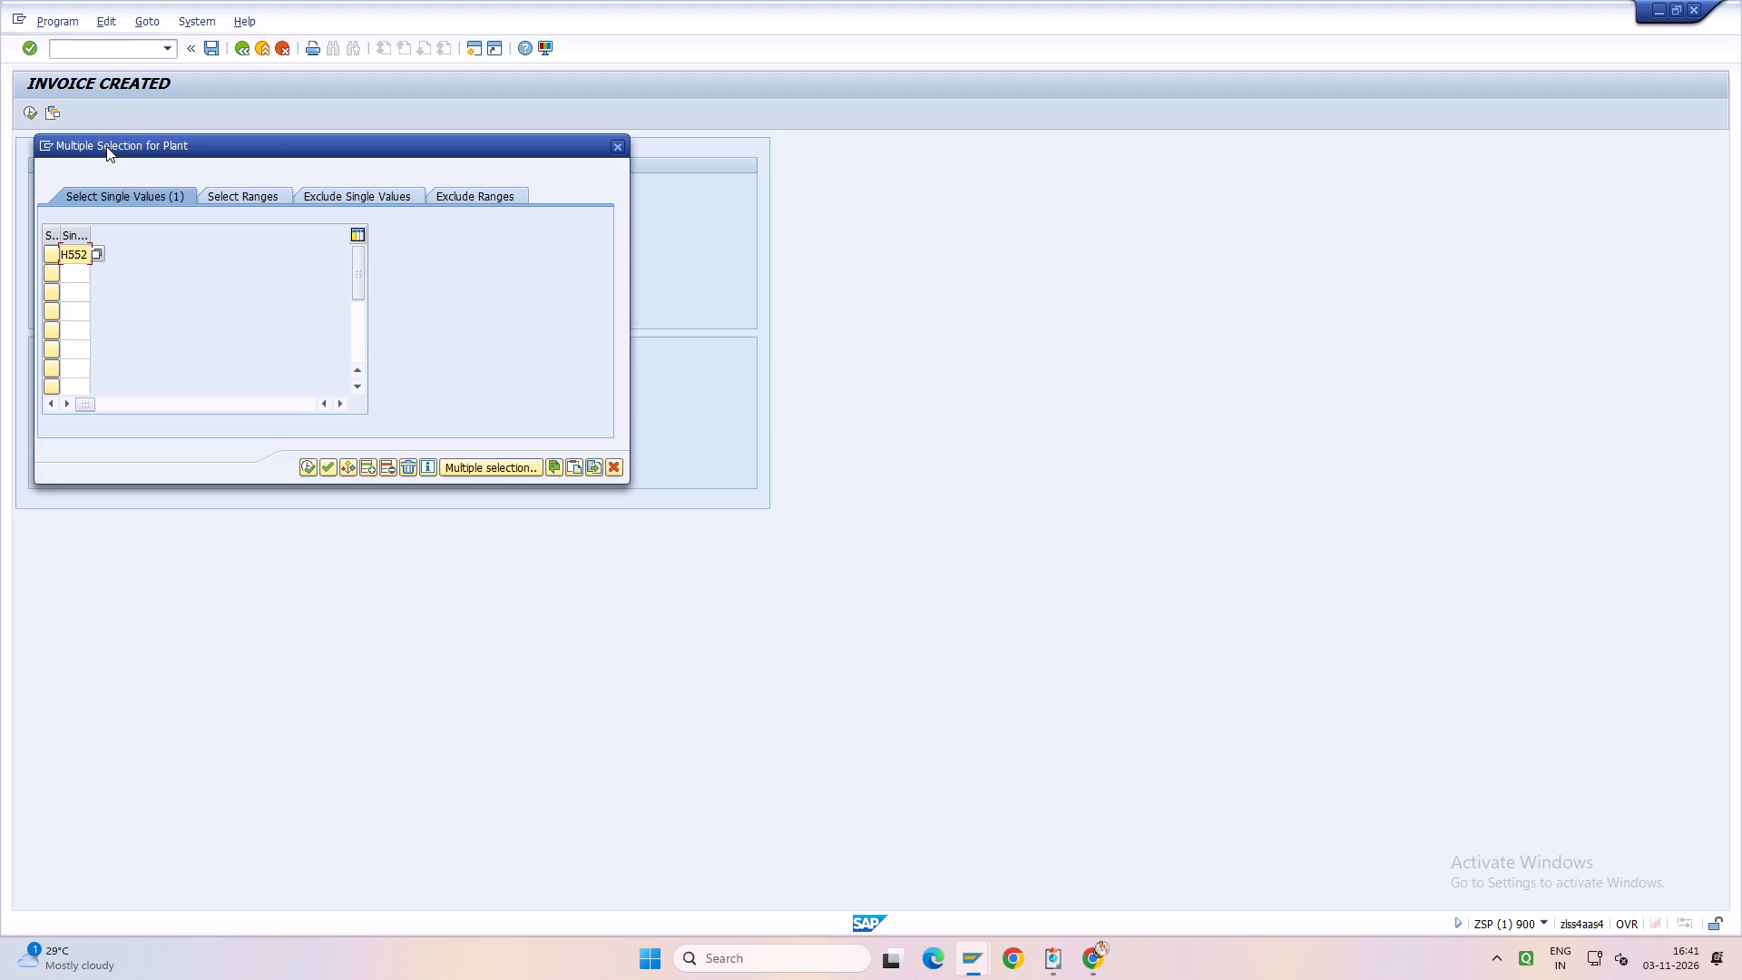
key(Down)
text(0552)
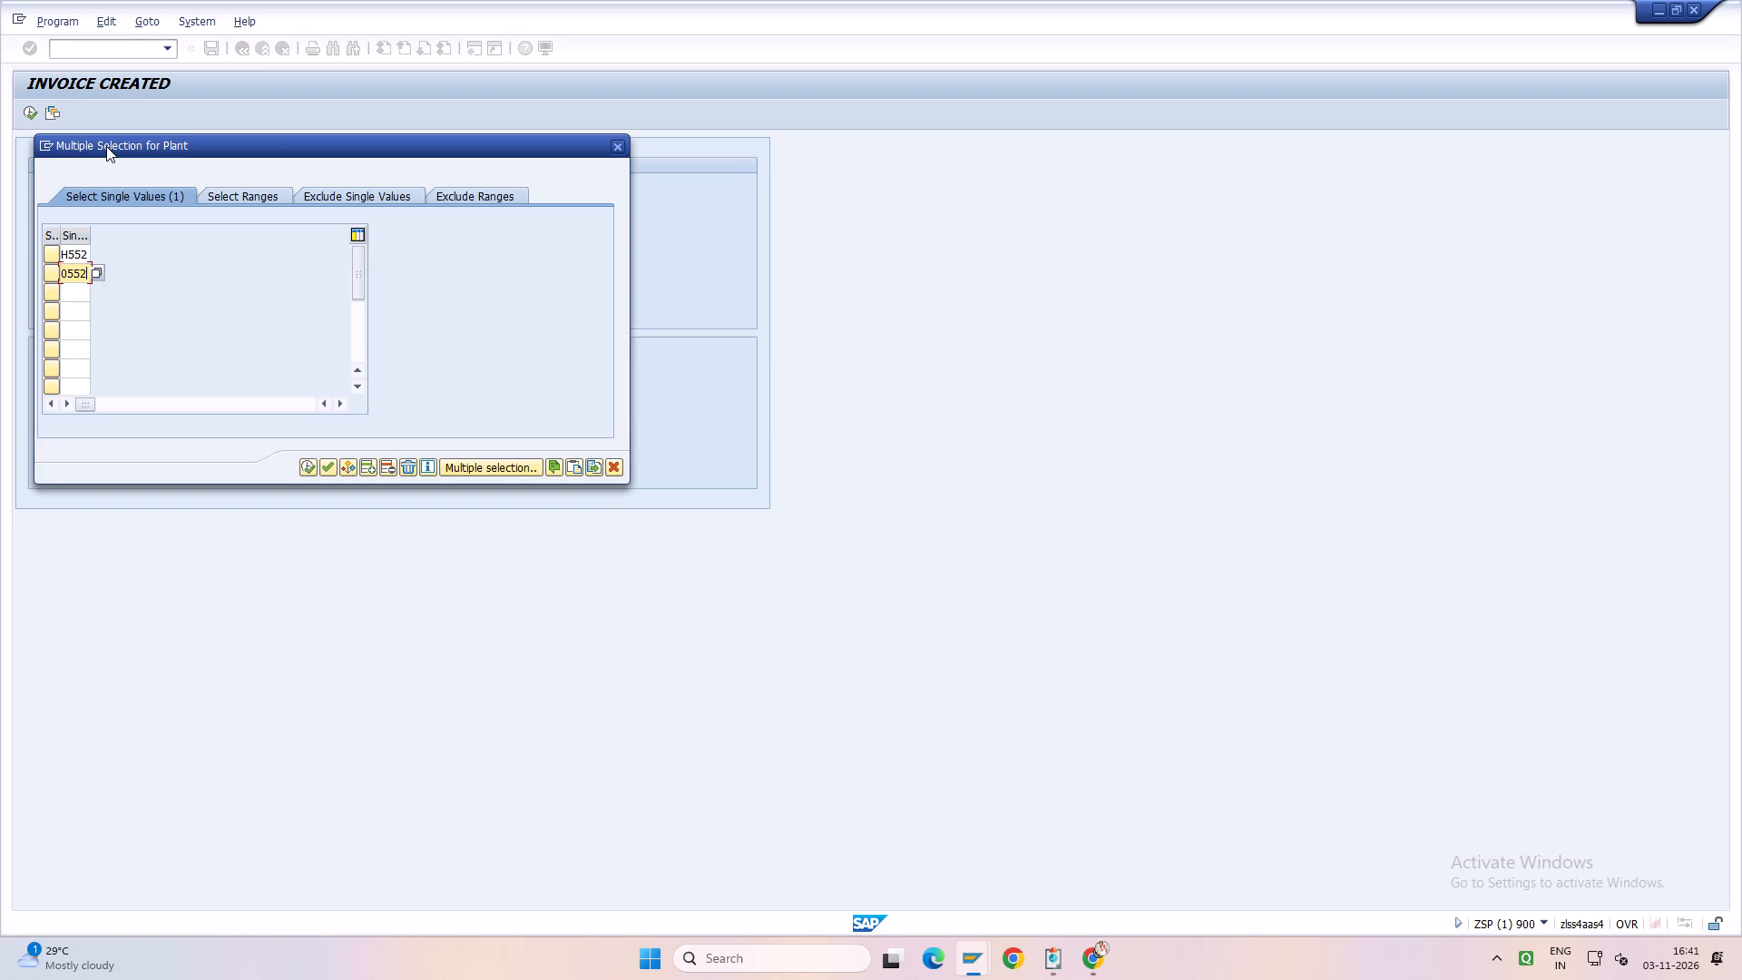
key(F8)
Add 1000 as a second sales organization and run the report.
key(Up)
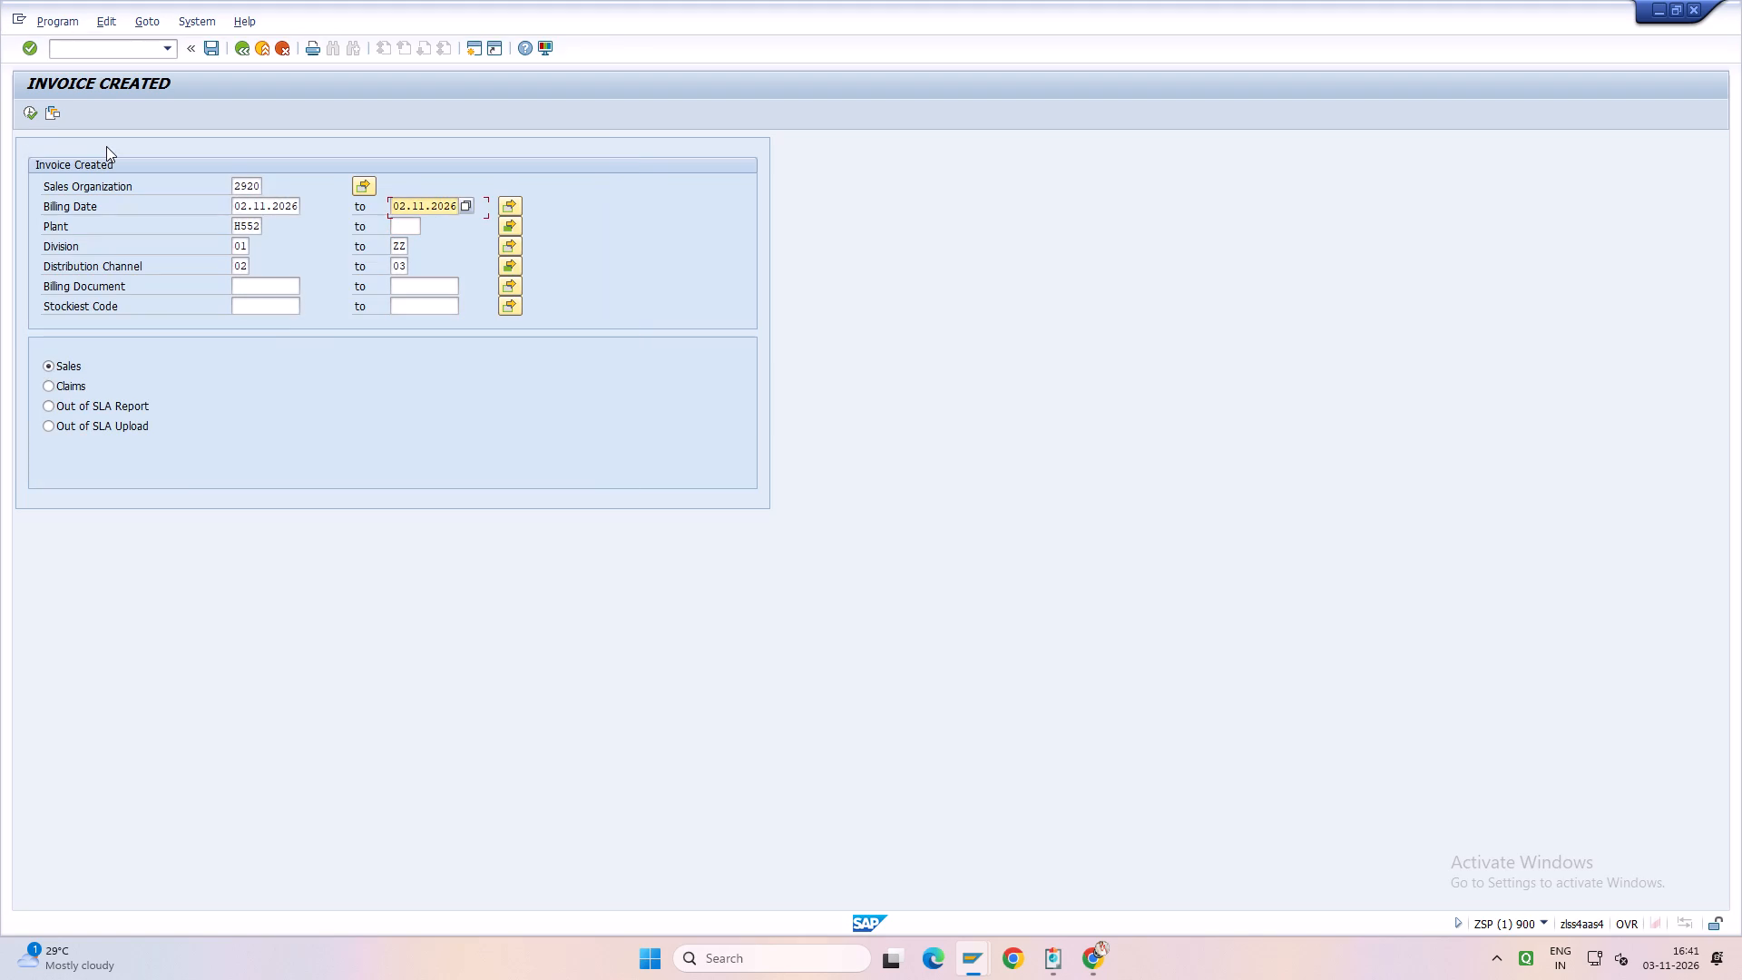
key(Up)
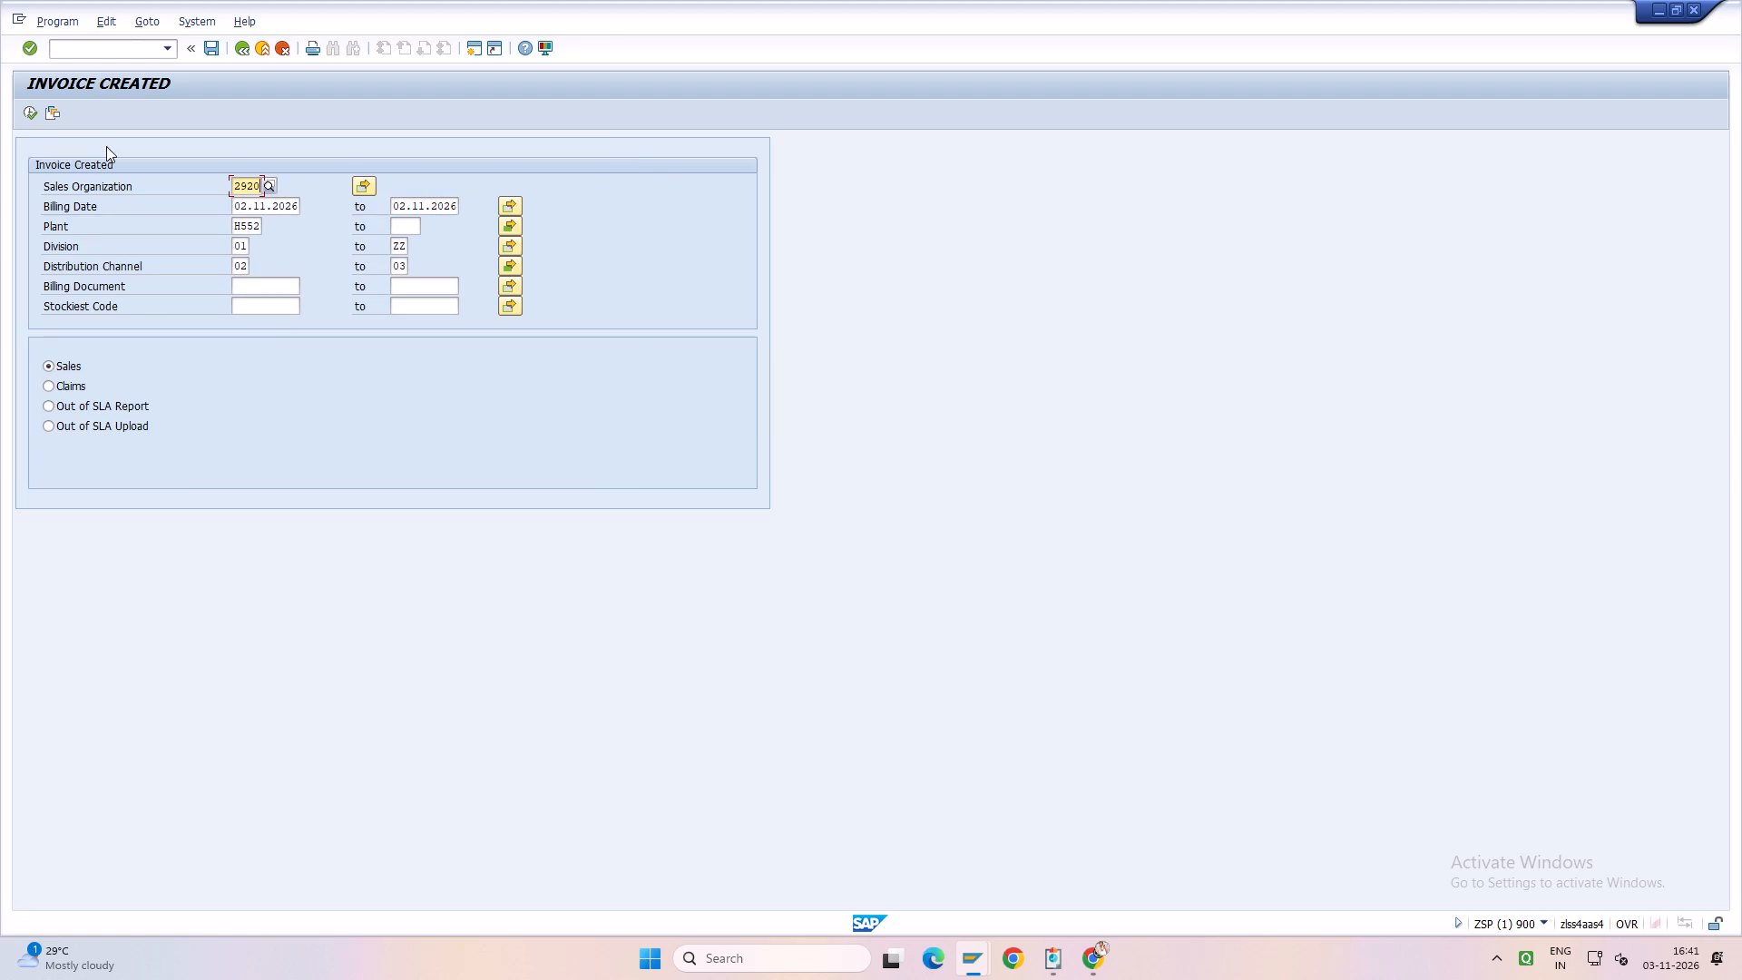
key(Tab)
key(Return)
key(Down)
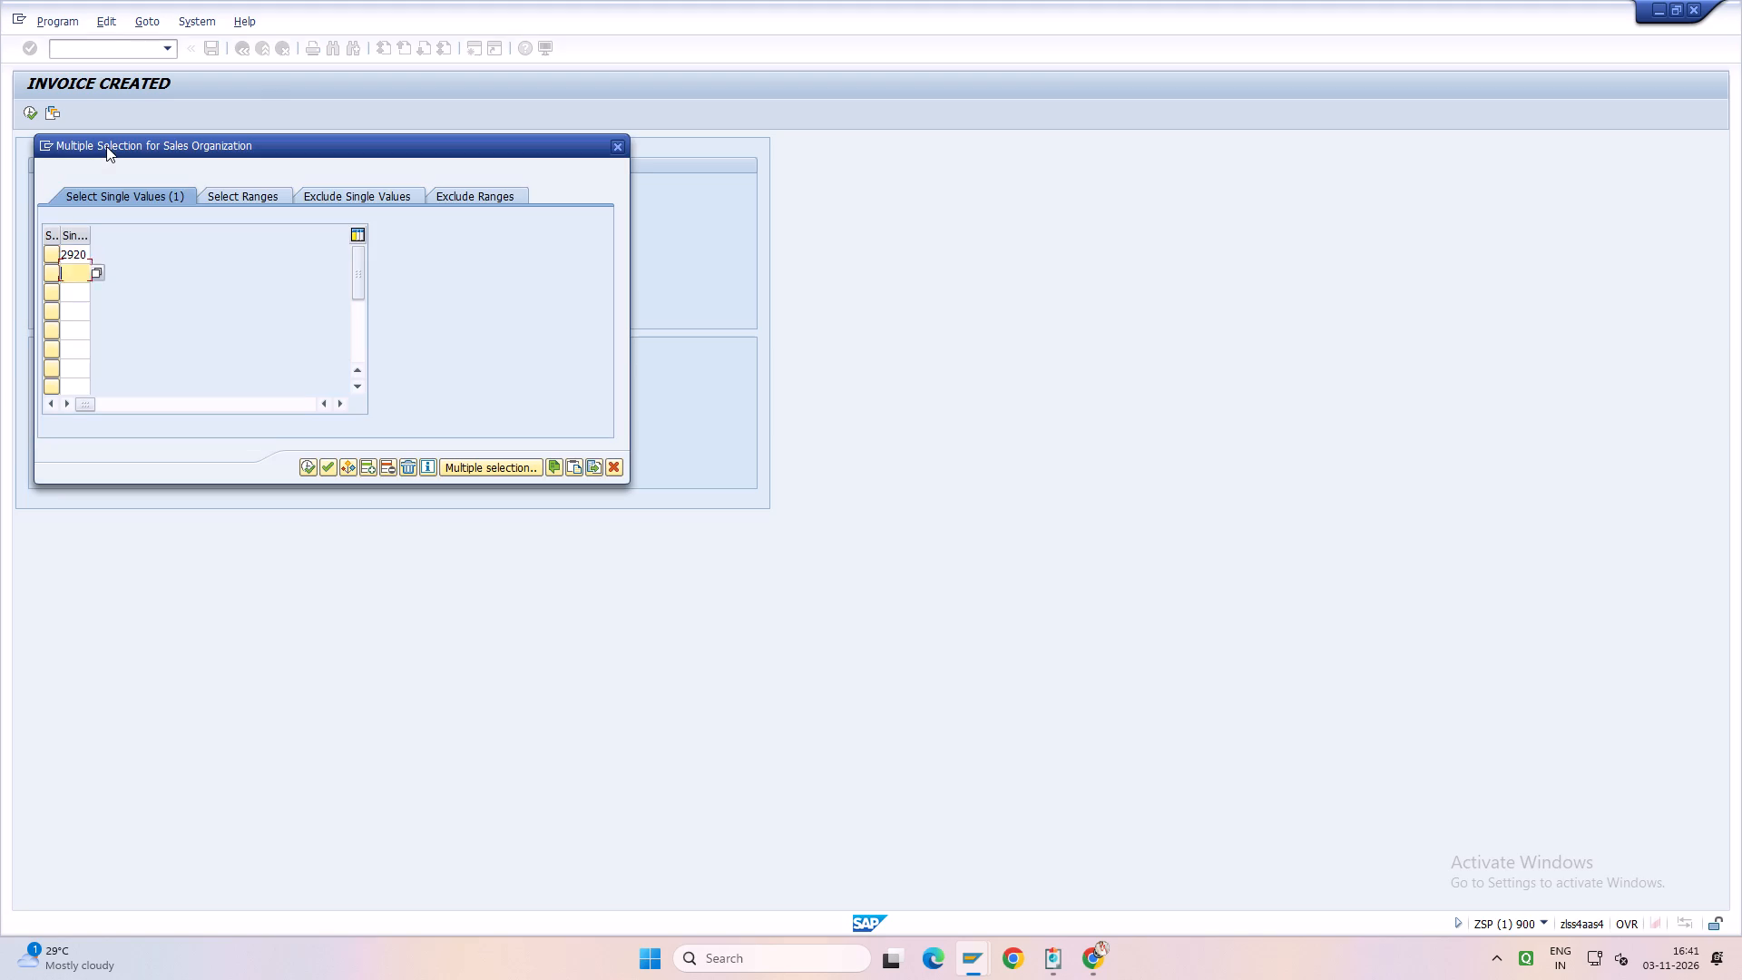
text(1000)
key(F8)
key(F8)
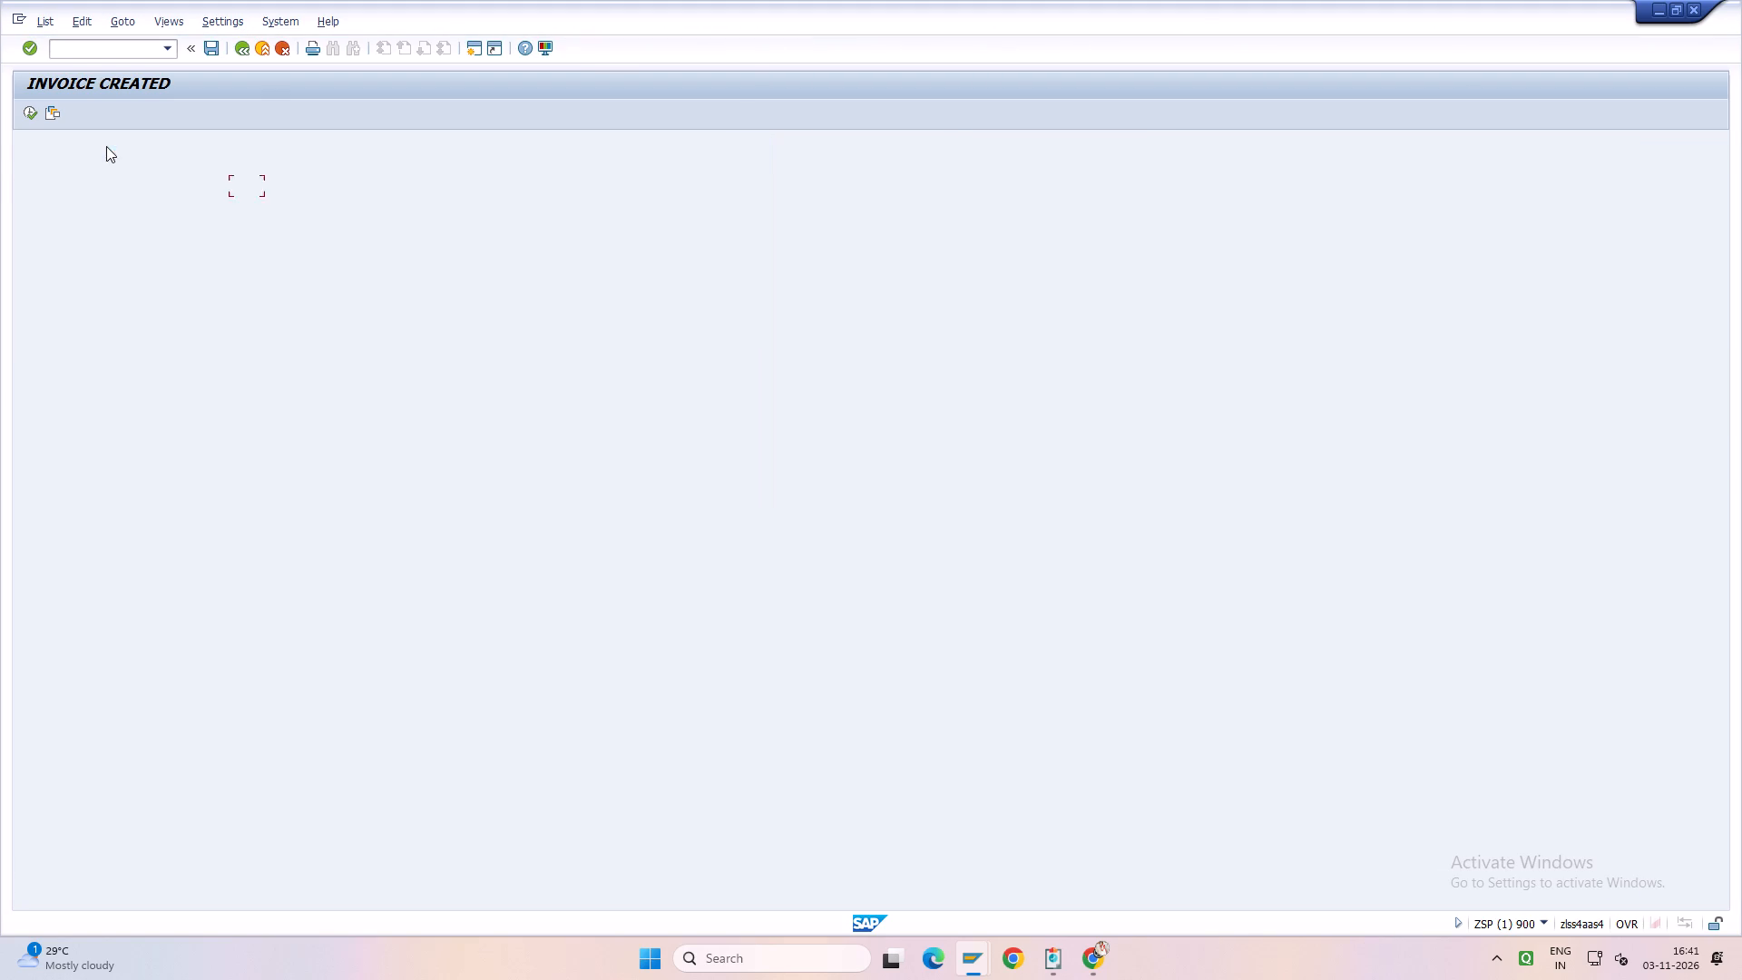
Apply the saved layout that adds the plant, ship-to party, LR No and LR Date columns to the invoice list.
click(292, 116)
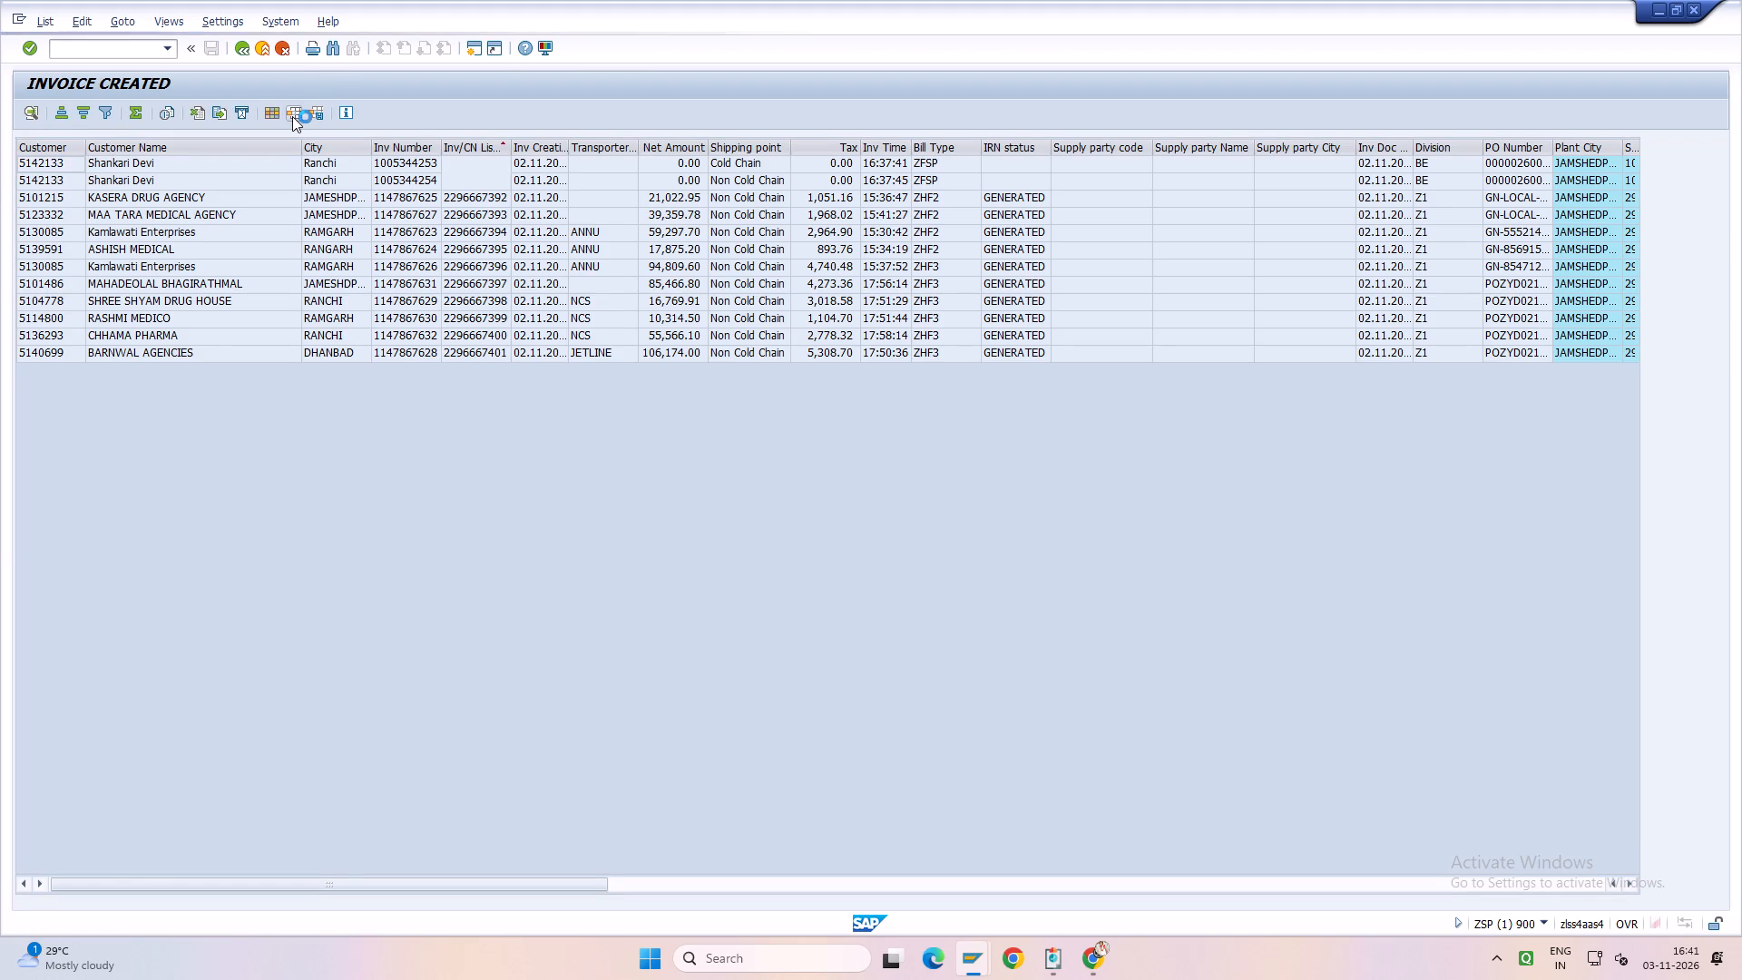
click(152, 310)
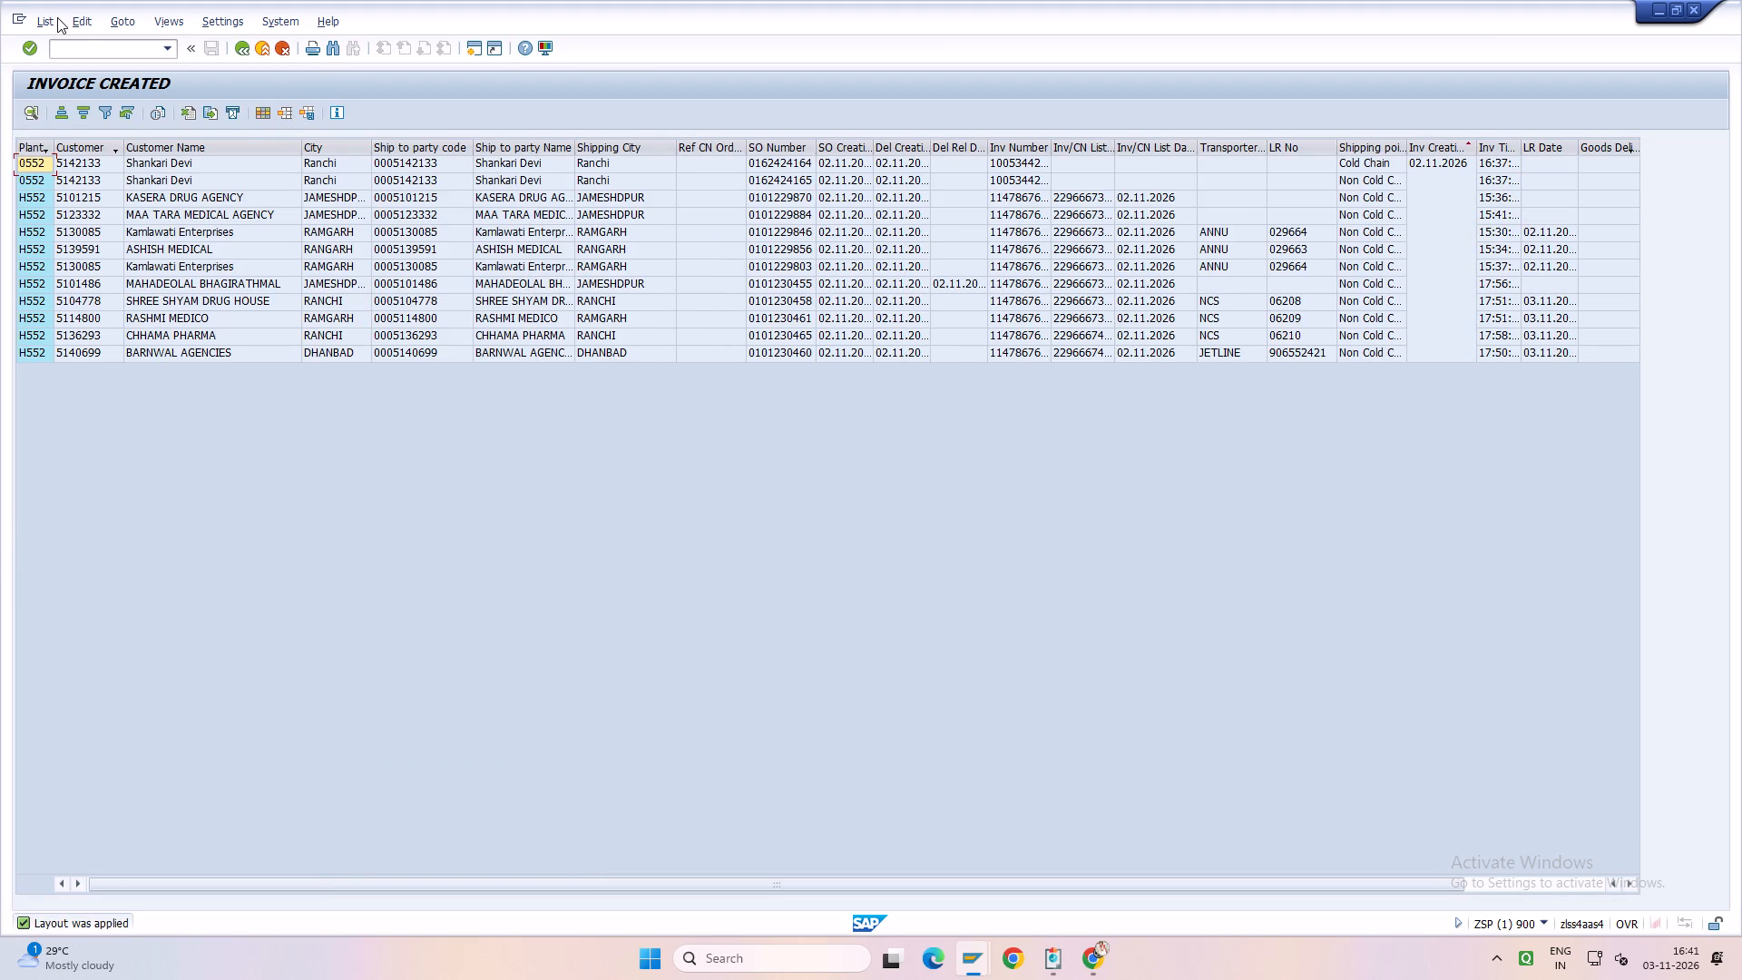
Export the invoice list as Excel file EXPORT_20261103_164136 to the Desktop and let it open in Excel.
click(56, 15)
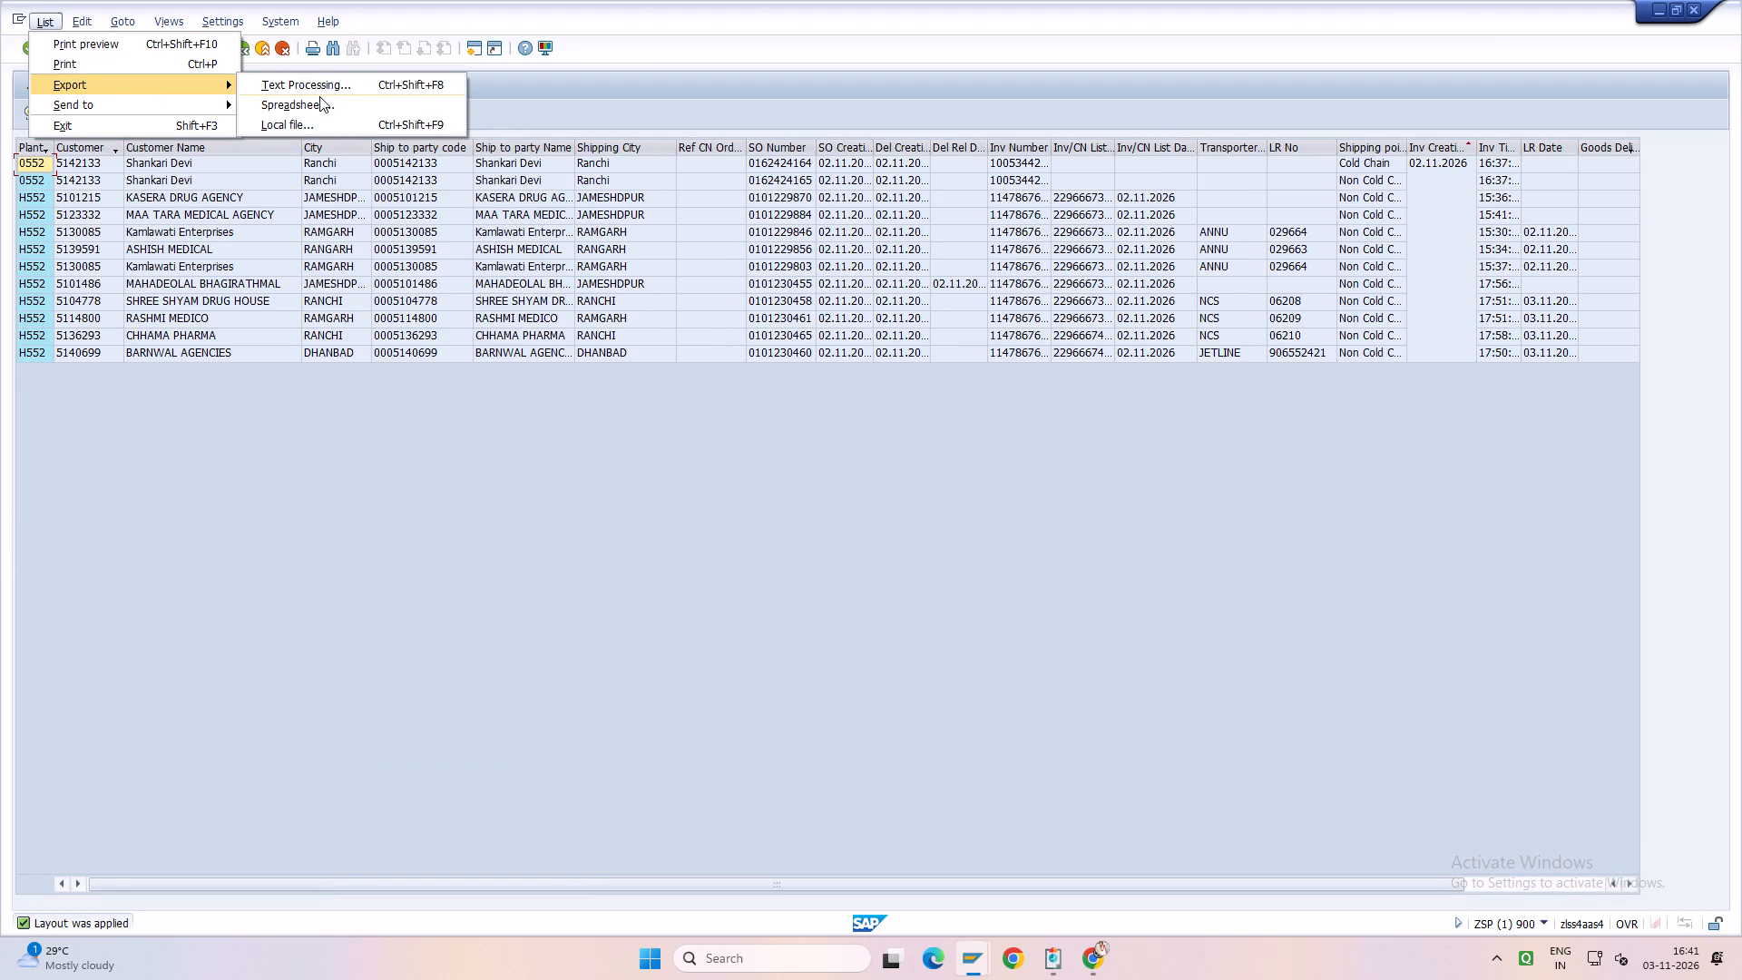
click(320, 98)
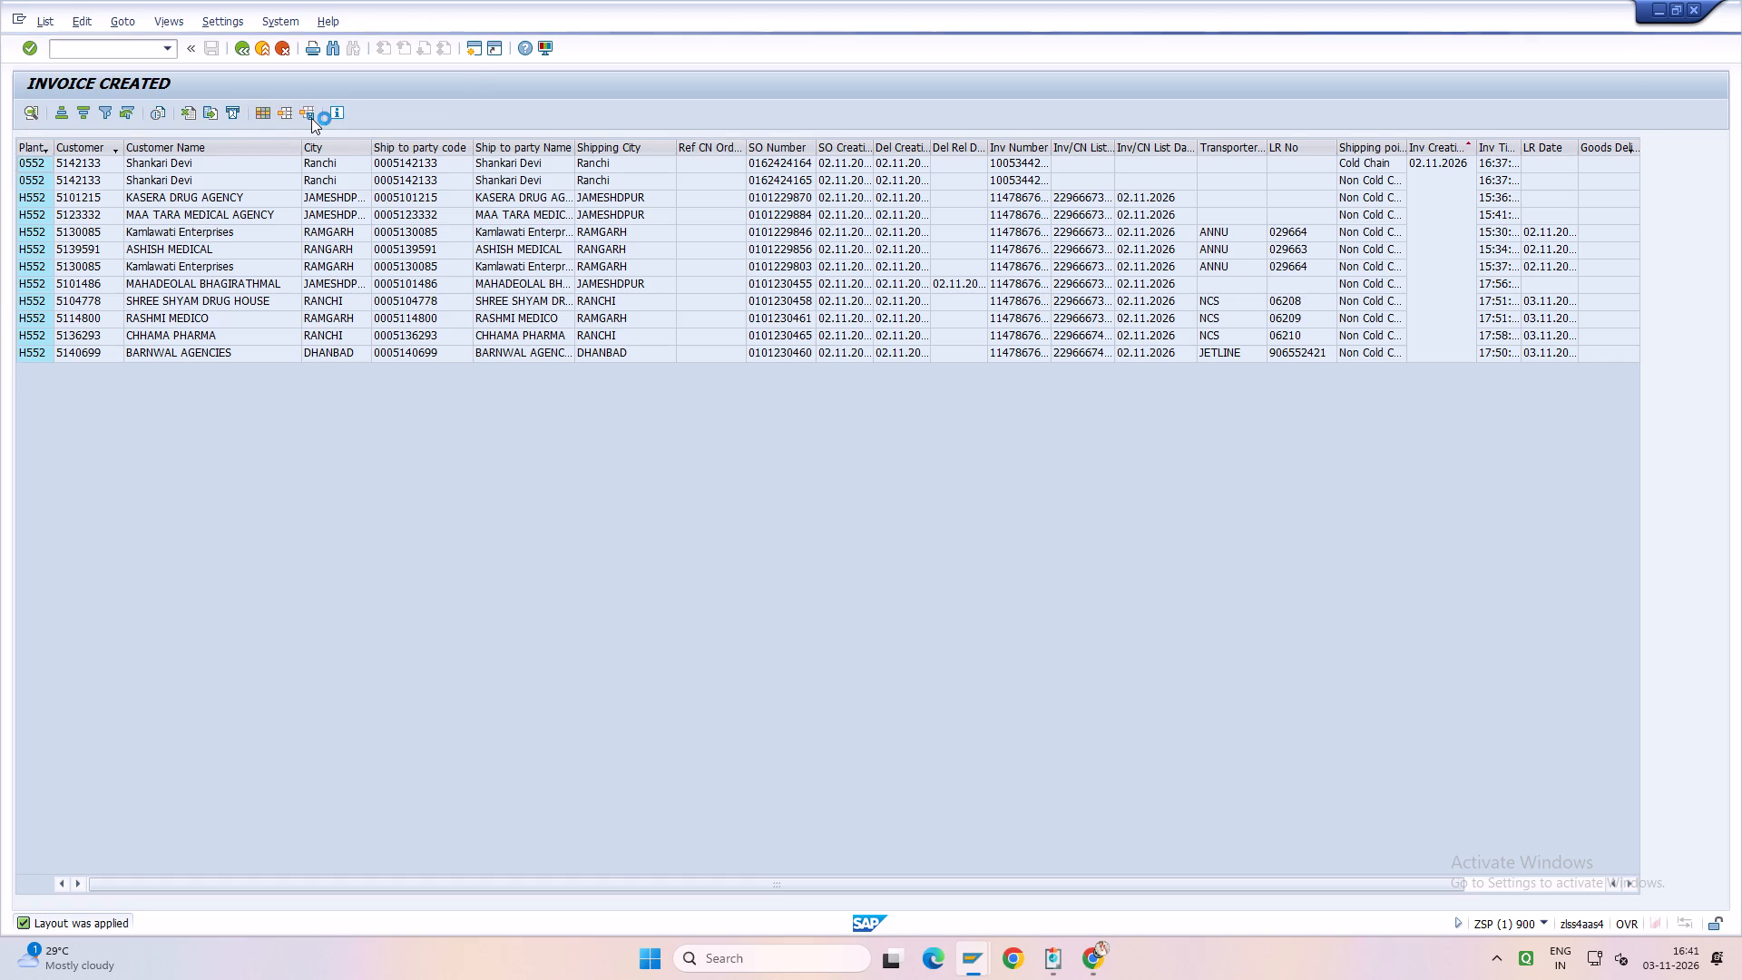
click(443, 289)
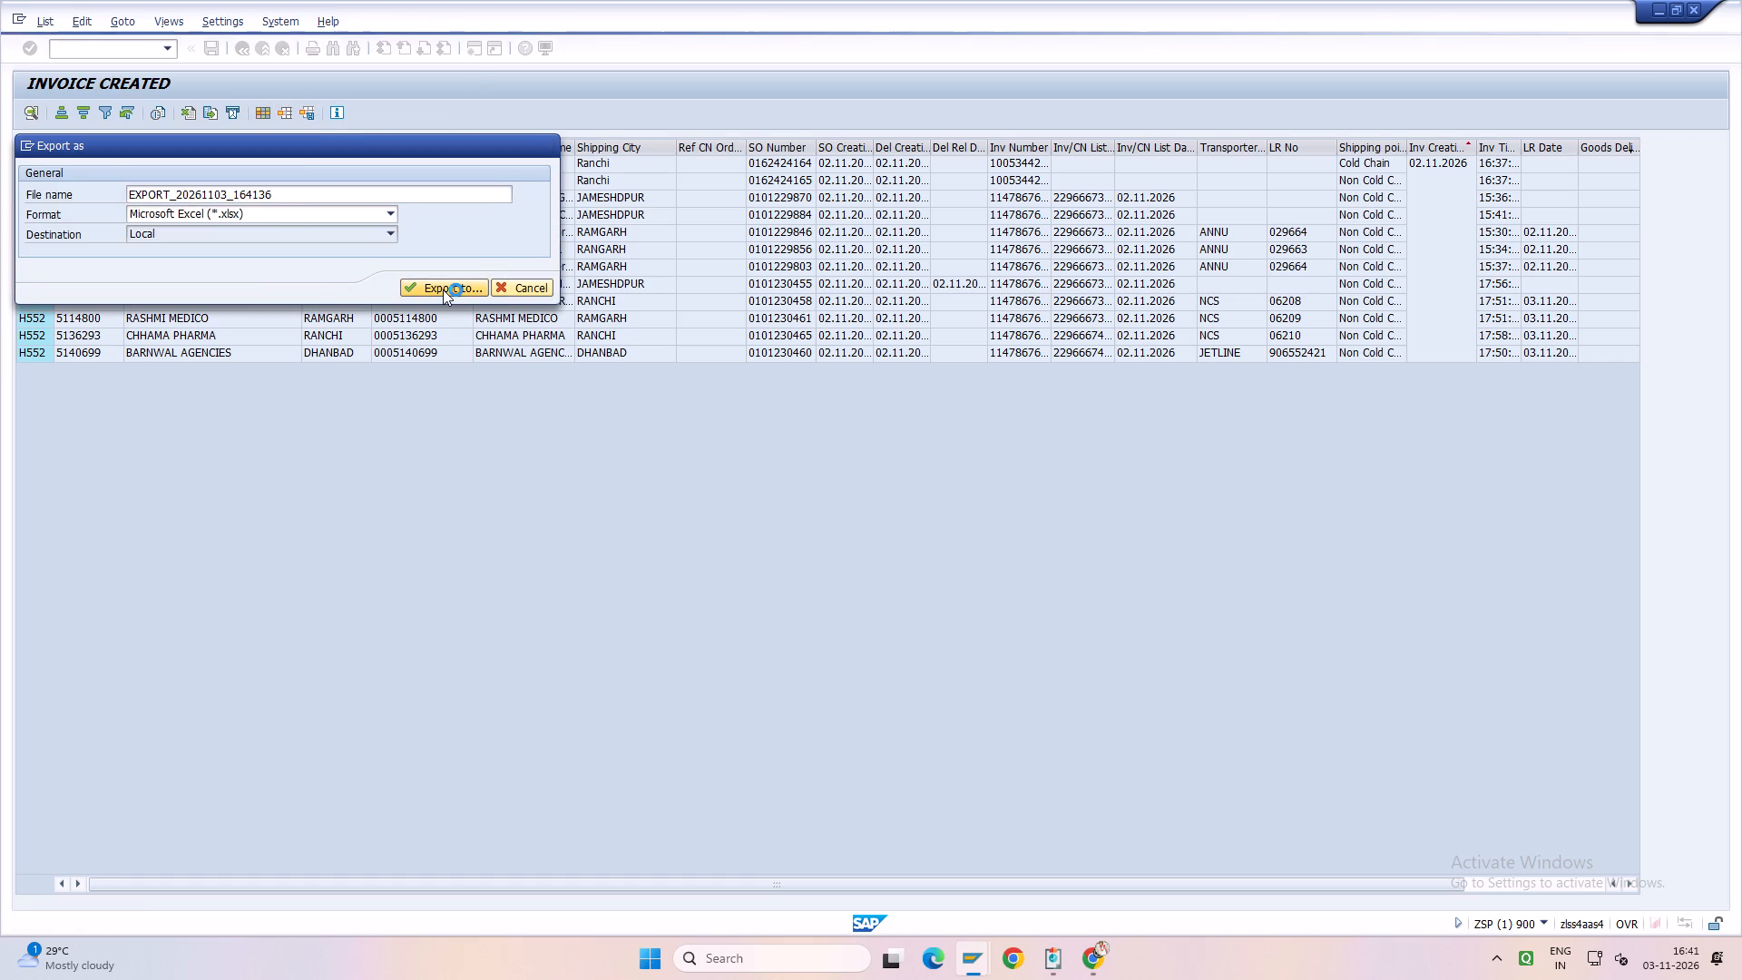
click(83, 369)
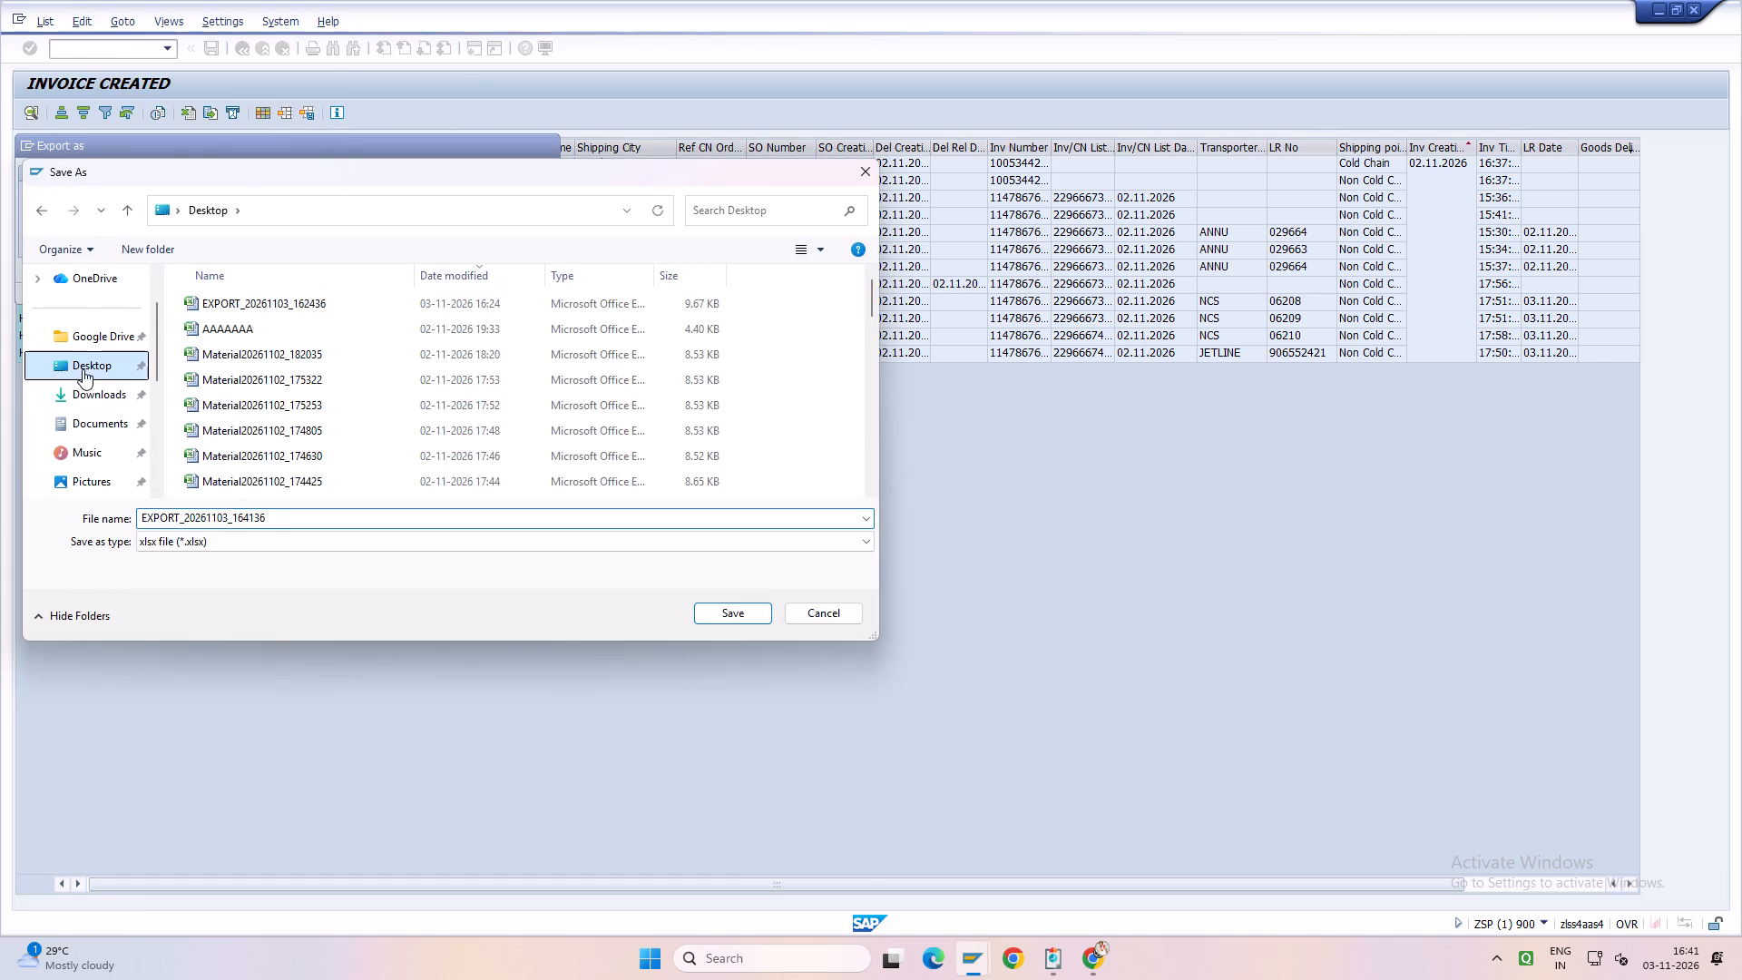
click(737, 612)
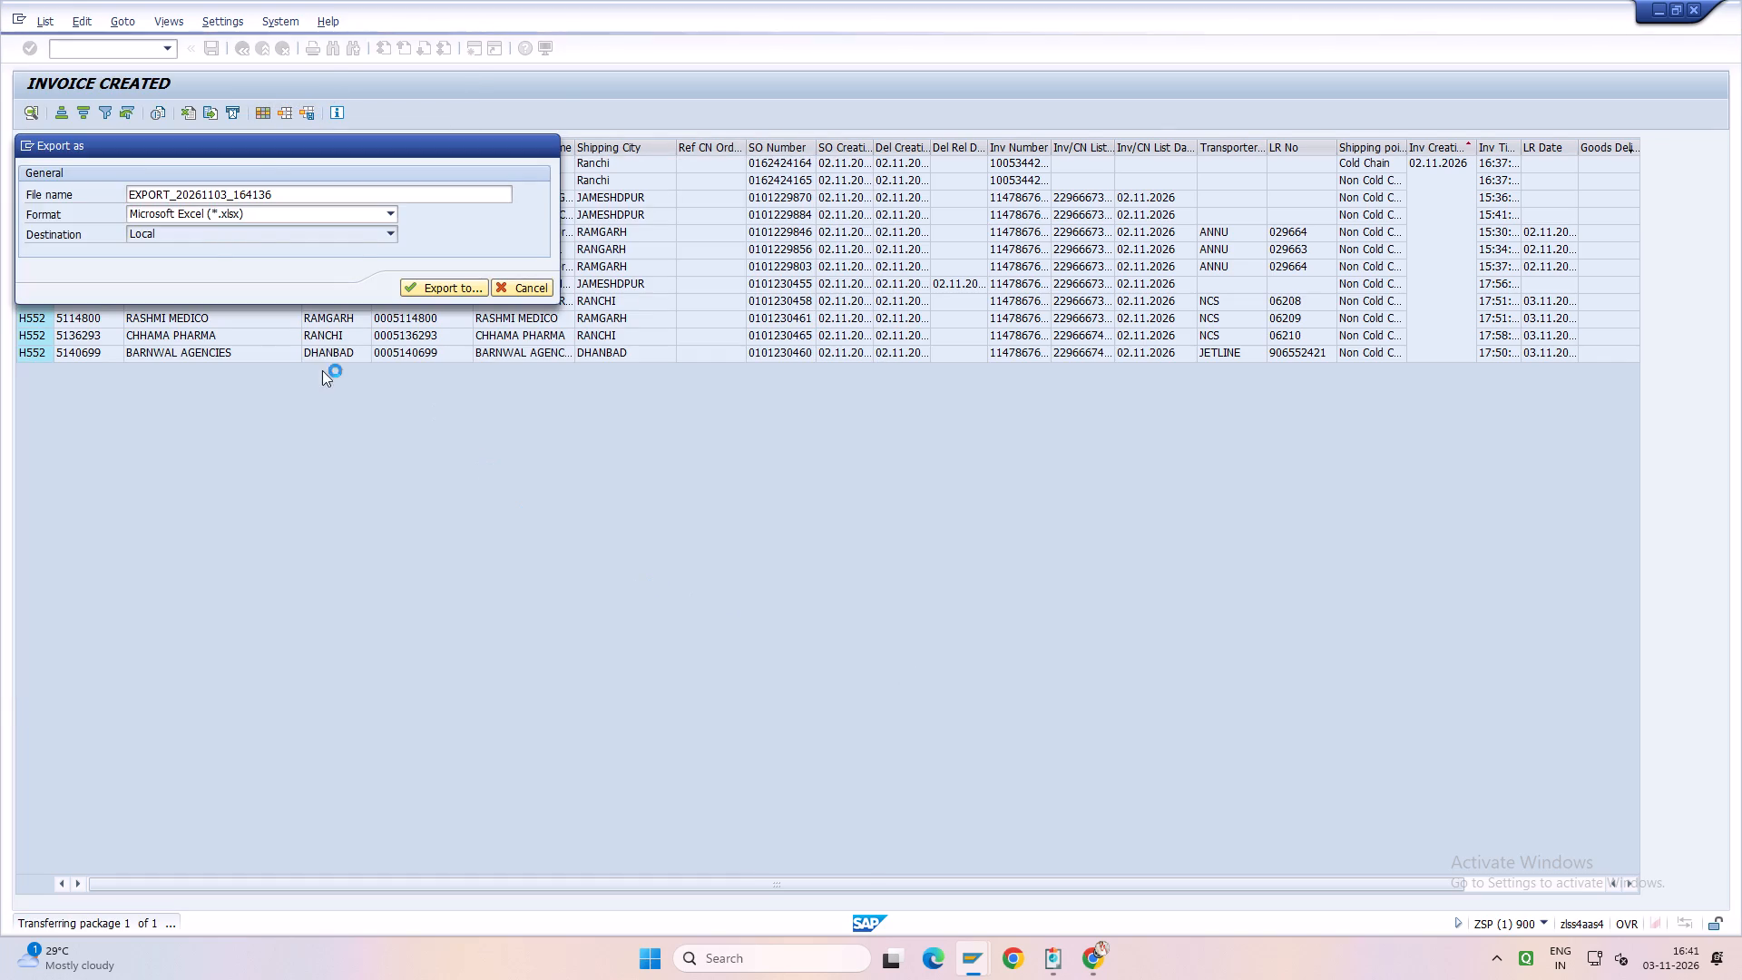
click(98, 258)
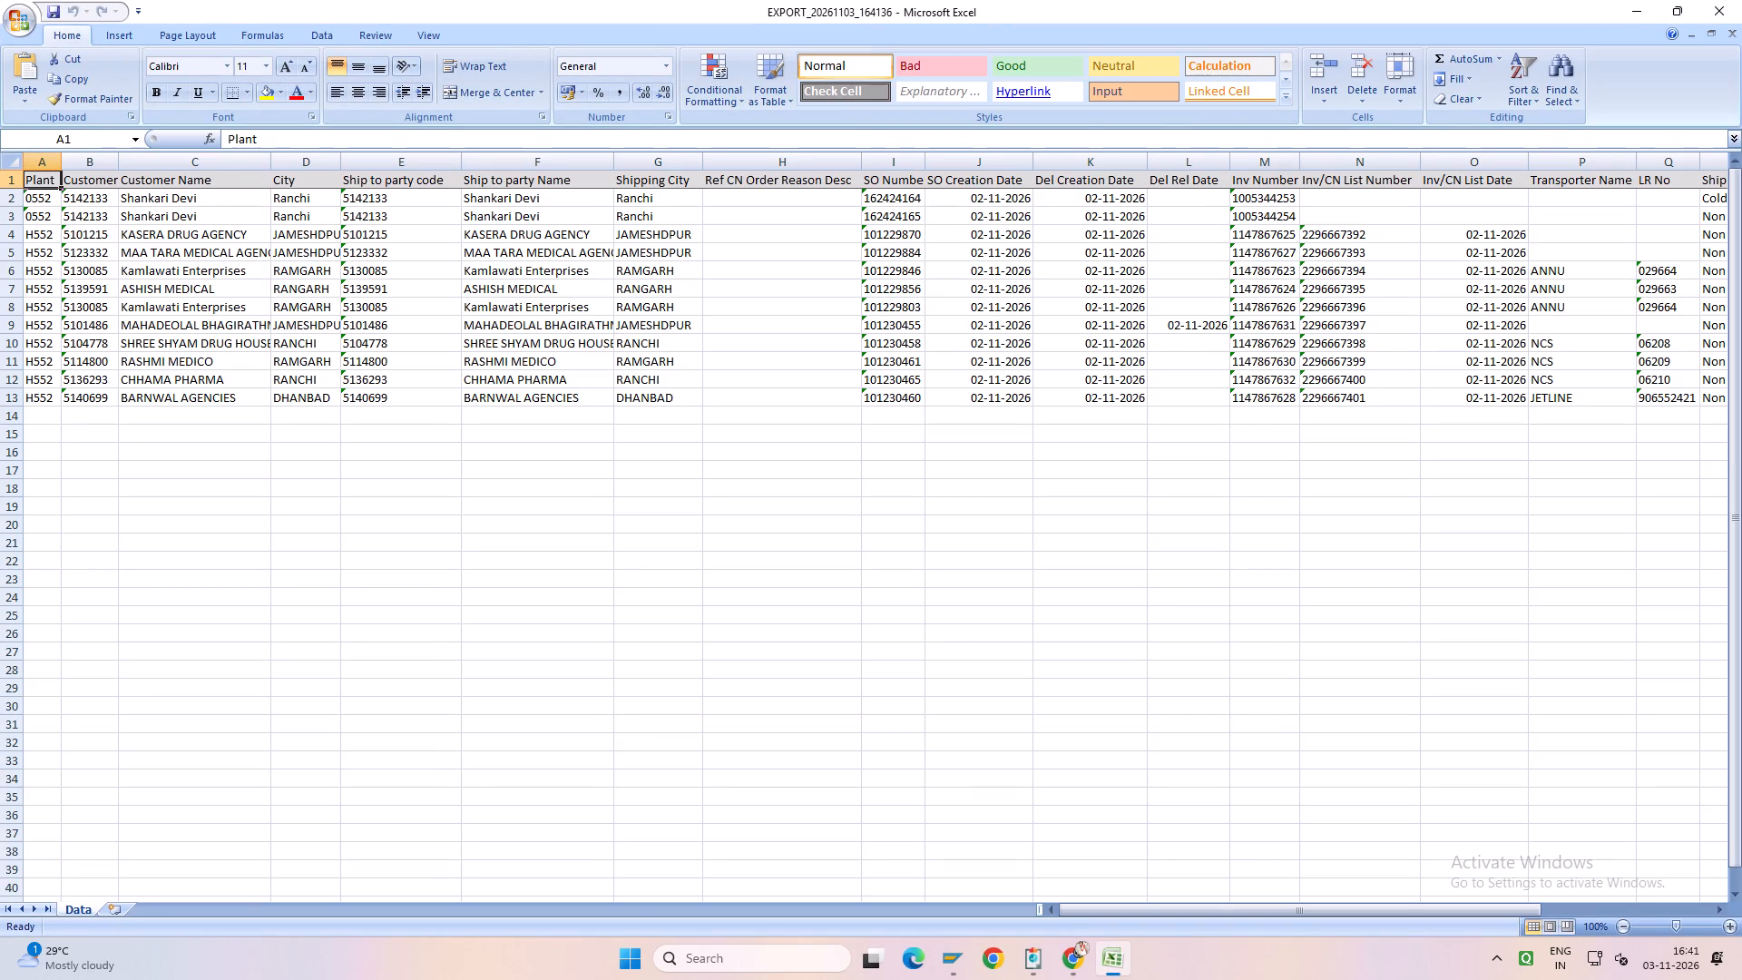
Add filters to the exported sheet's header row and filter the LR No column to blanks only.
click(15, 178)
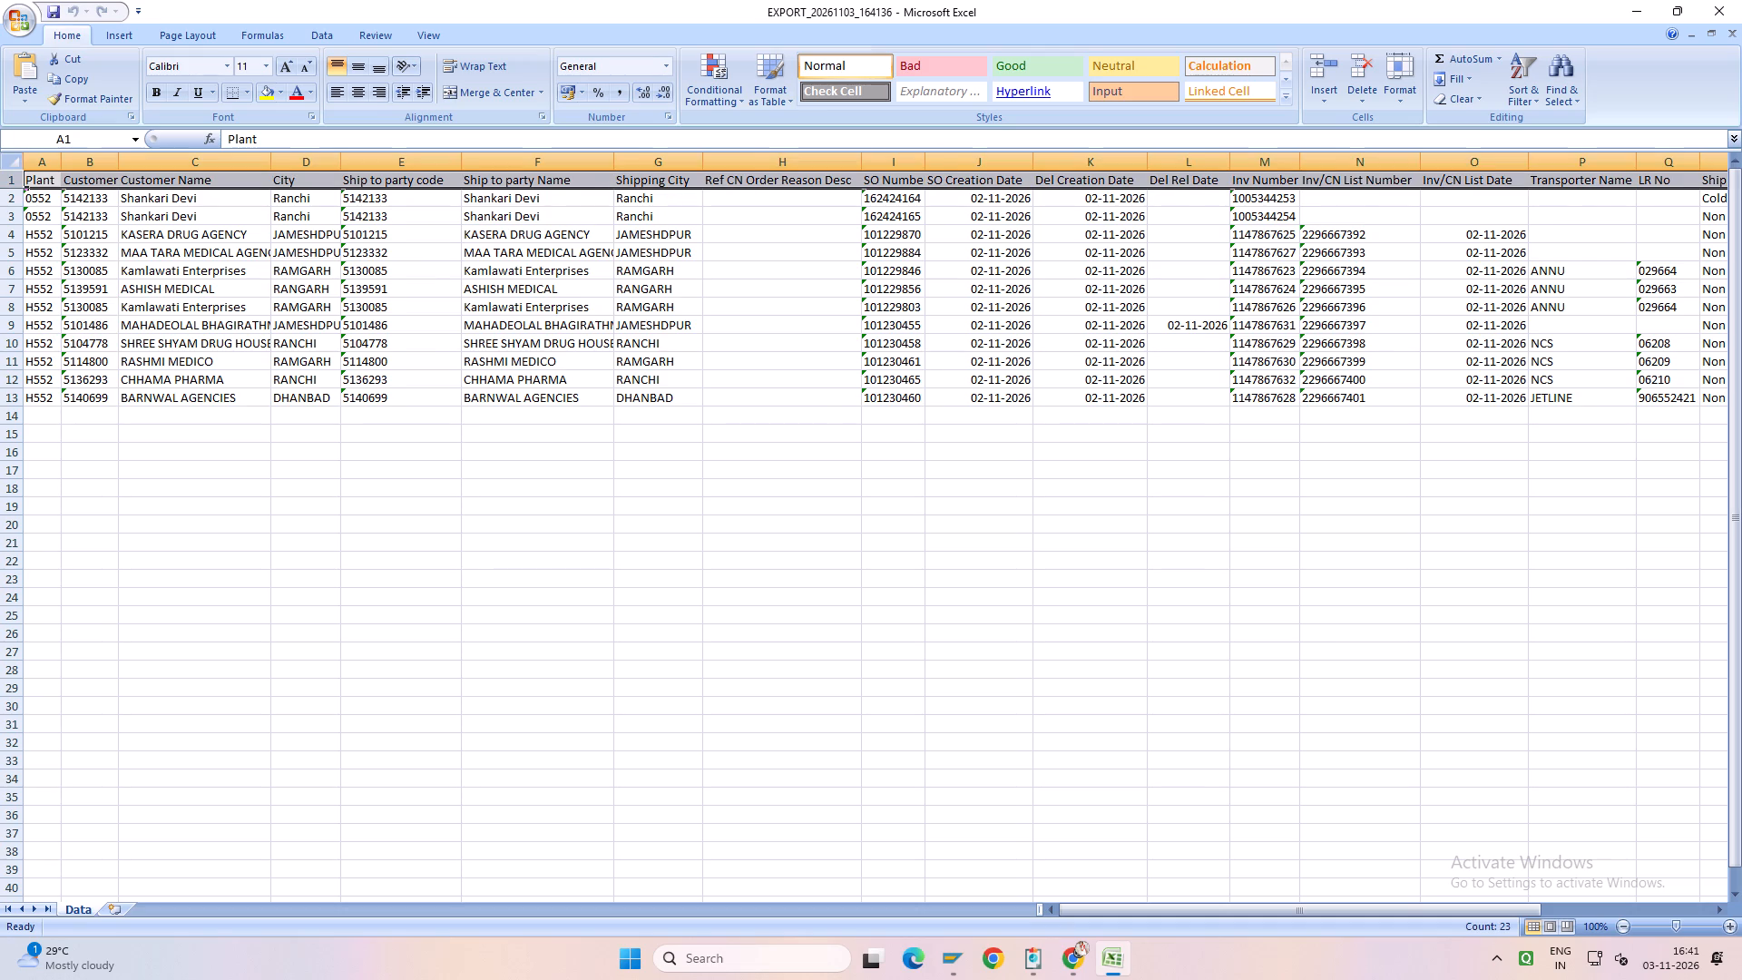
key(ctrl+shift+l)
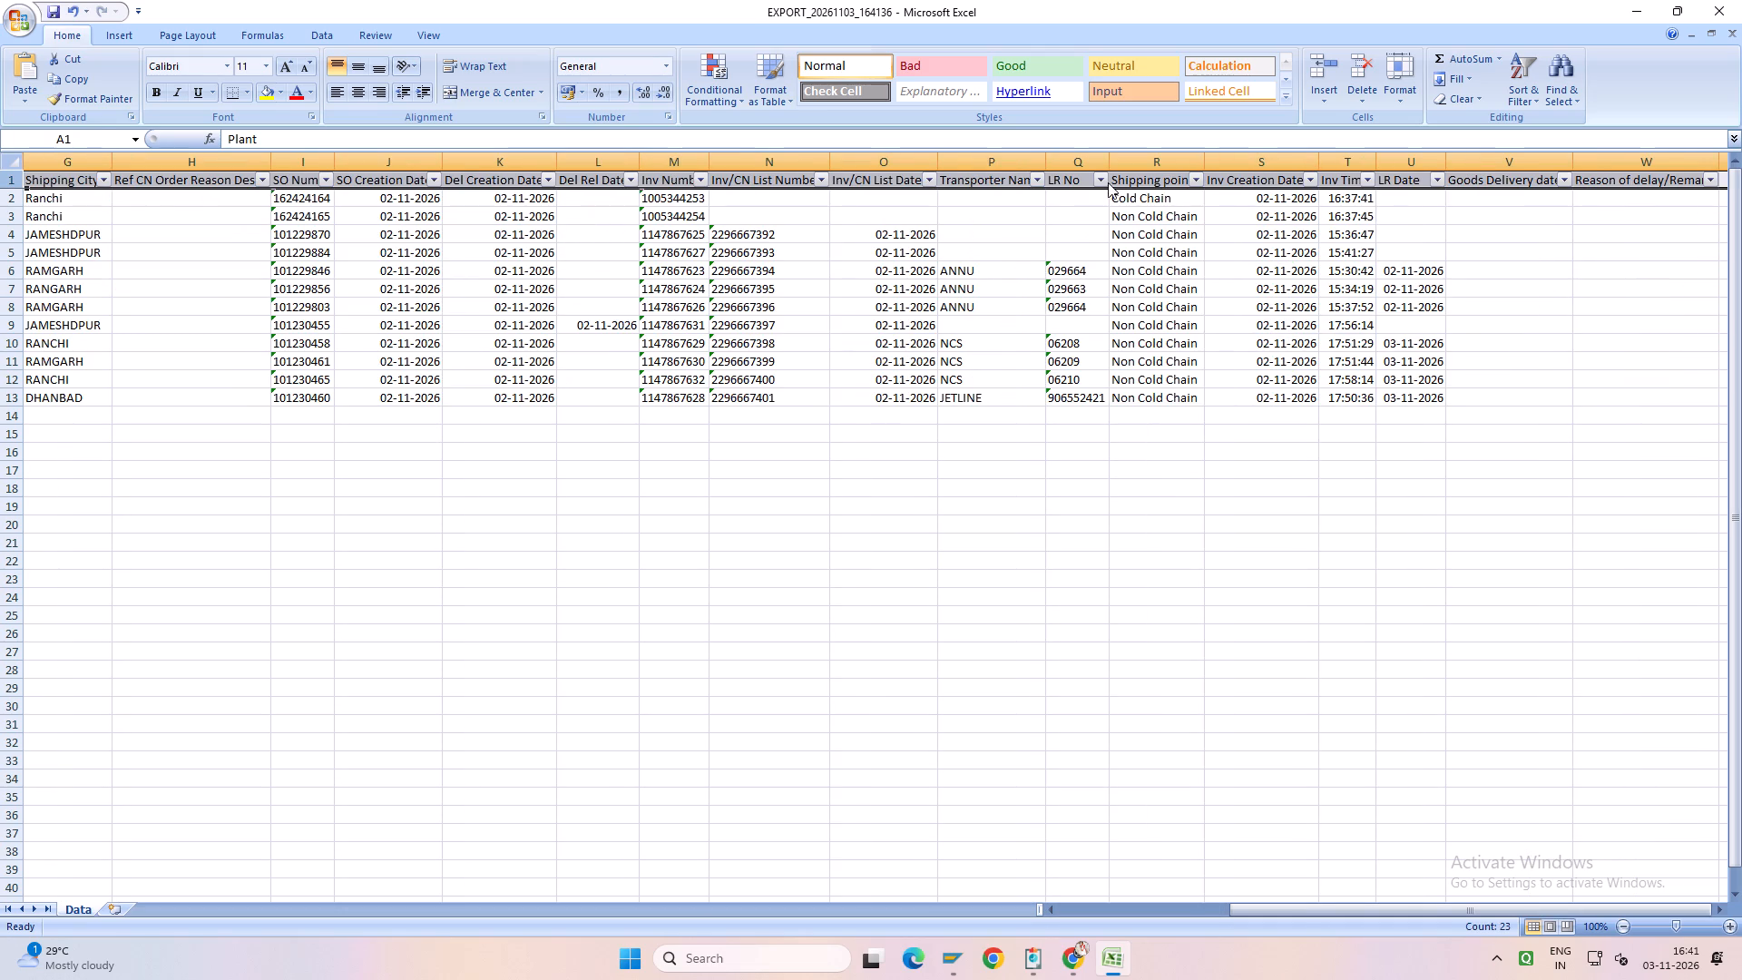
click(1101, 183)
click(954, 419)
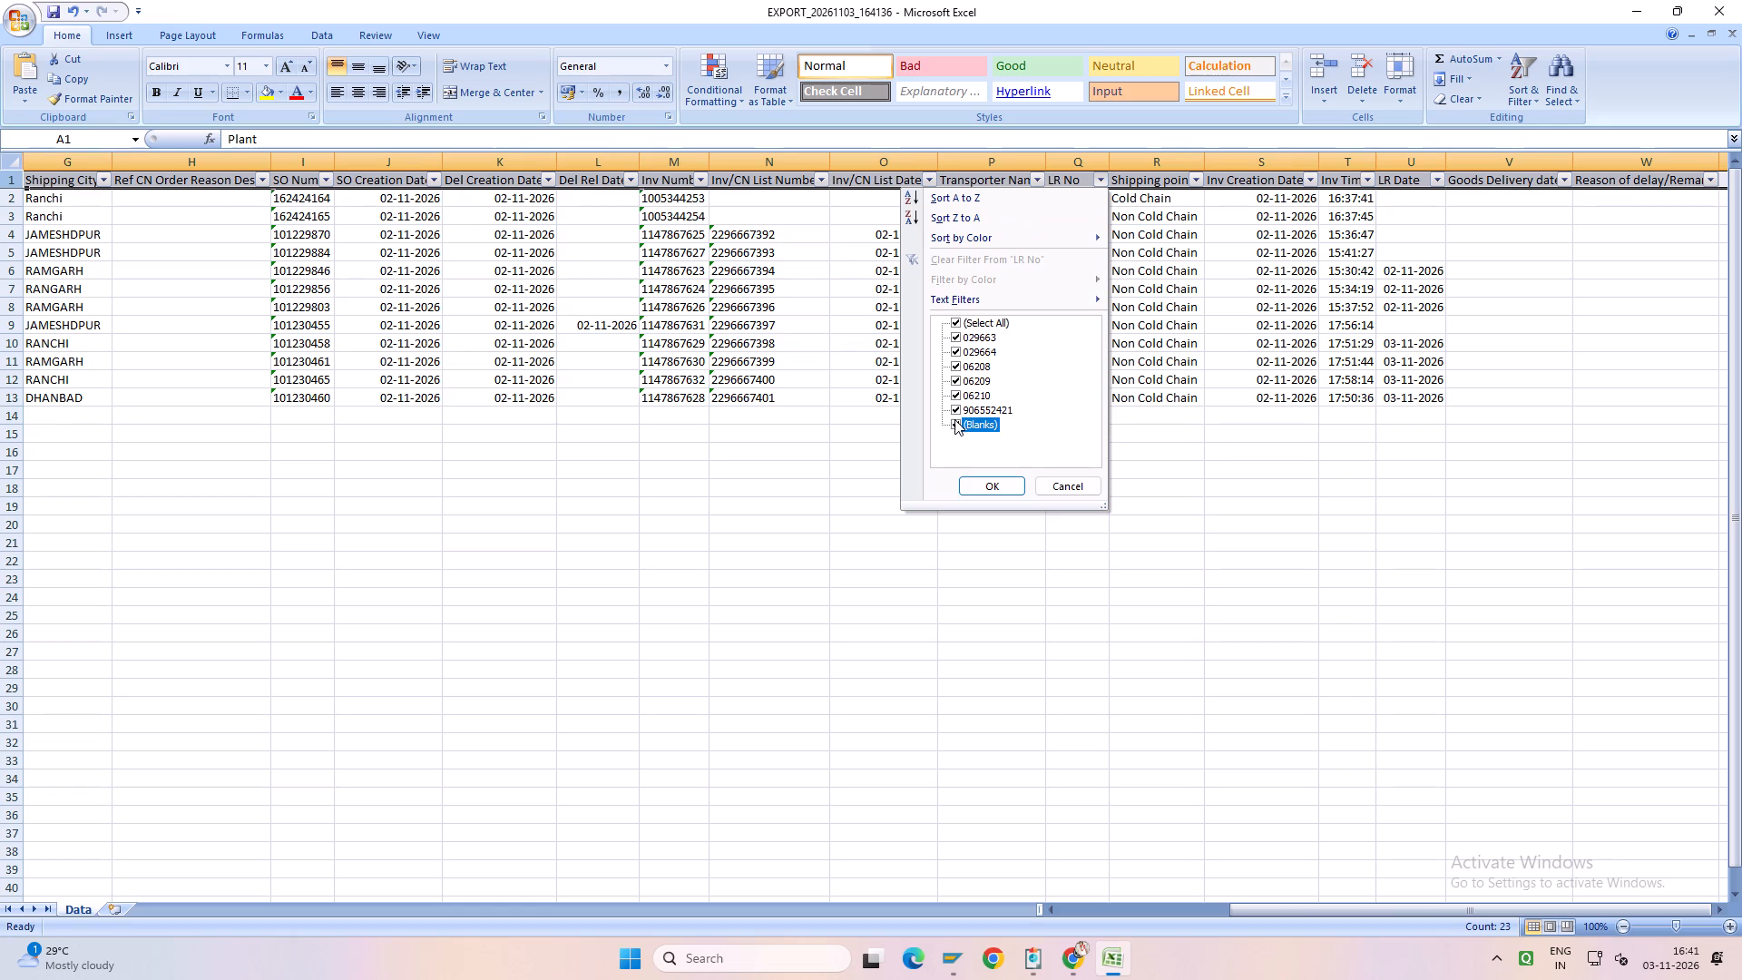
click(958, 420)
click(956, 319)
click(955, 427)
click(1000, 485)
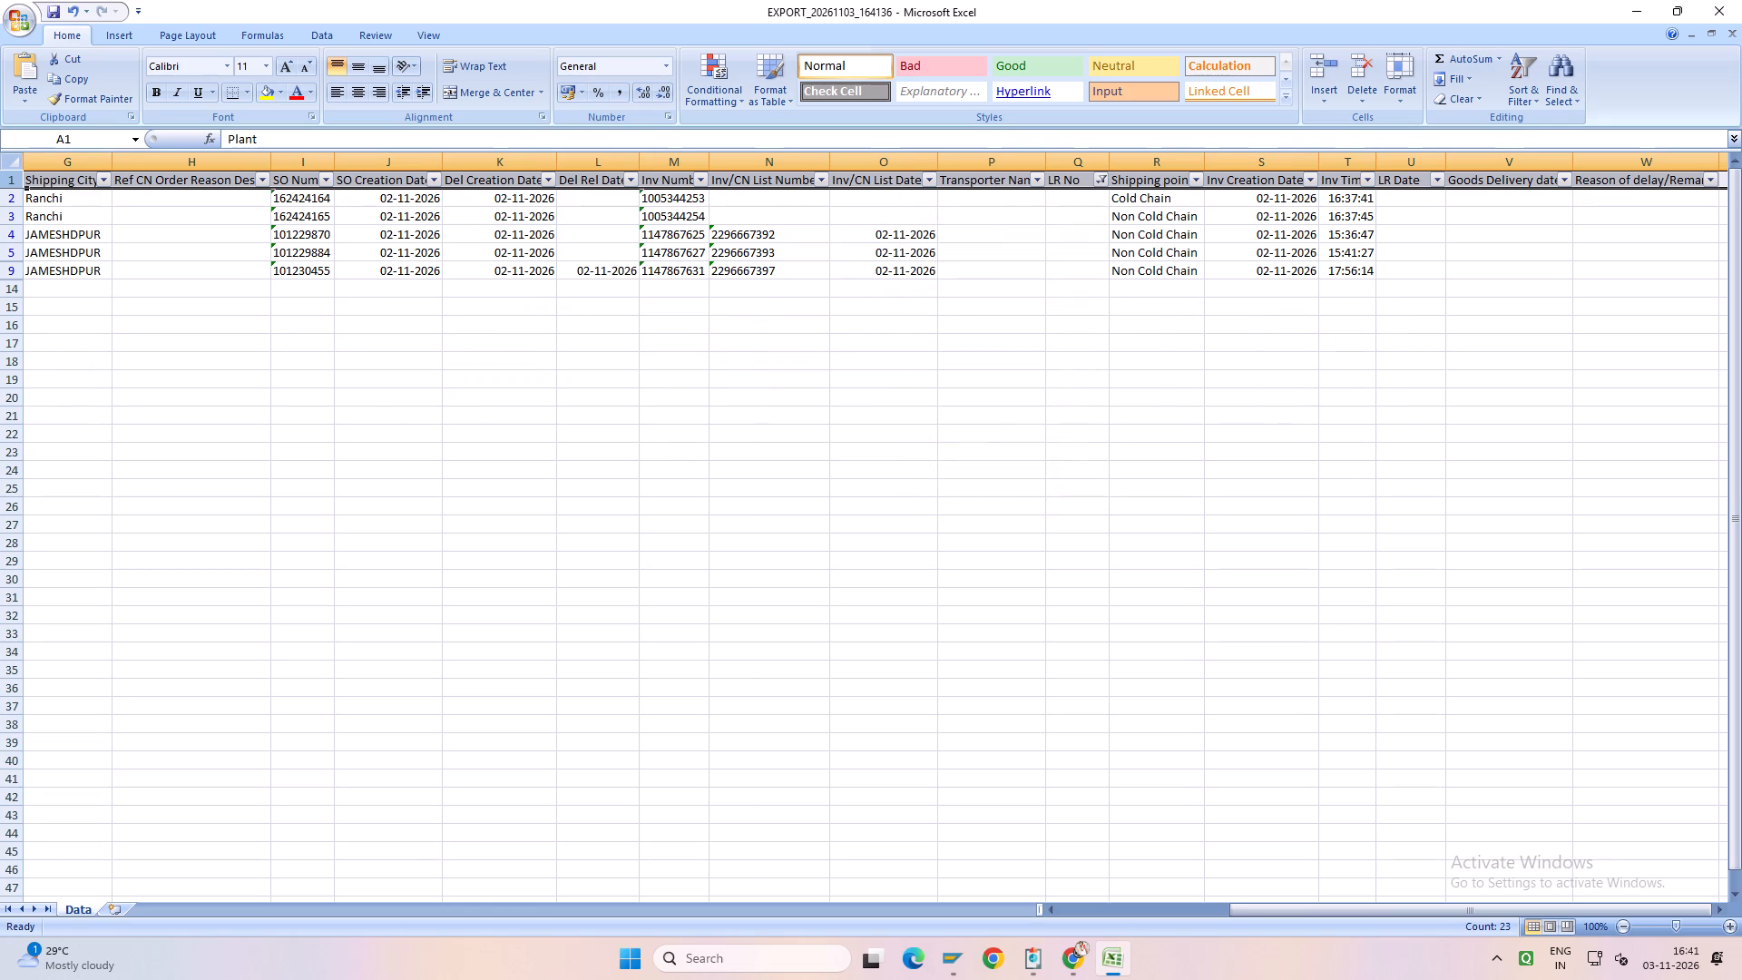
Review the invoice list numbers and customer names of the Jameshdpur rows without an LR number.
drag(1277, 914, 1136, 921)
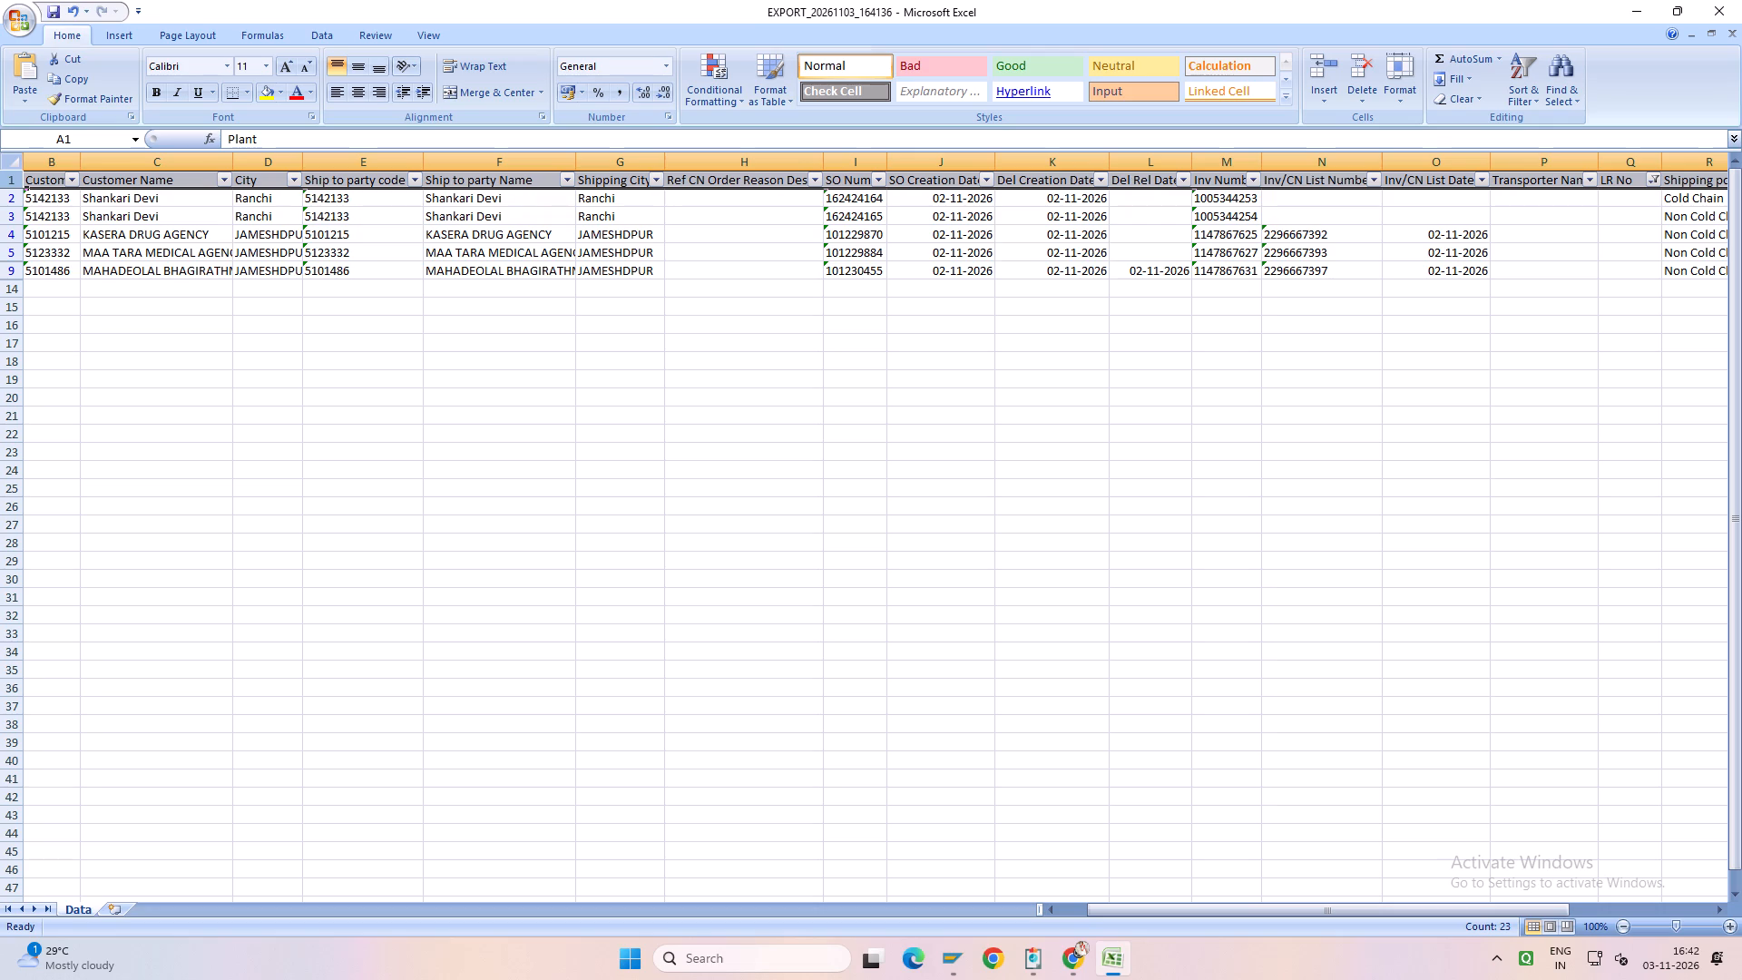
drag(1336, 232, 1339, 272)
drag(205, 234, 201, 262)
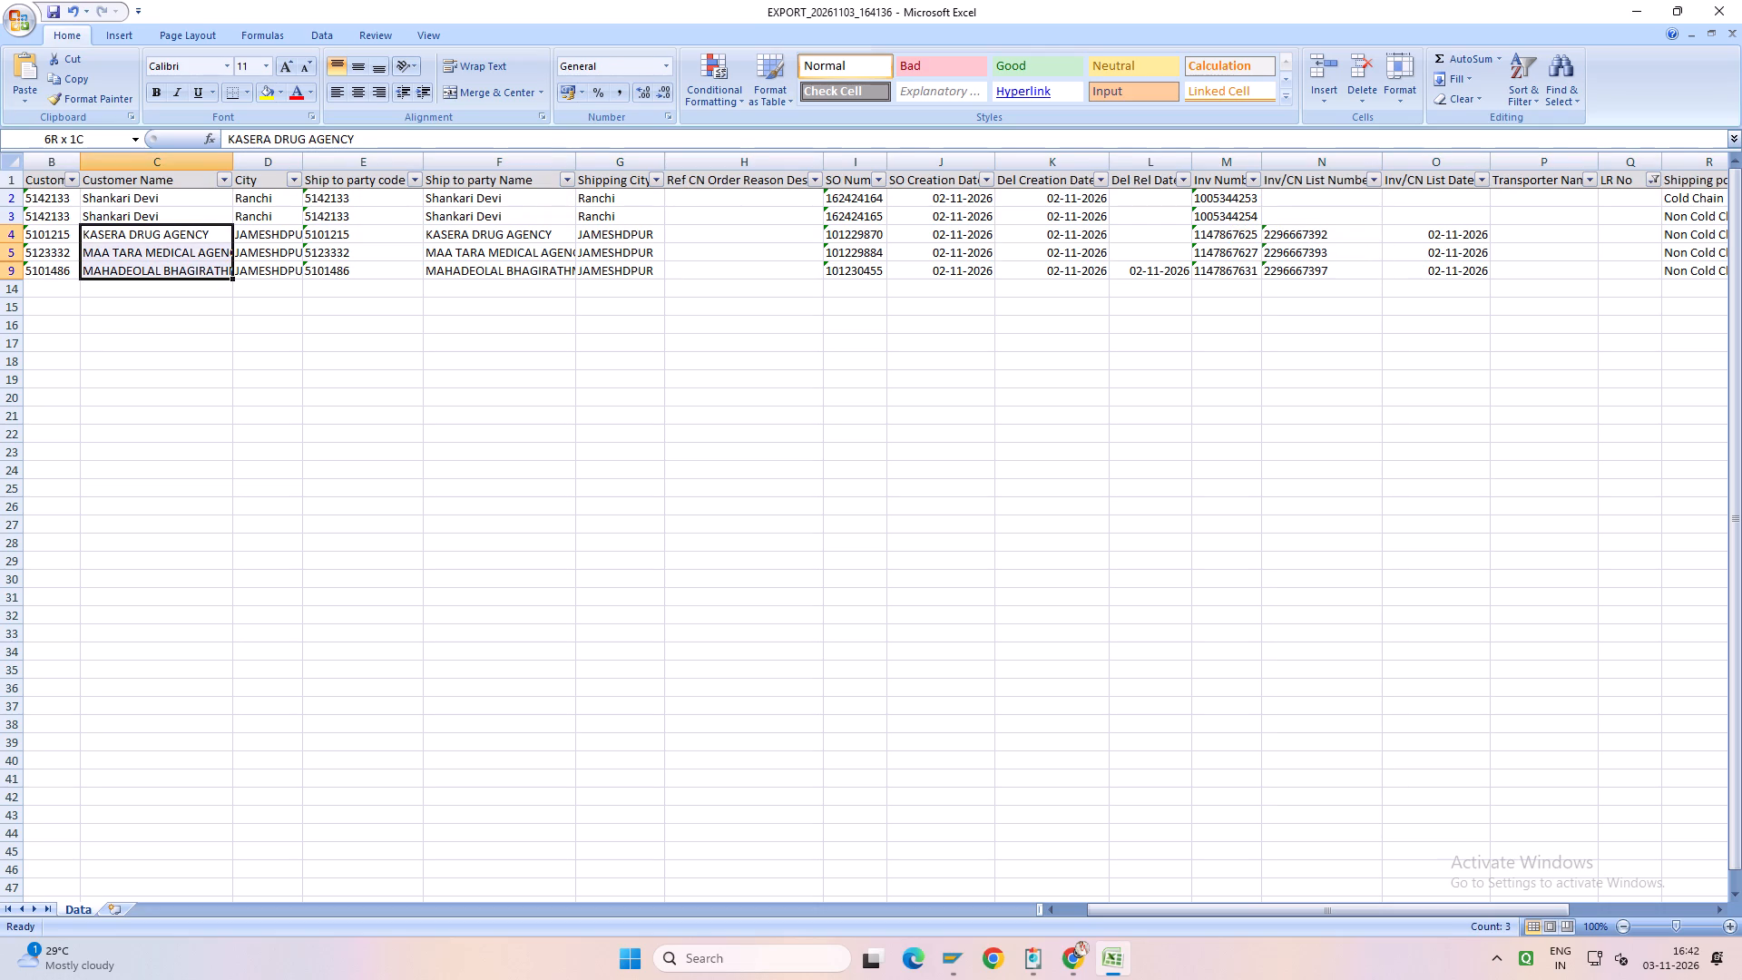
drag(201, 262, 201, 266)
Check the invoice list dates of the JAMESHDPUR rows, then close the exported workbook and save its changes.
drag(1481, 240, 1483, 280)
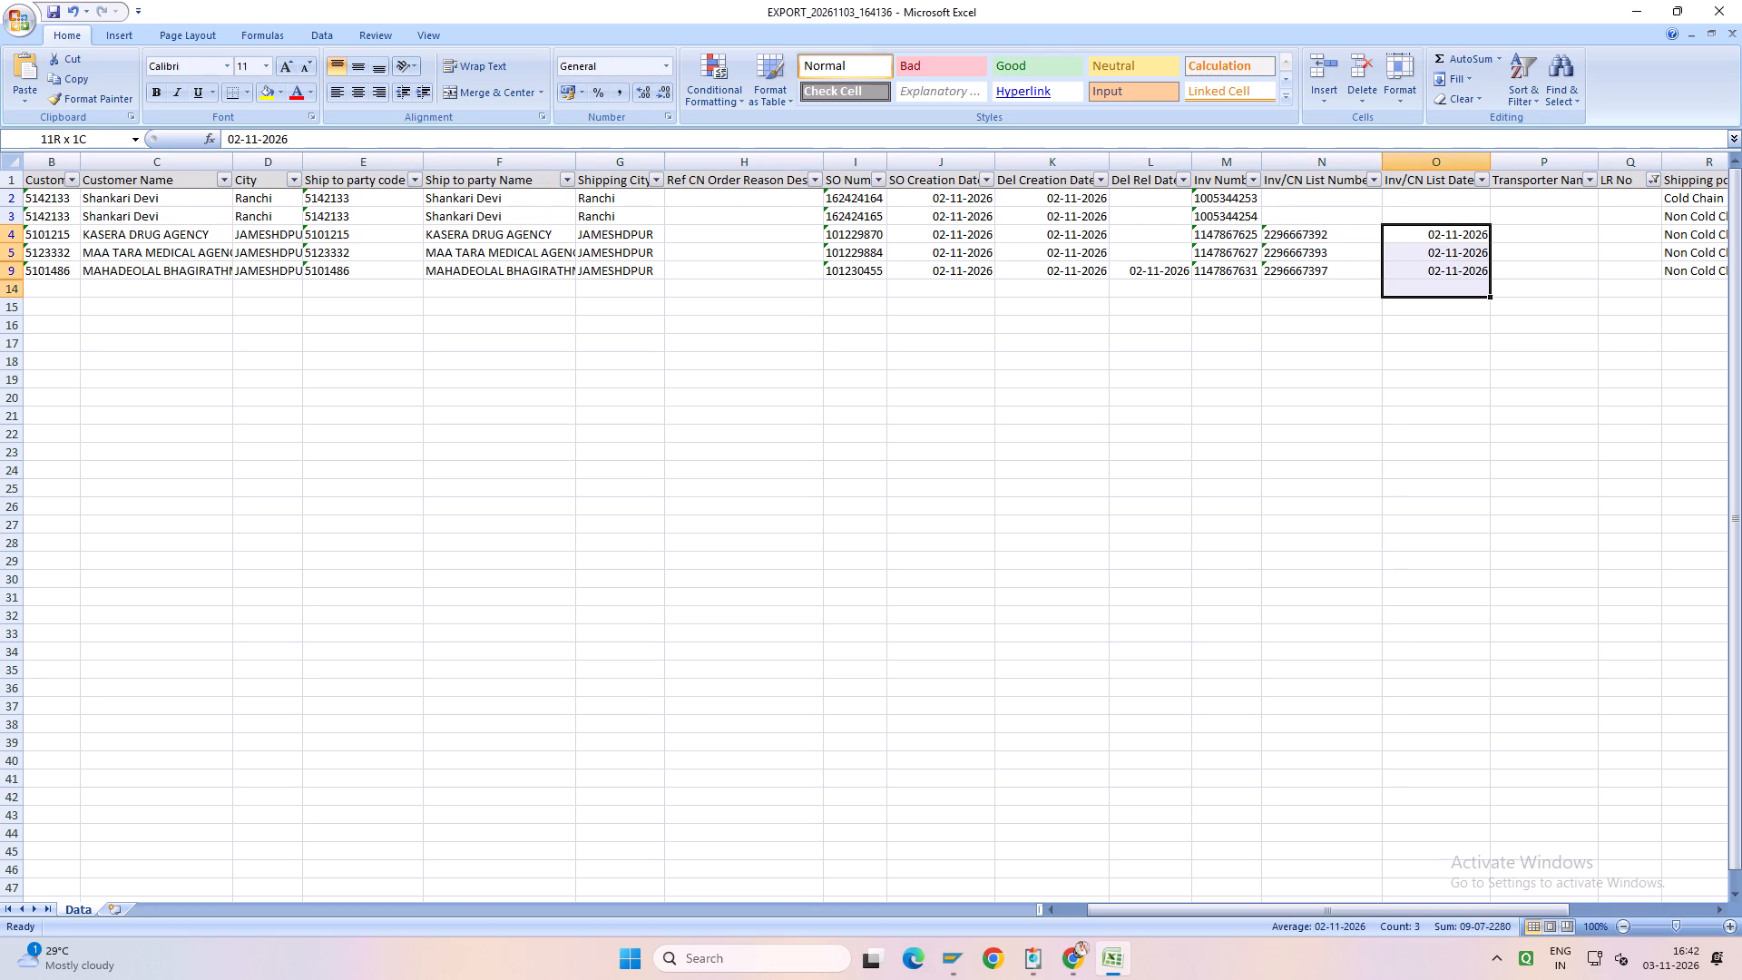
drag(1483, 280, 1483, 271)
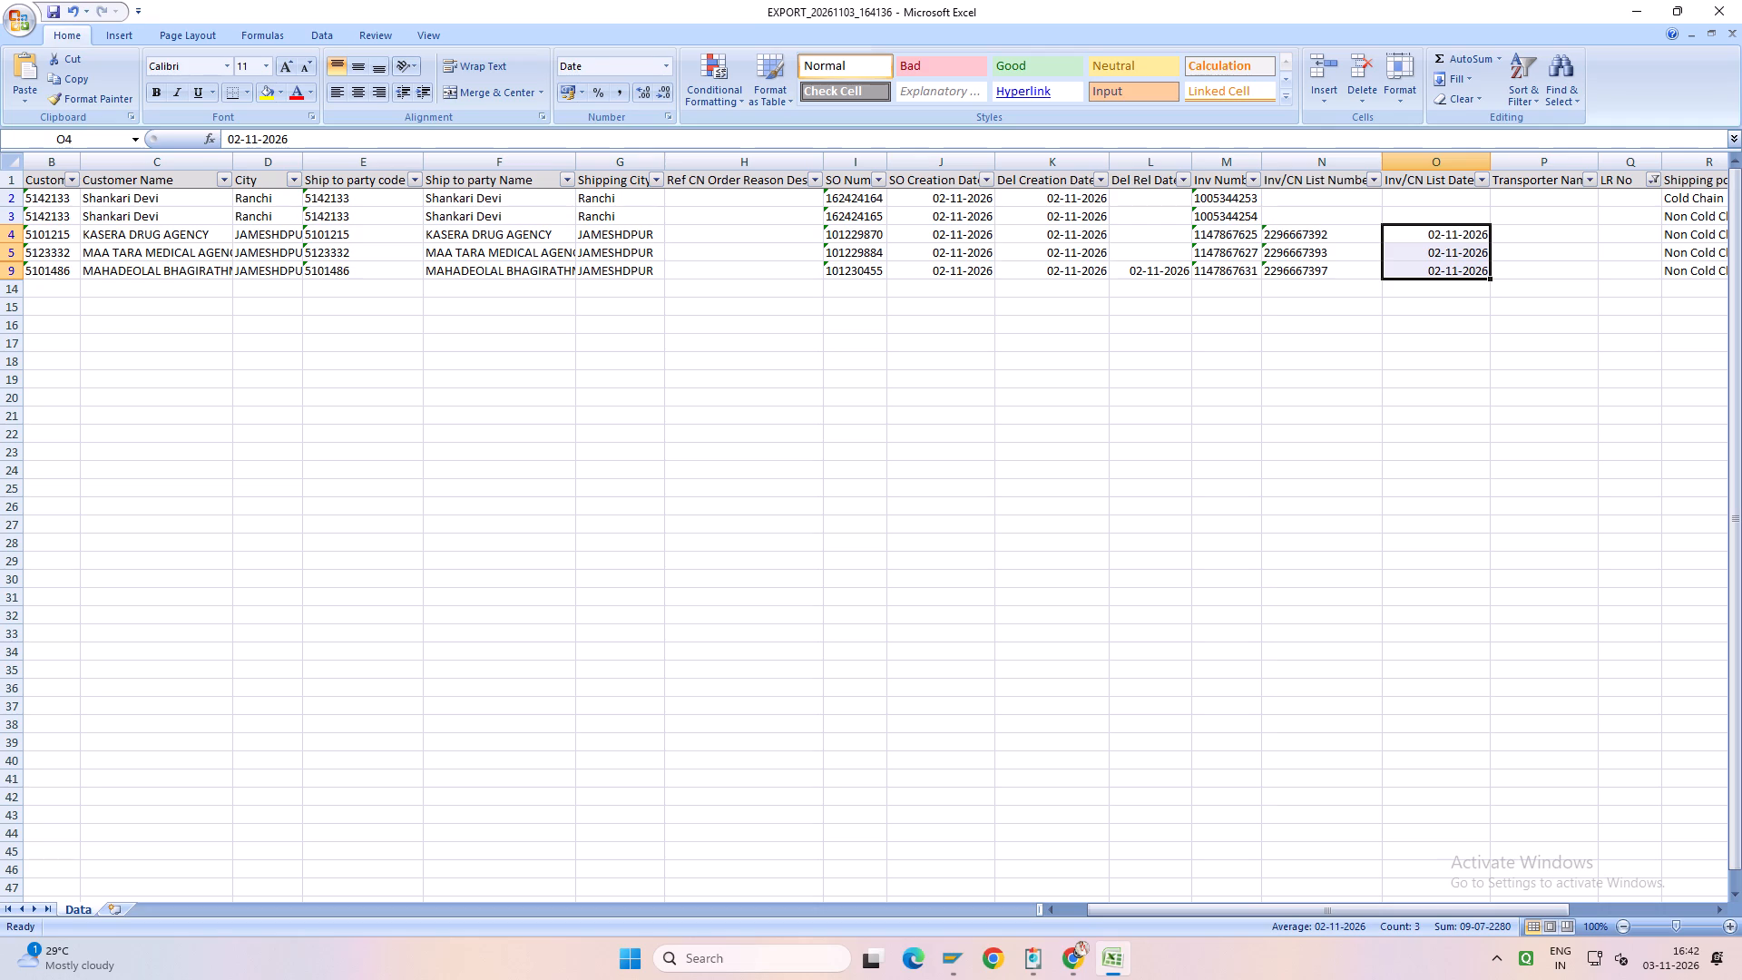
click(1729, 8)
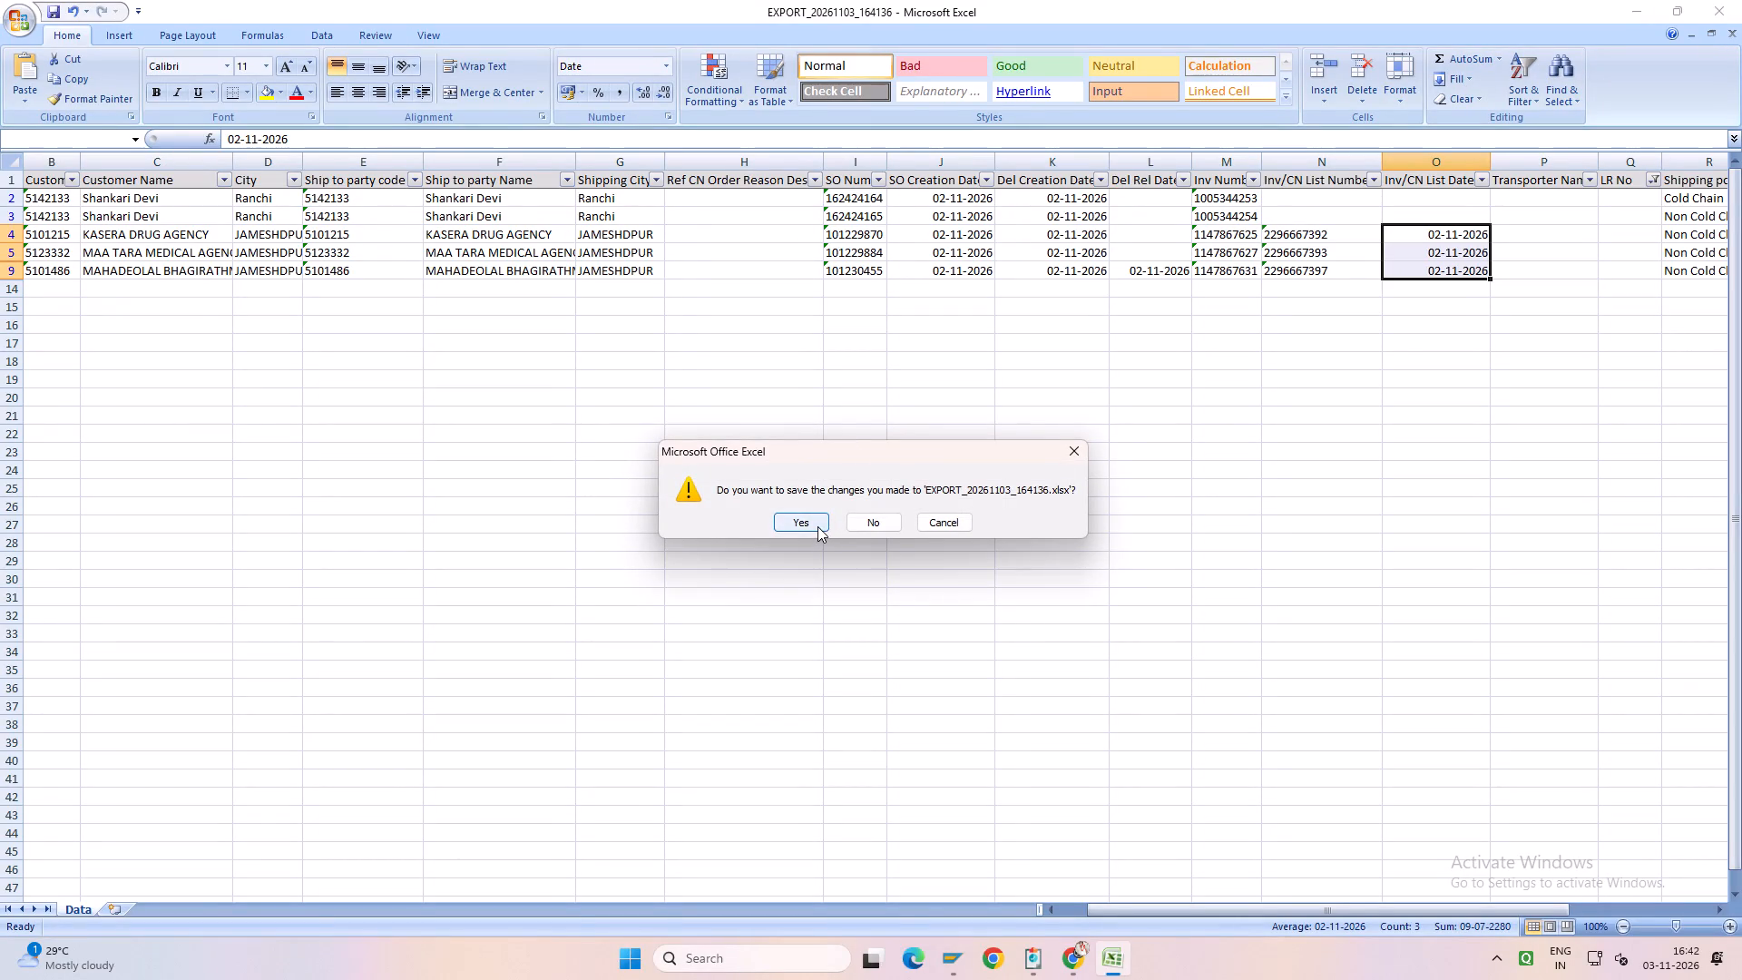
click(817, 526)
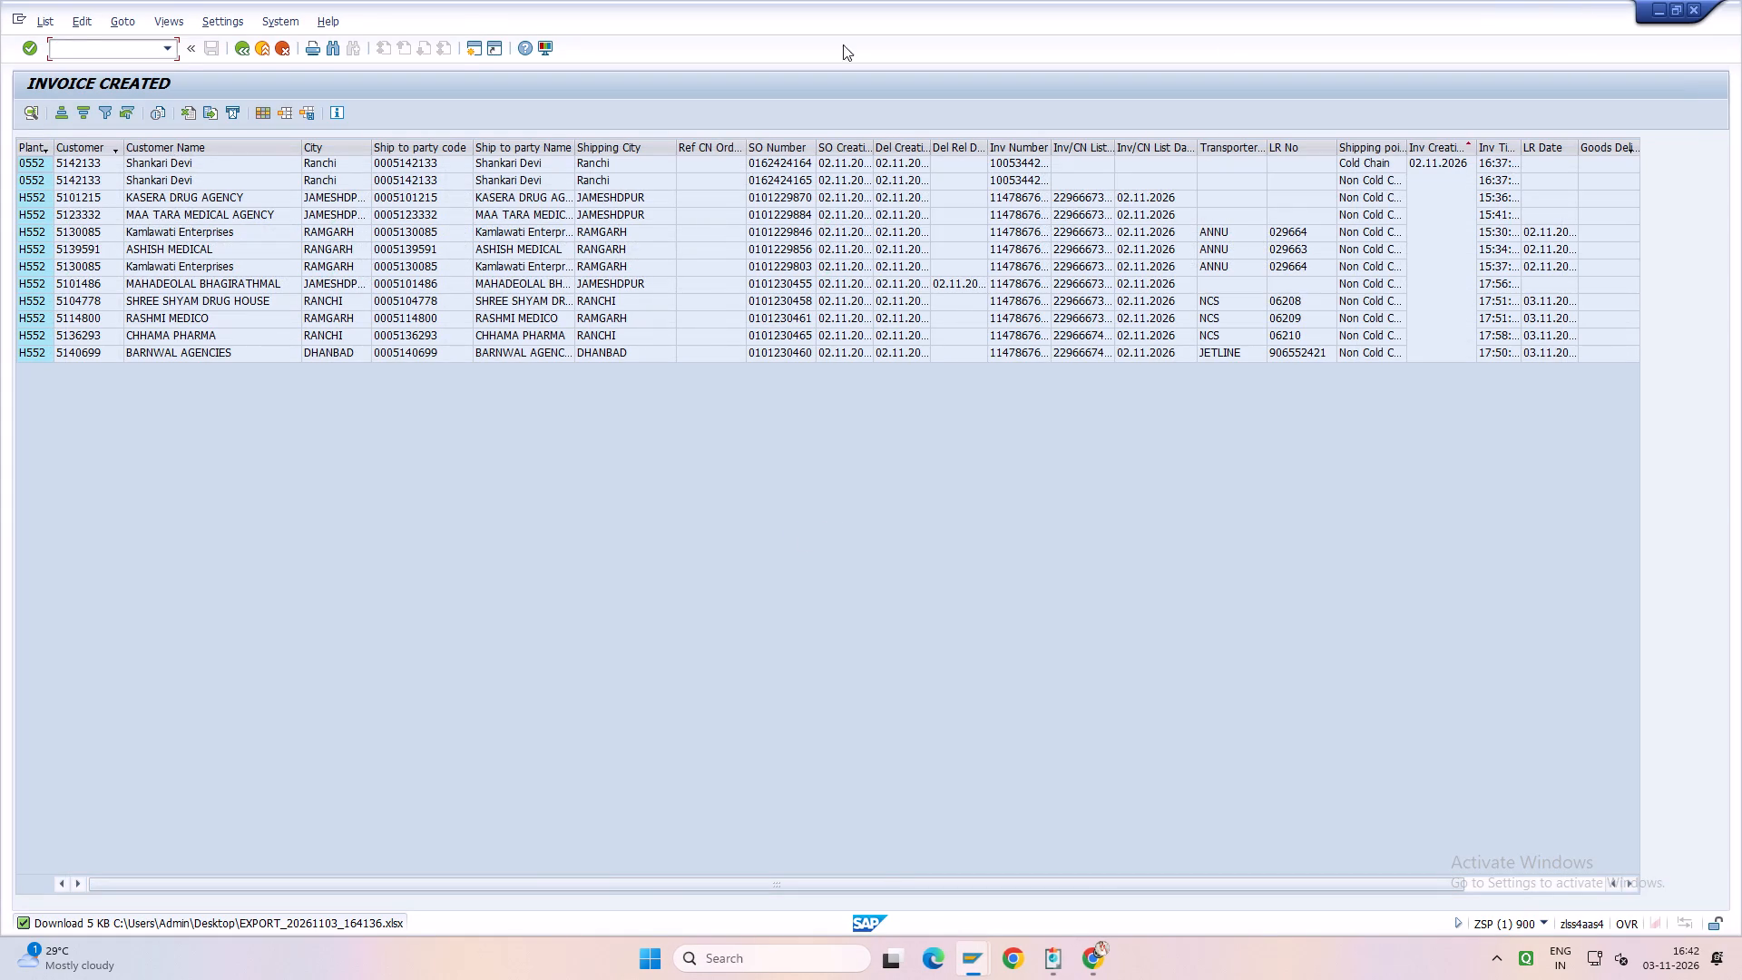
Leave the invoice list in SAP and open the Outward Register in Novus Optra.
click(242, 47)
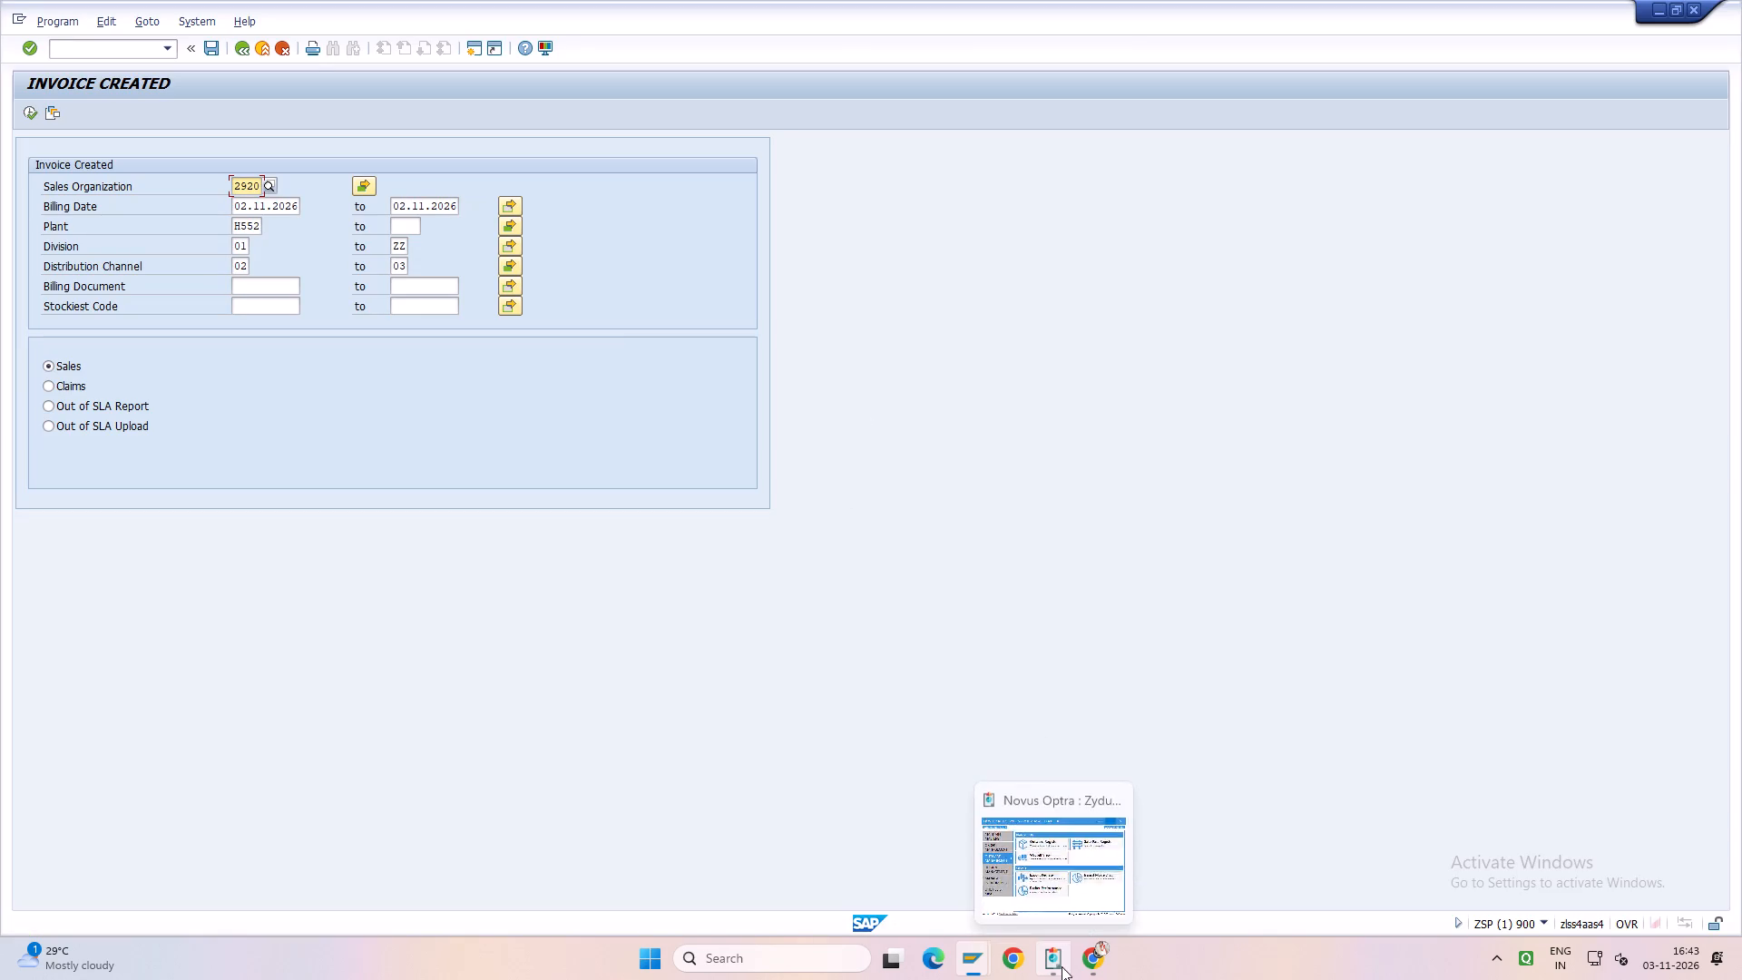
click(1062, 966)
click(847, 374)
click(847, 374)
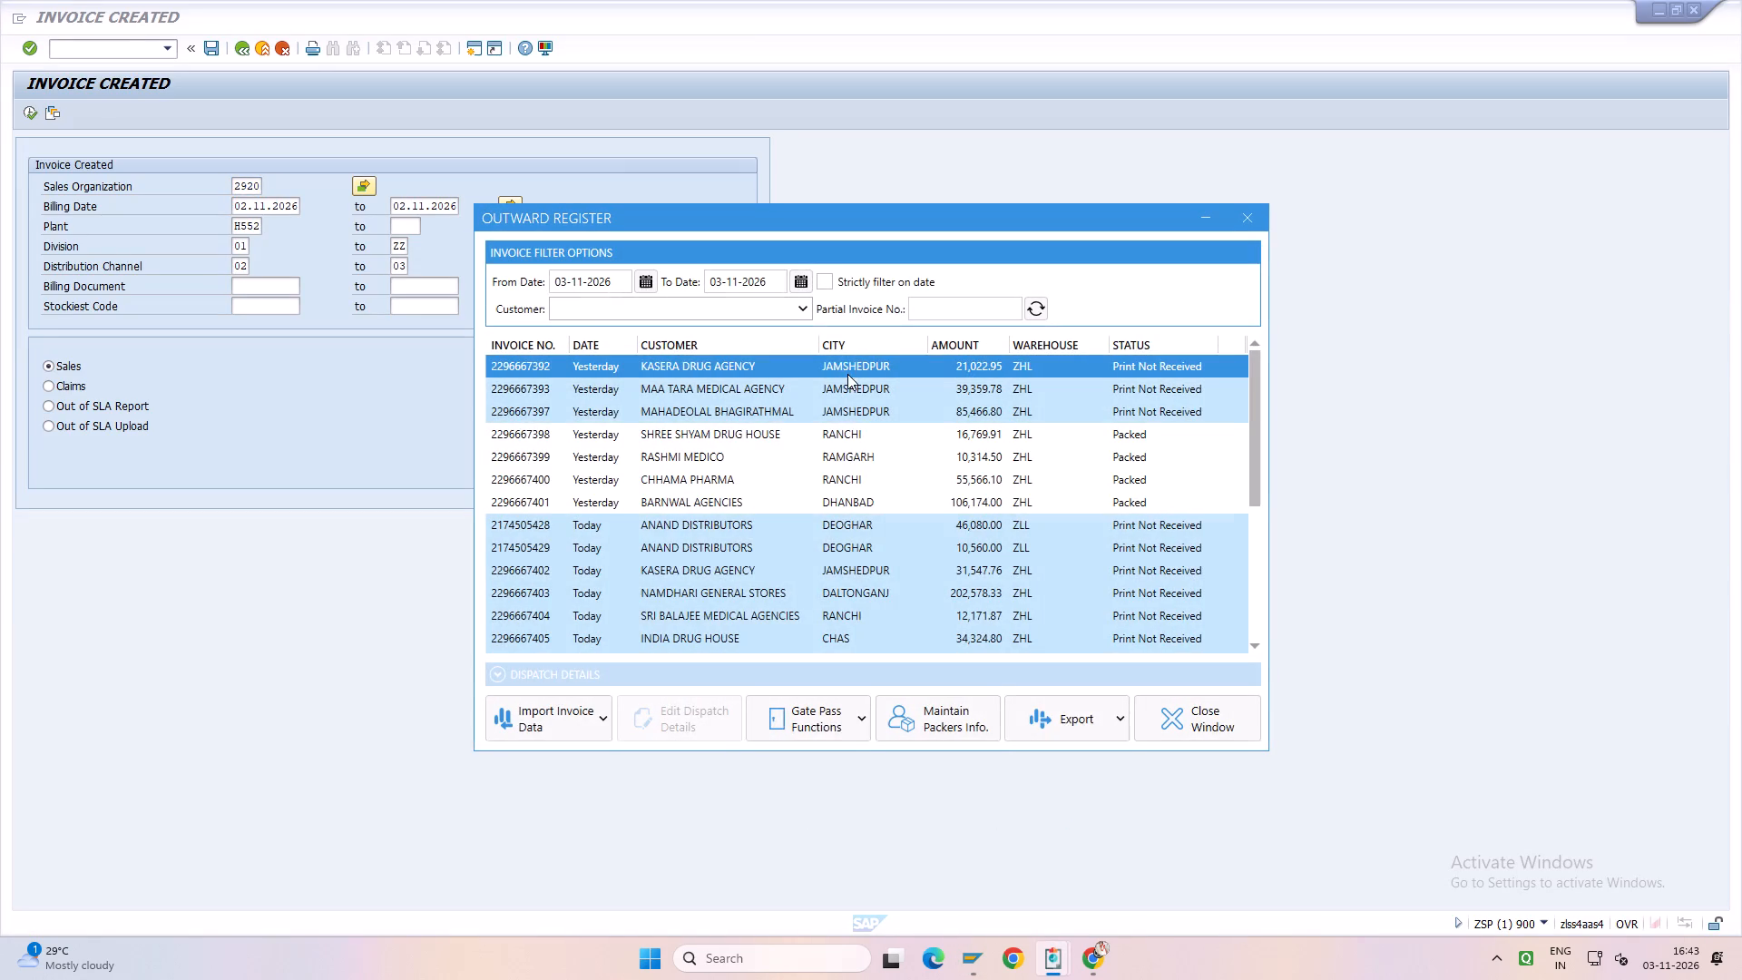
scroll(746, 480, up, 5)
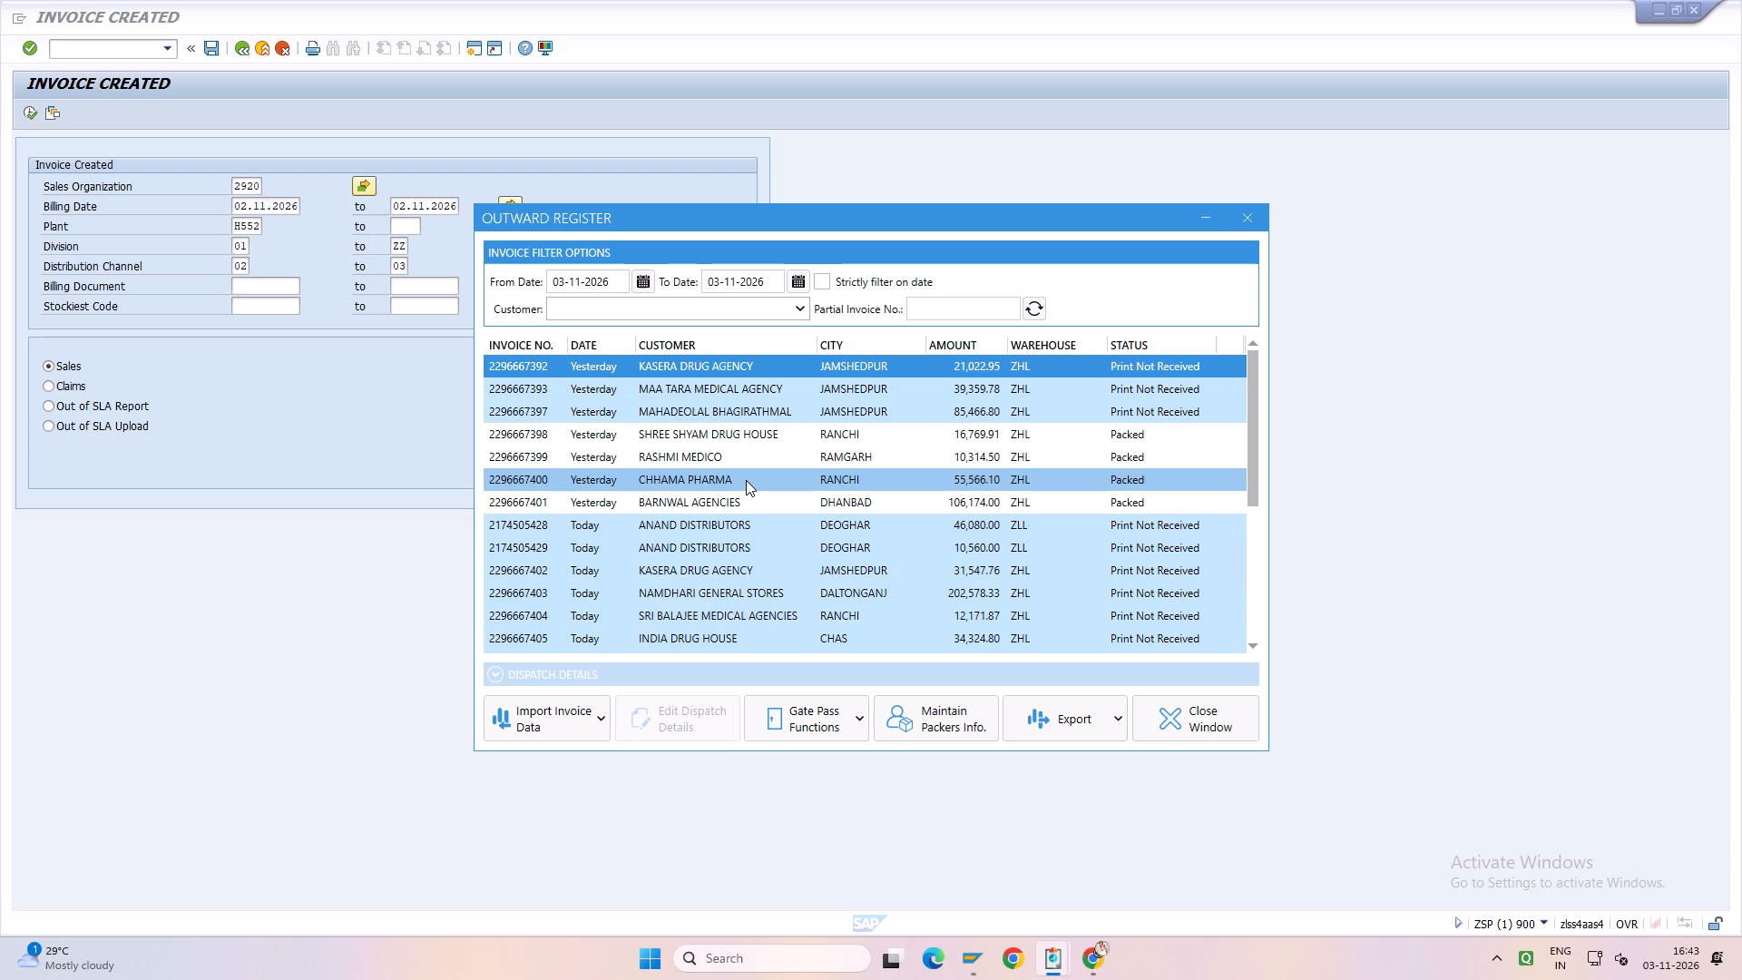
click(660, 396)
key(Return)
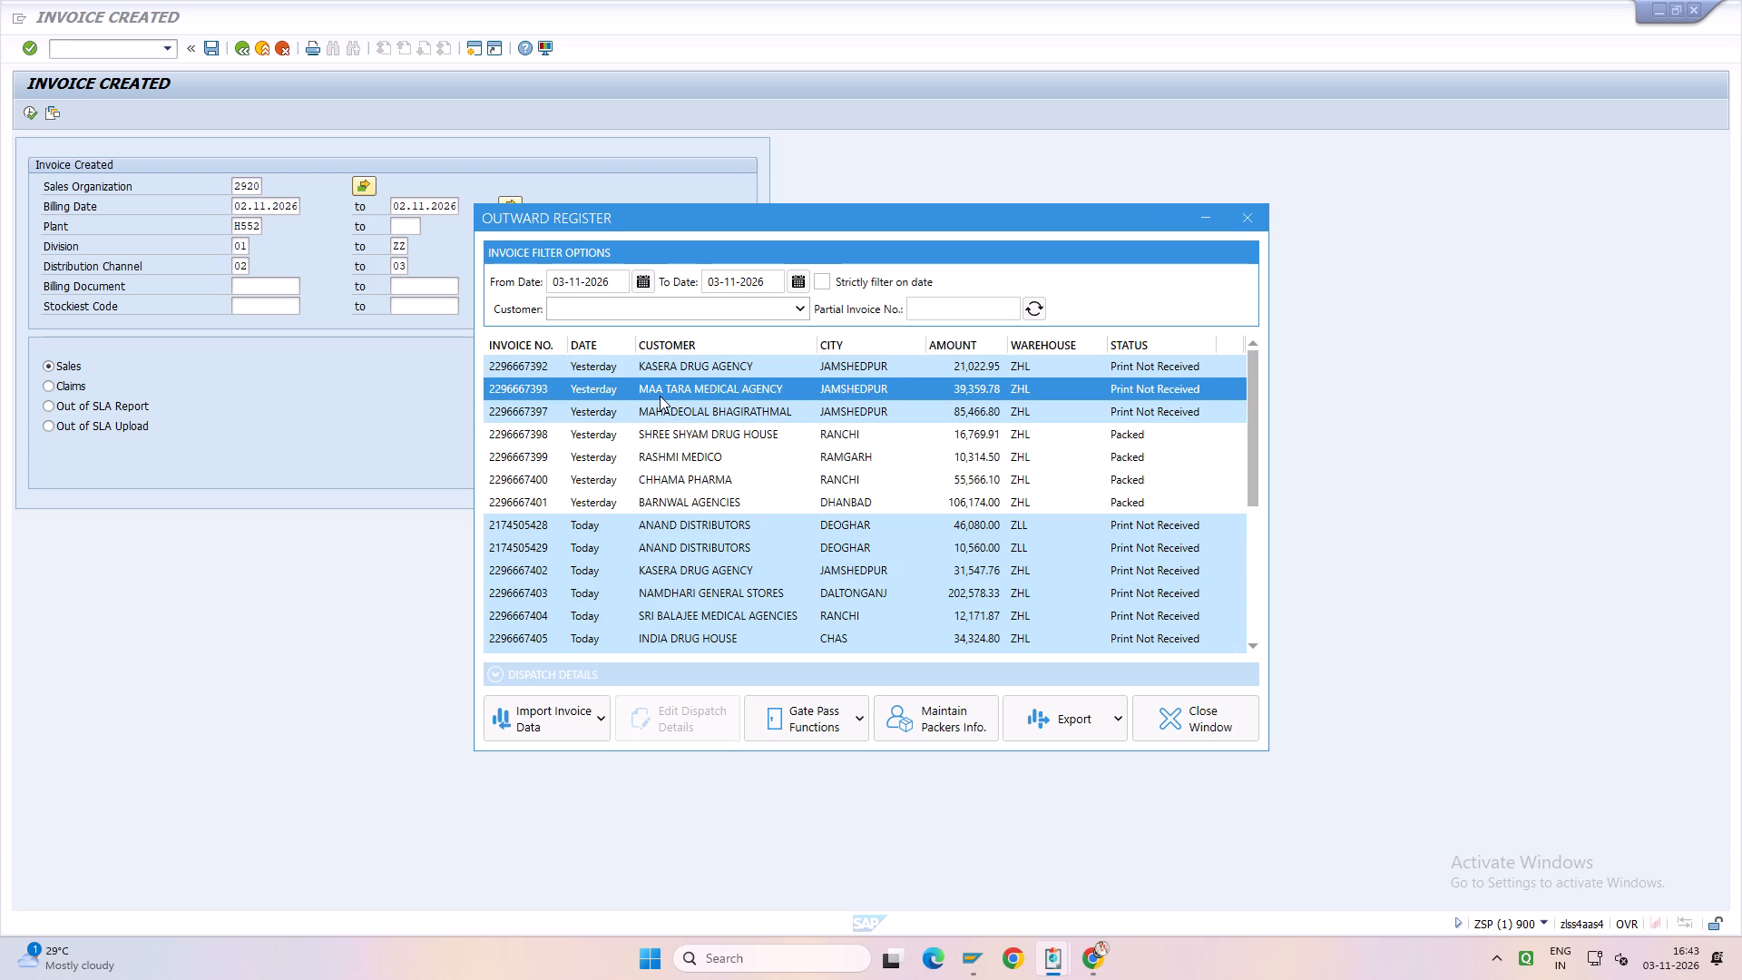
key(Return)
key(Tab)
key(Tab)
key(Tab)
key(Tab)
key(Tab)
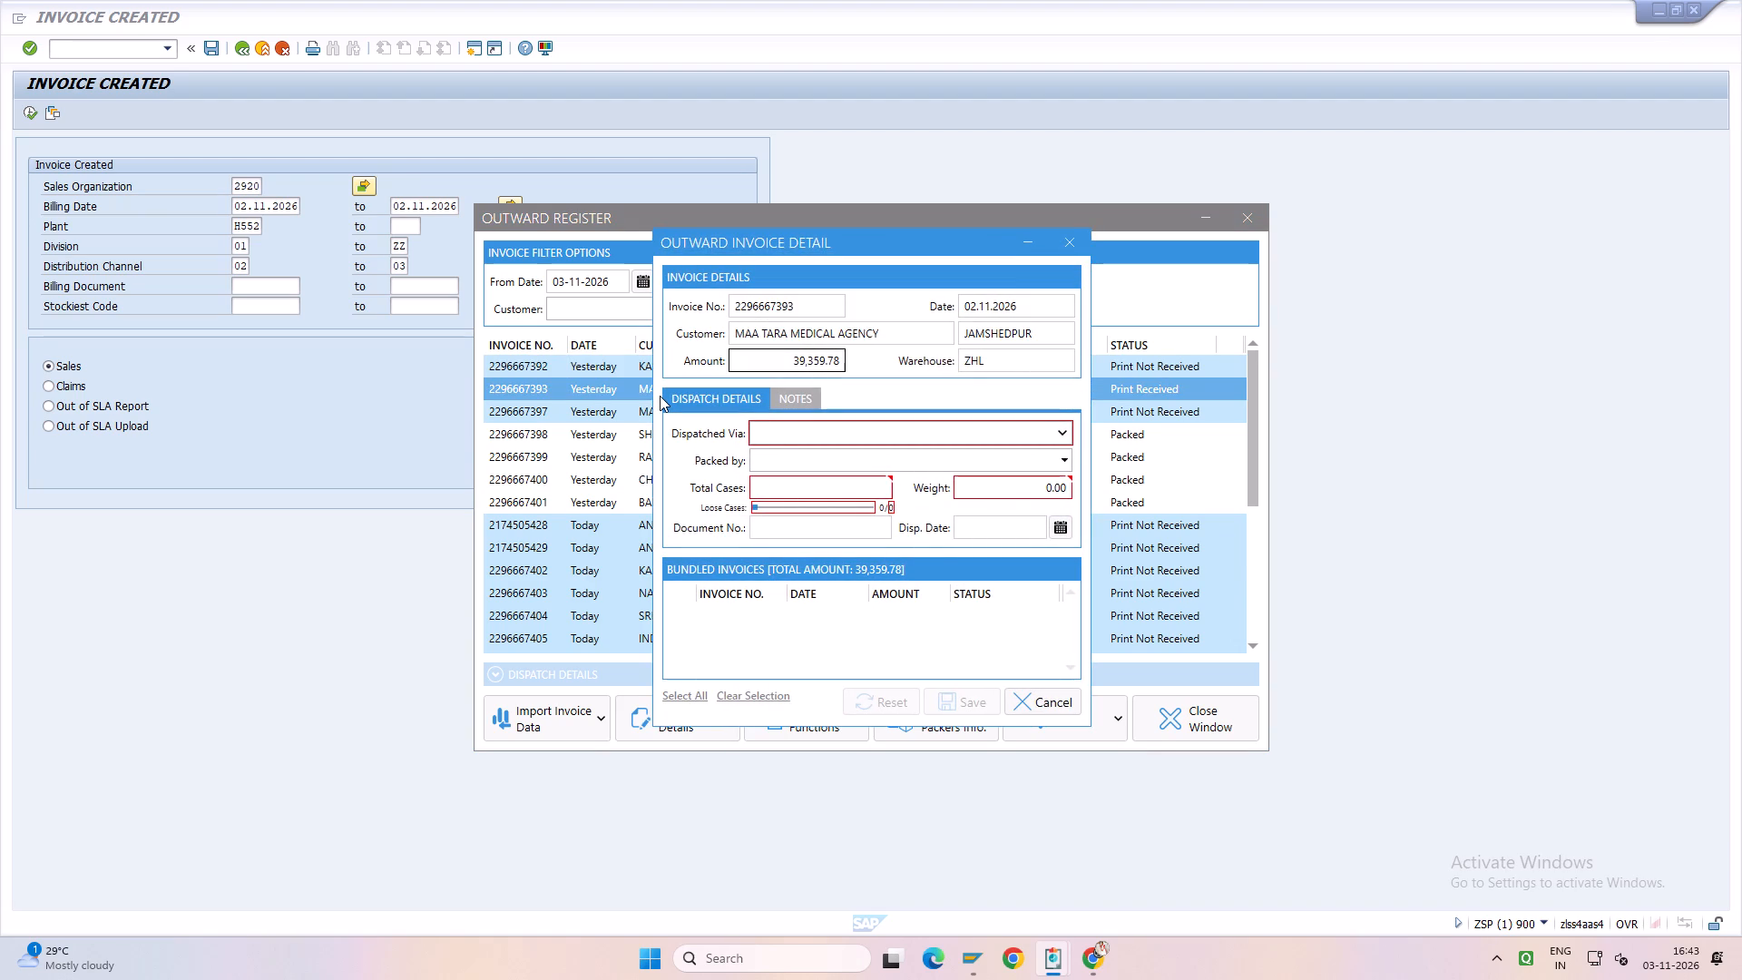
key(Tab)
key(Tab)
text(loca)
key(Tab)
key(m)
key(Tab)
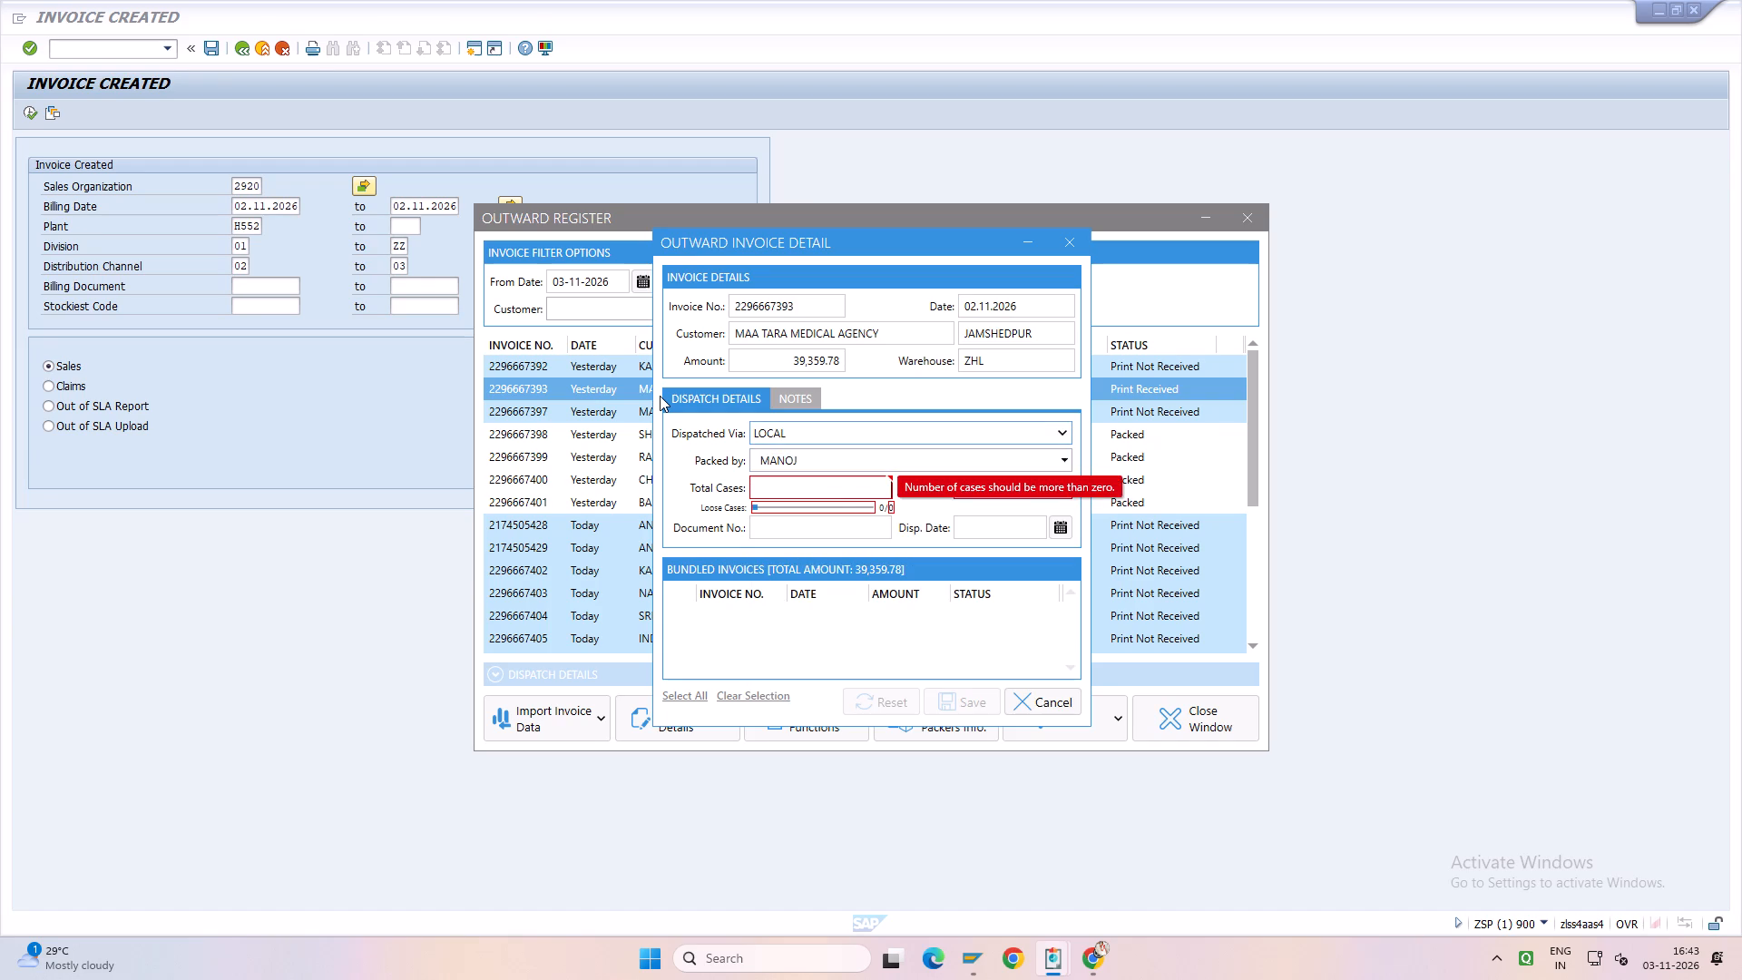
key(4)
key(Tab)
key(Tab)
text(40)
key(Tab)
text(auto)
key(Tab)
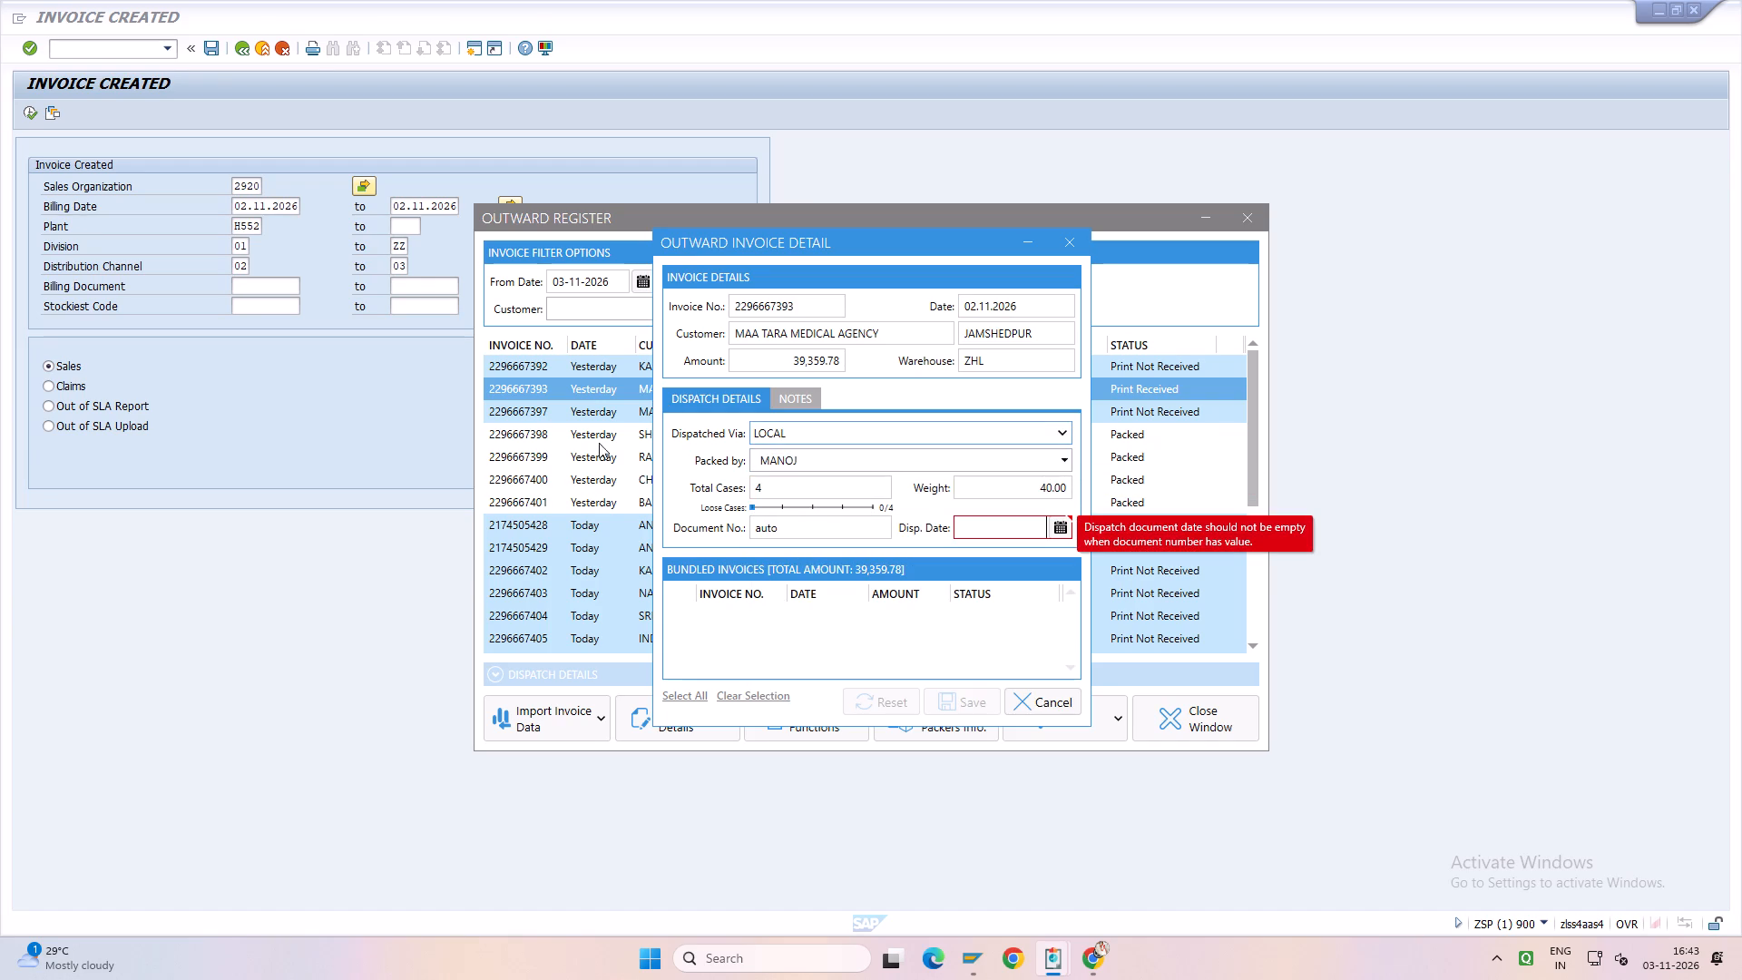
drag(781, 533, 657, 516)
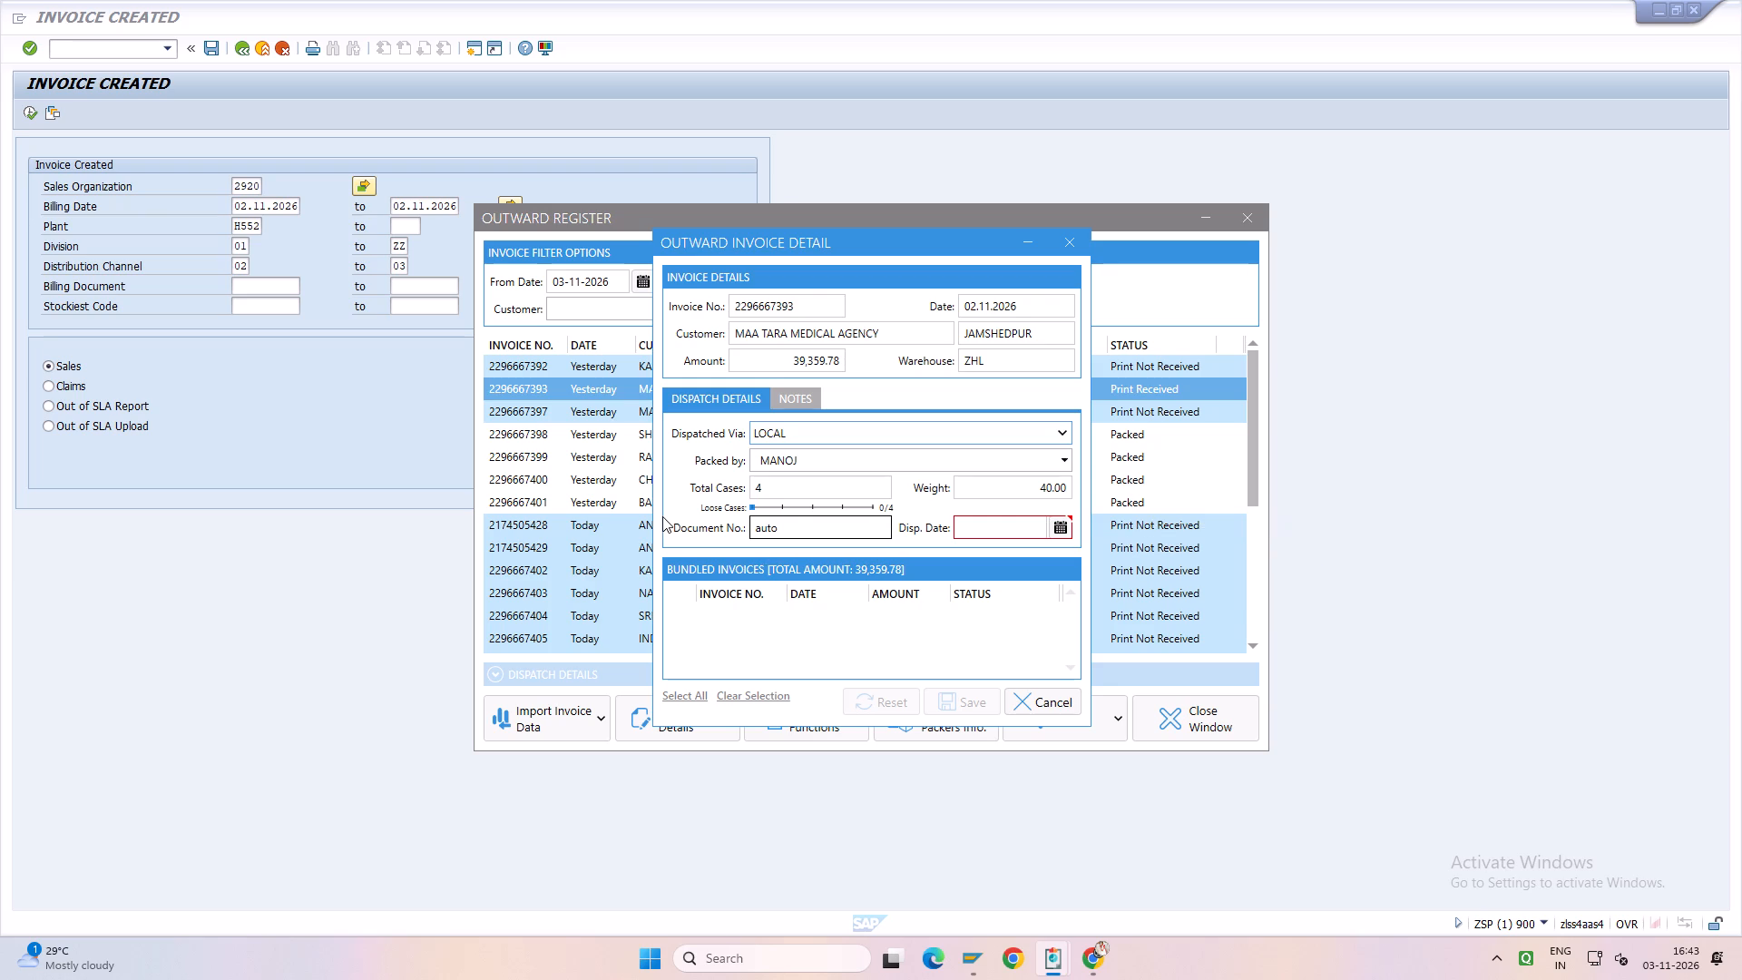
key(Delete)
key(Delete)
key(Delete)
key(Delete)
key(Delete)
key(Delete)
key(Delete)
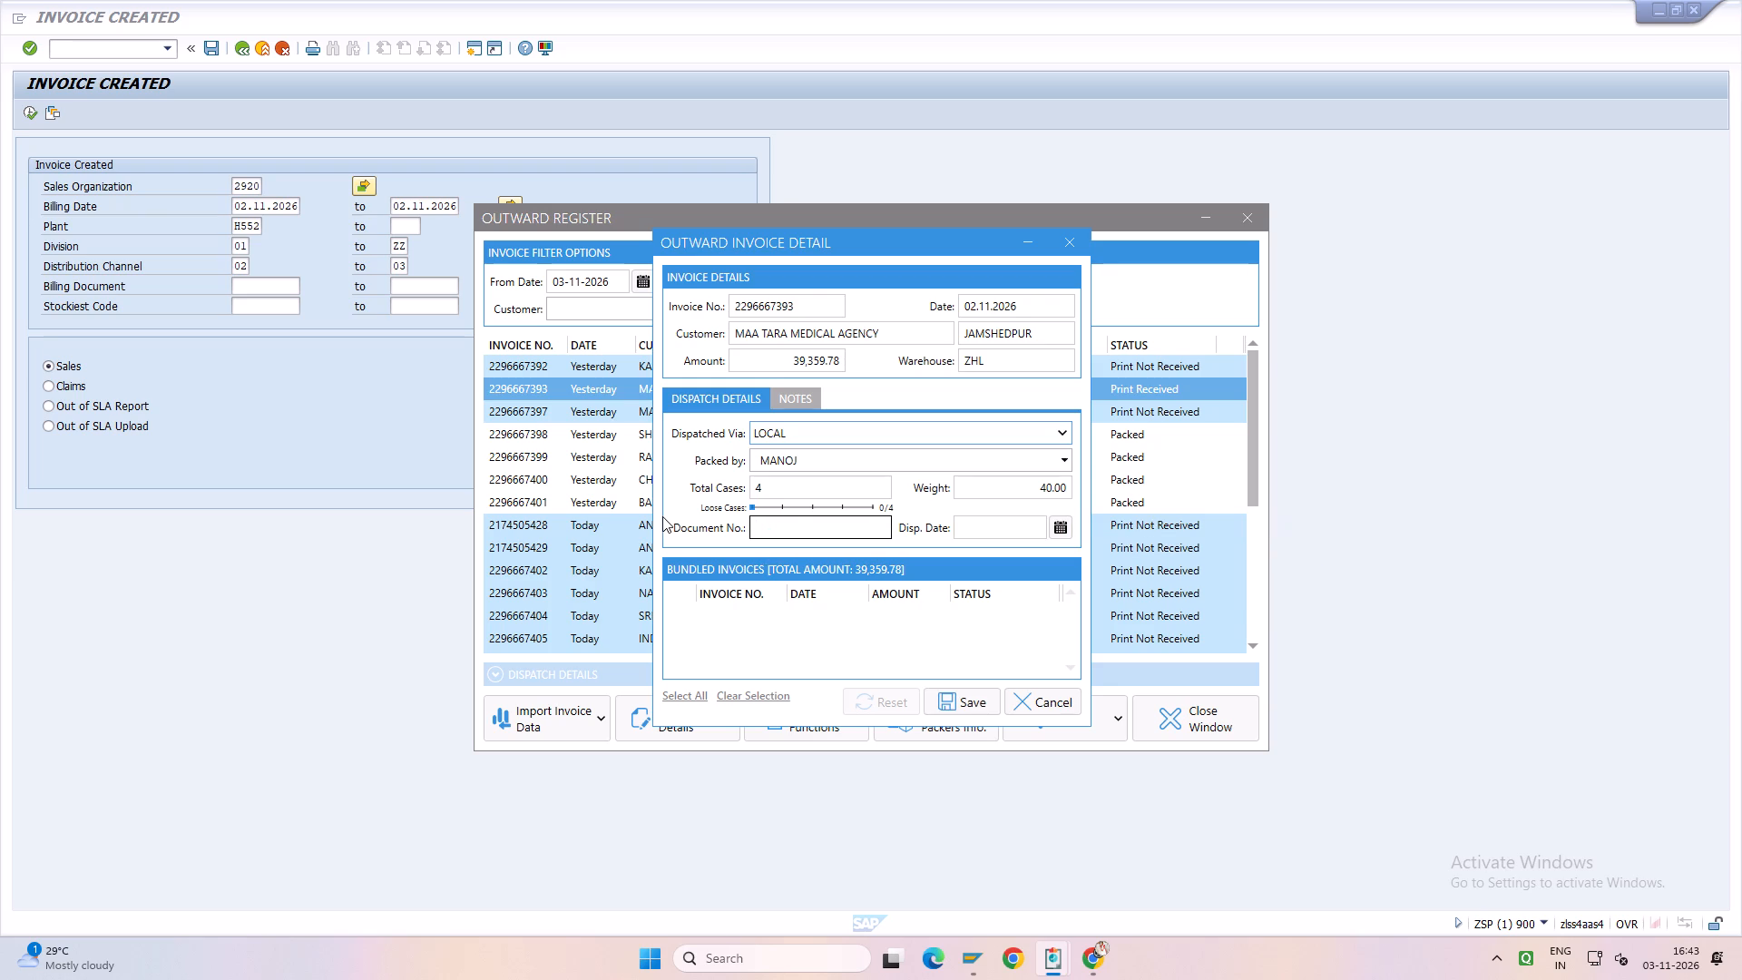
text(AUT)
key(o)
key(Tab)
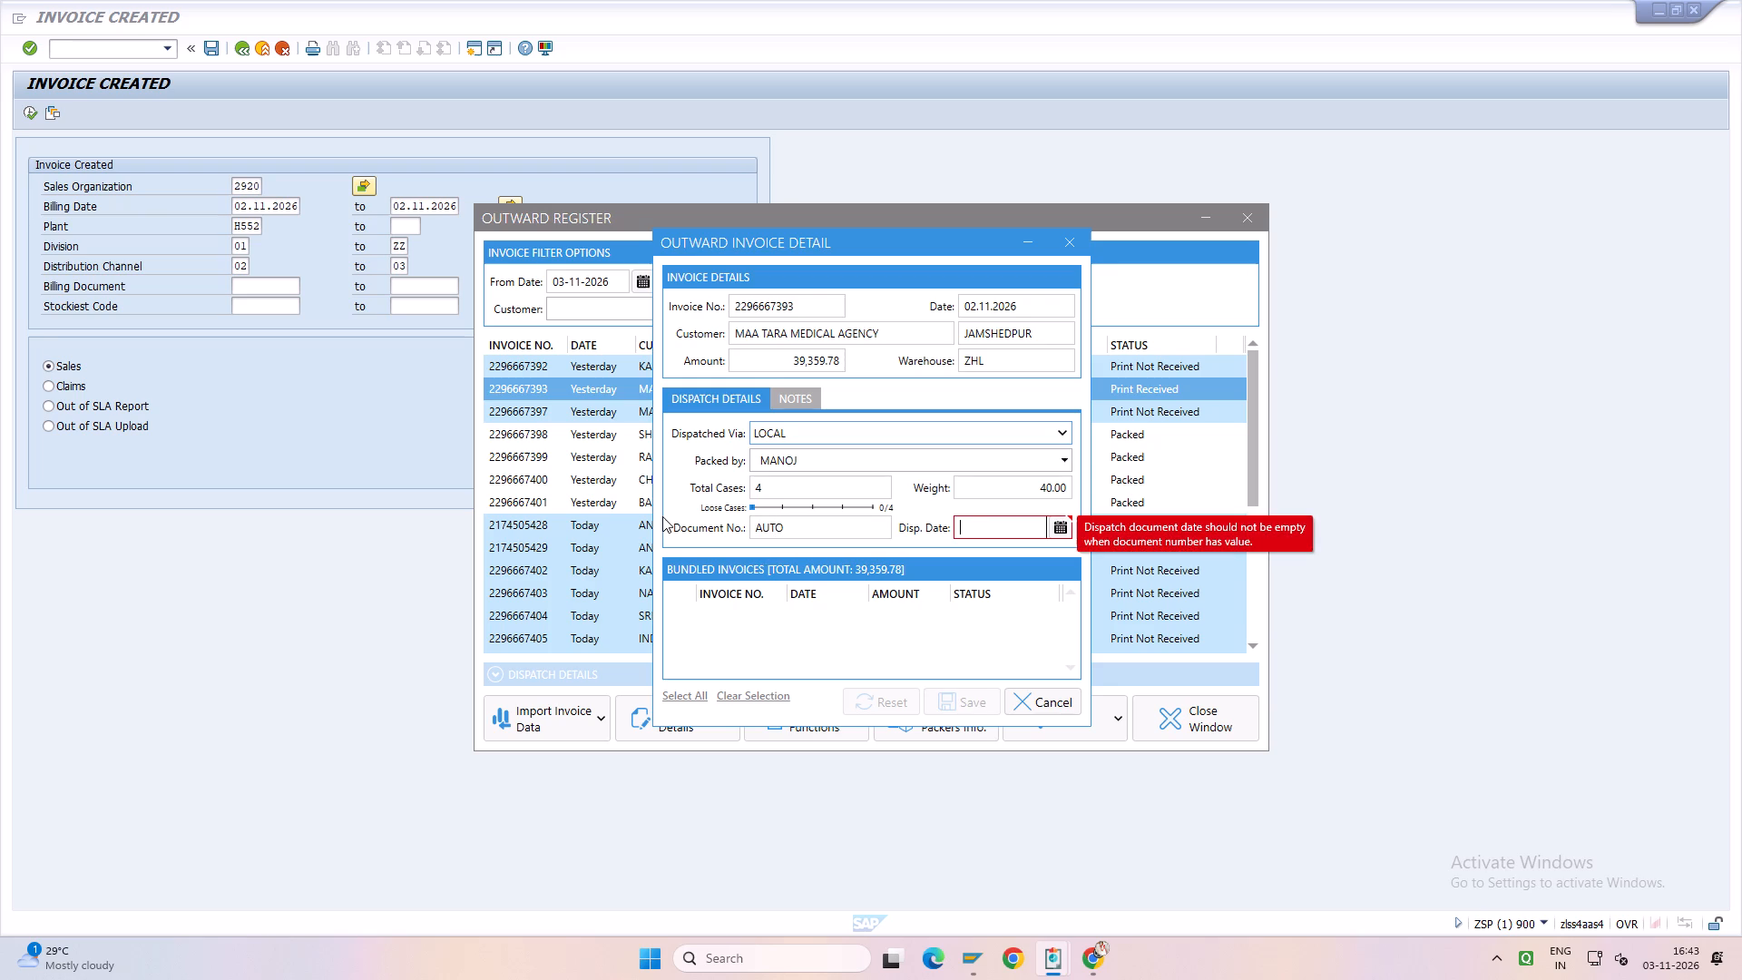
text(03)
key(Tab)
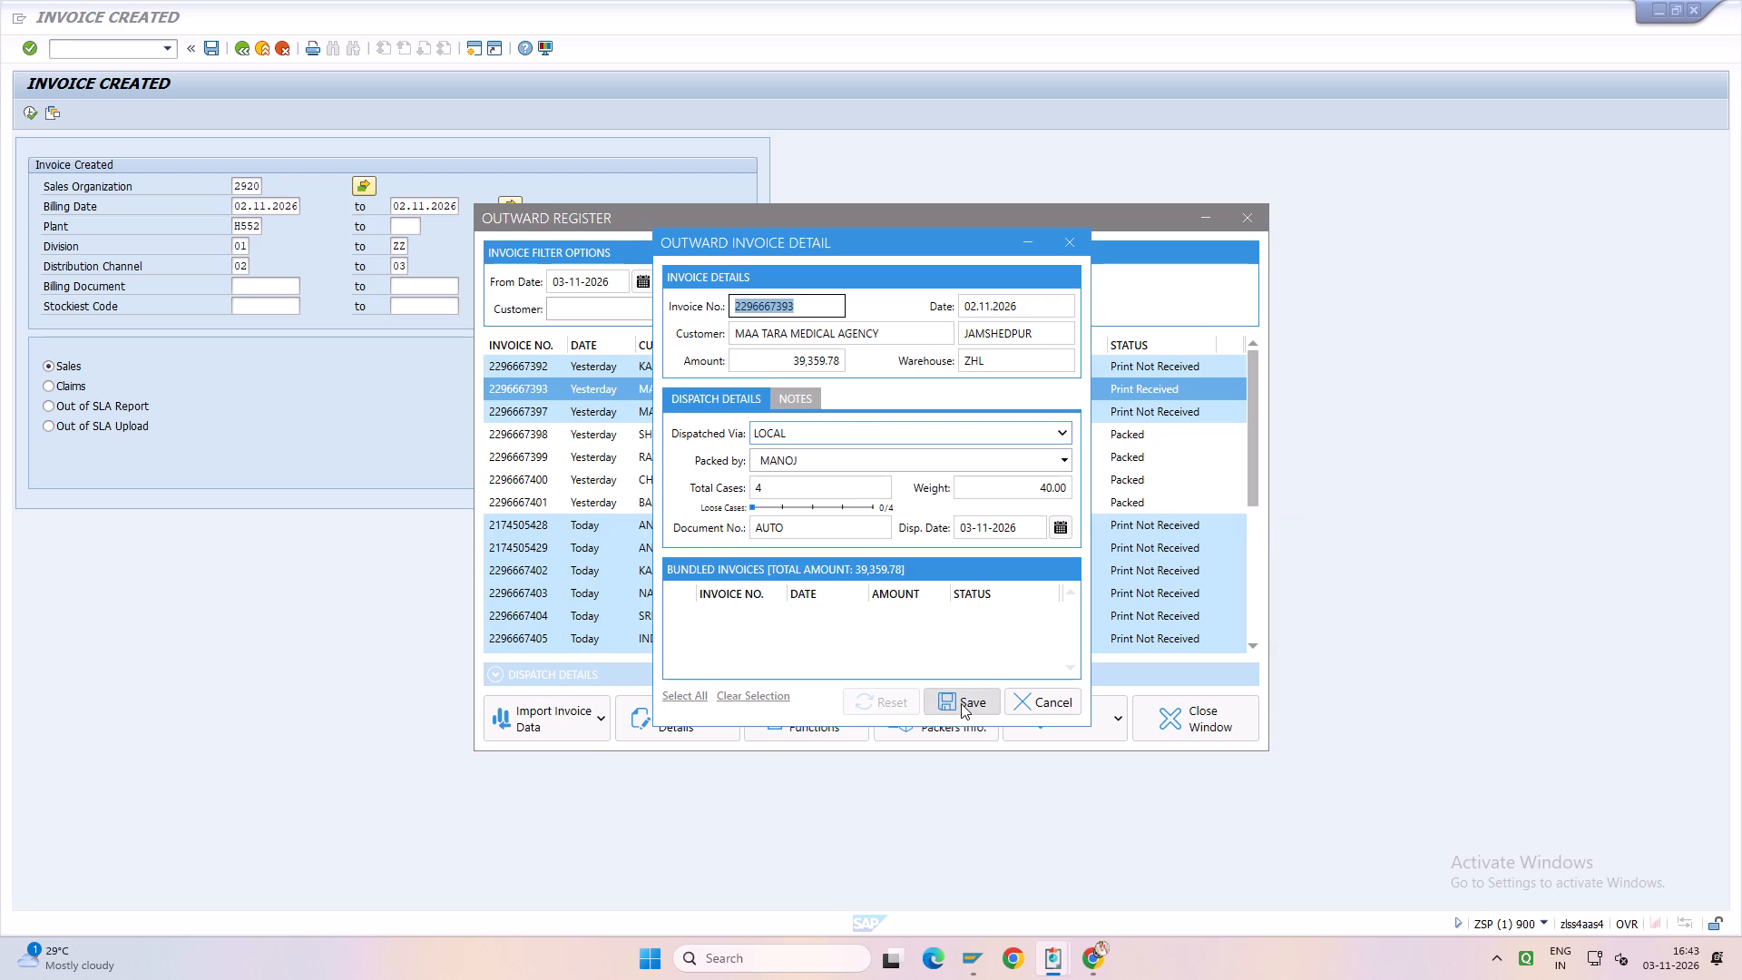
click(961, 703)
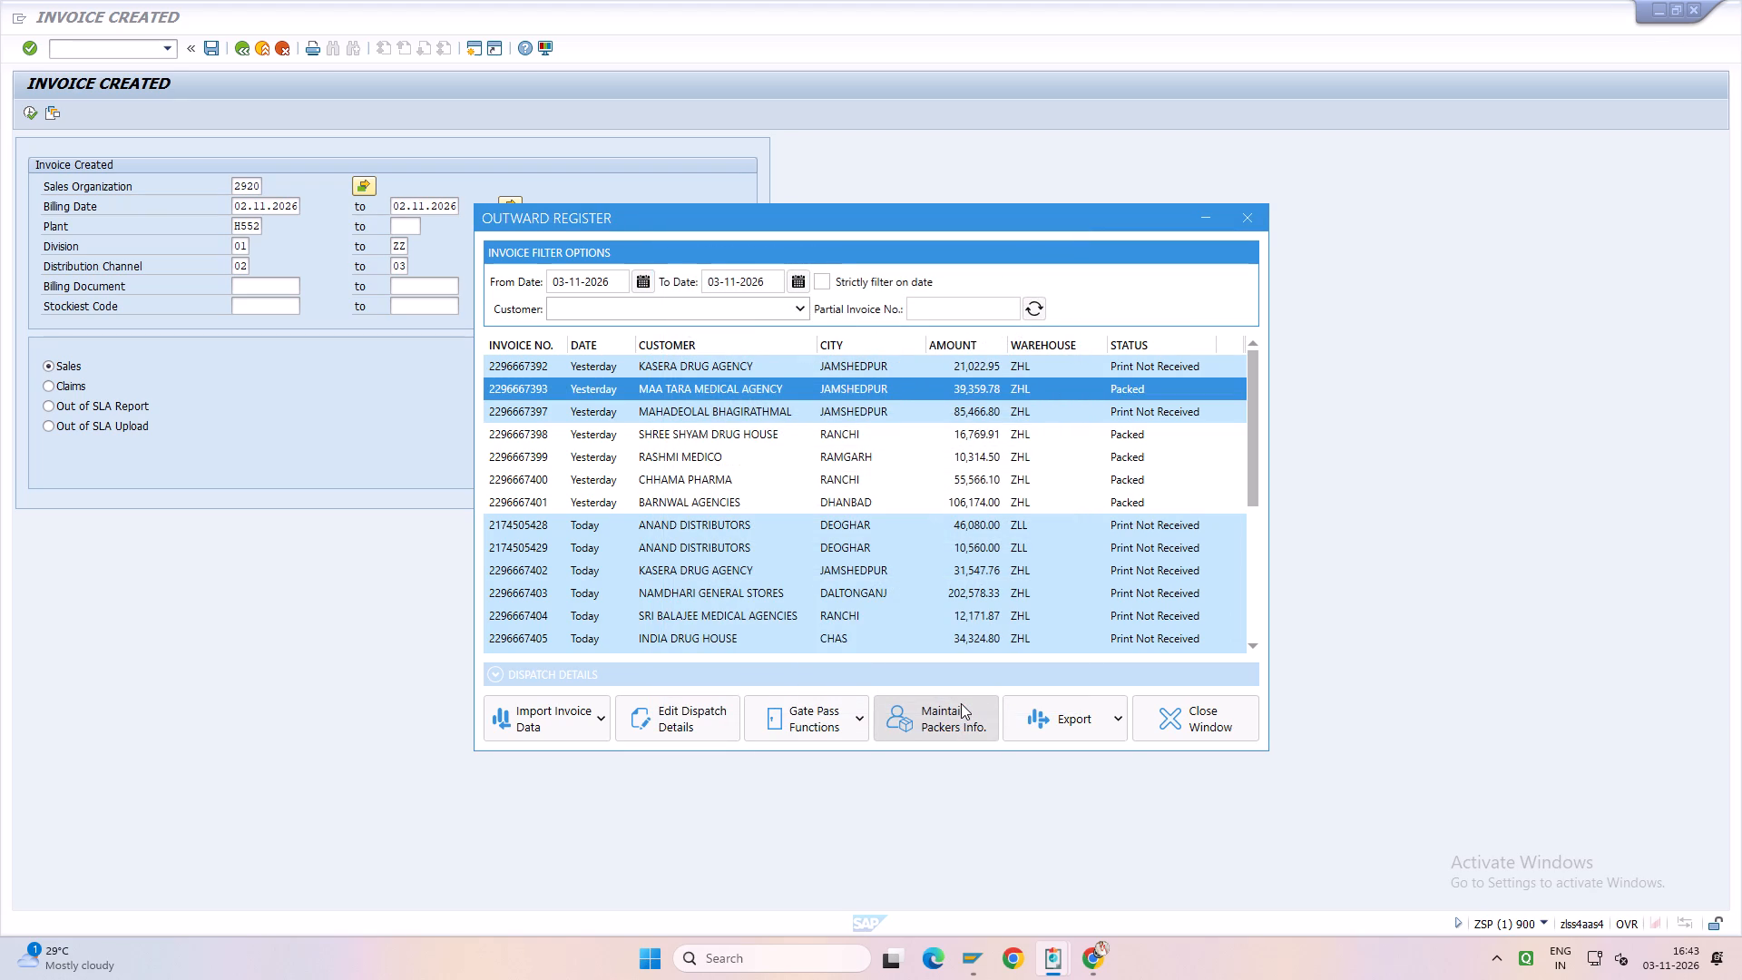
key(Up)
key(Return)
key(Return)
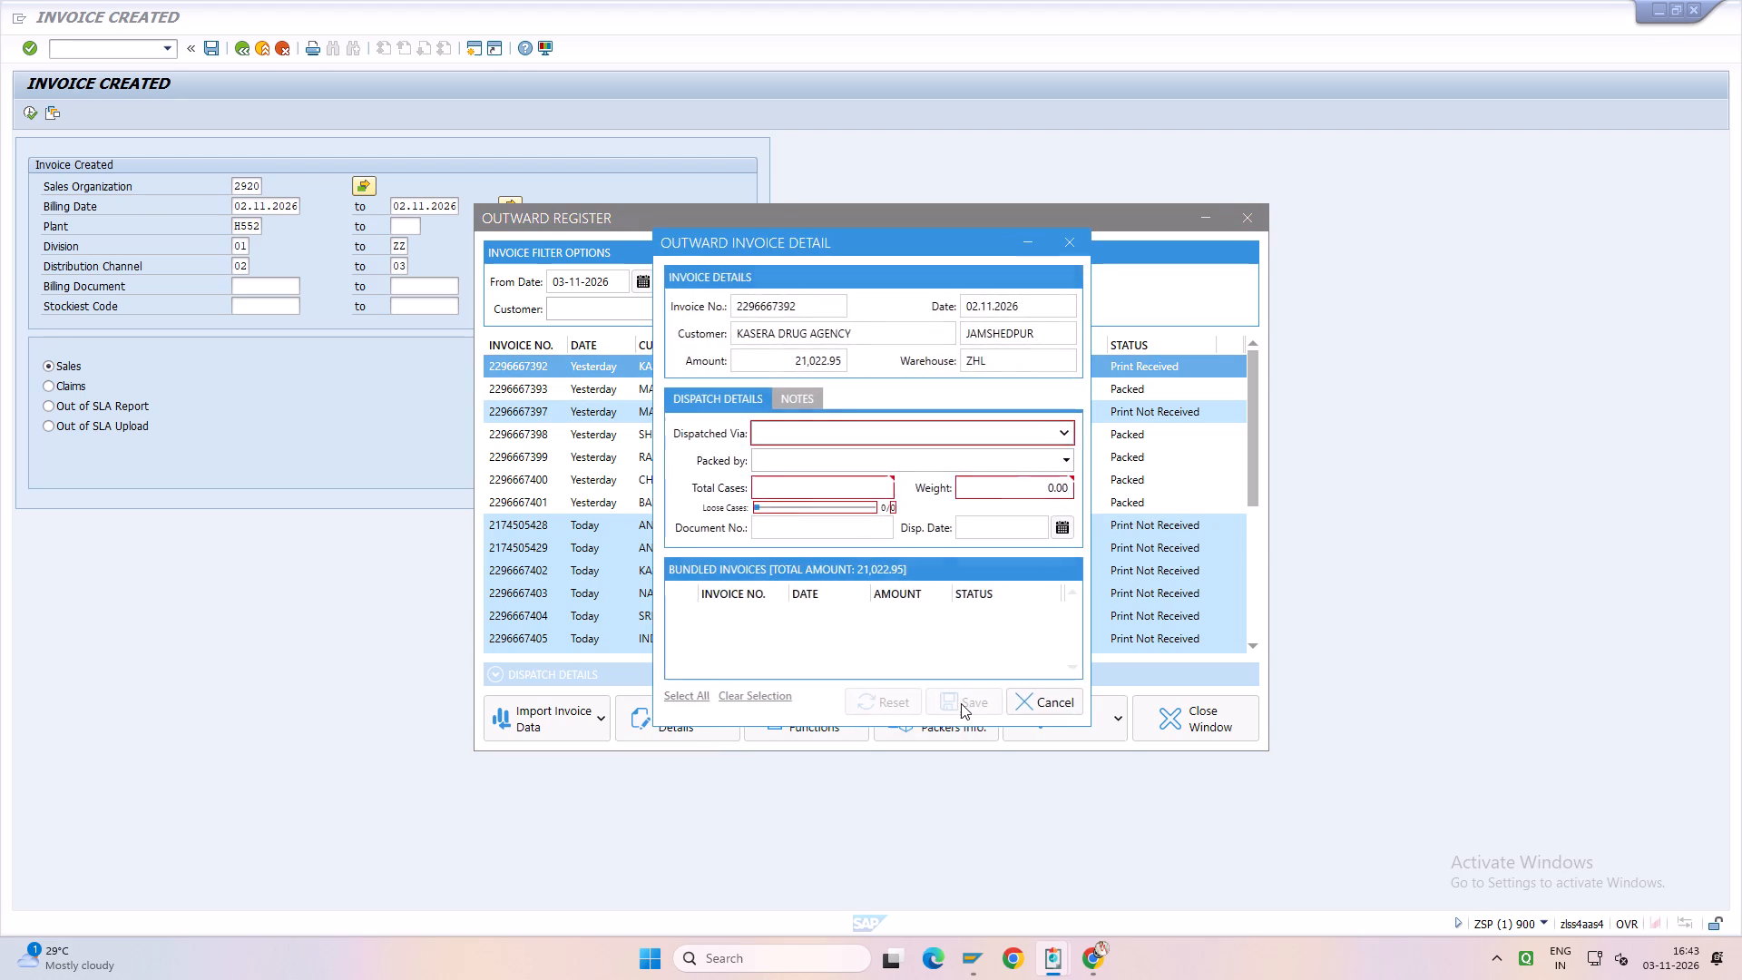
key(Tab)
key(Tab)
key(Tab)
key(Tab)
key(Tab)
key(Tab)
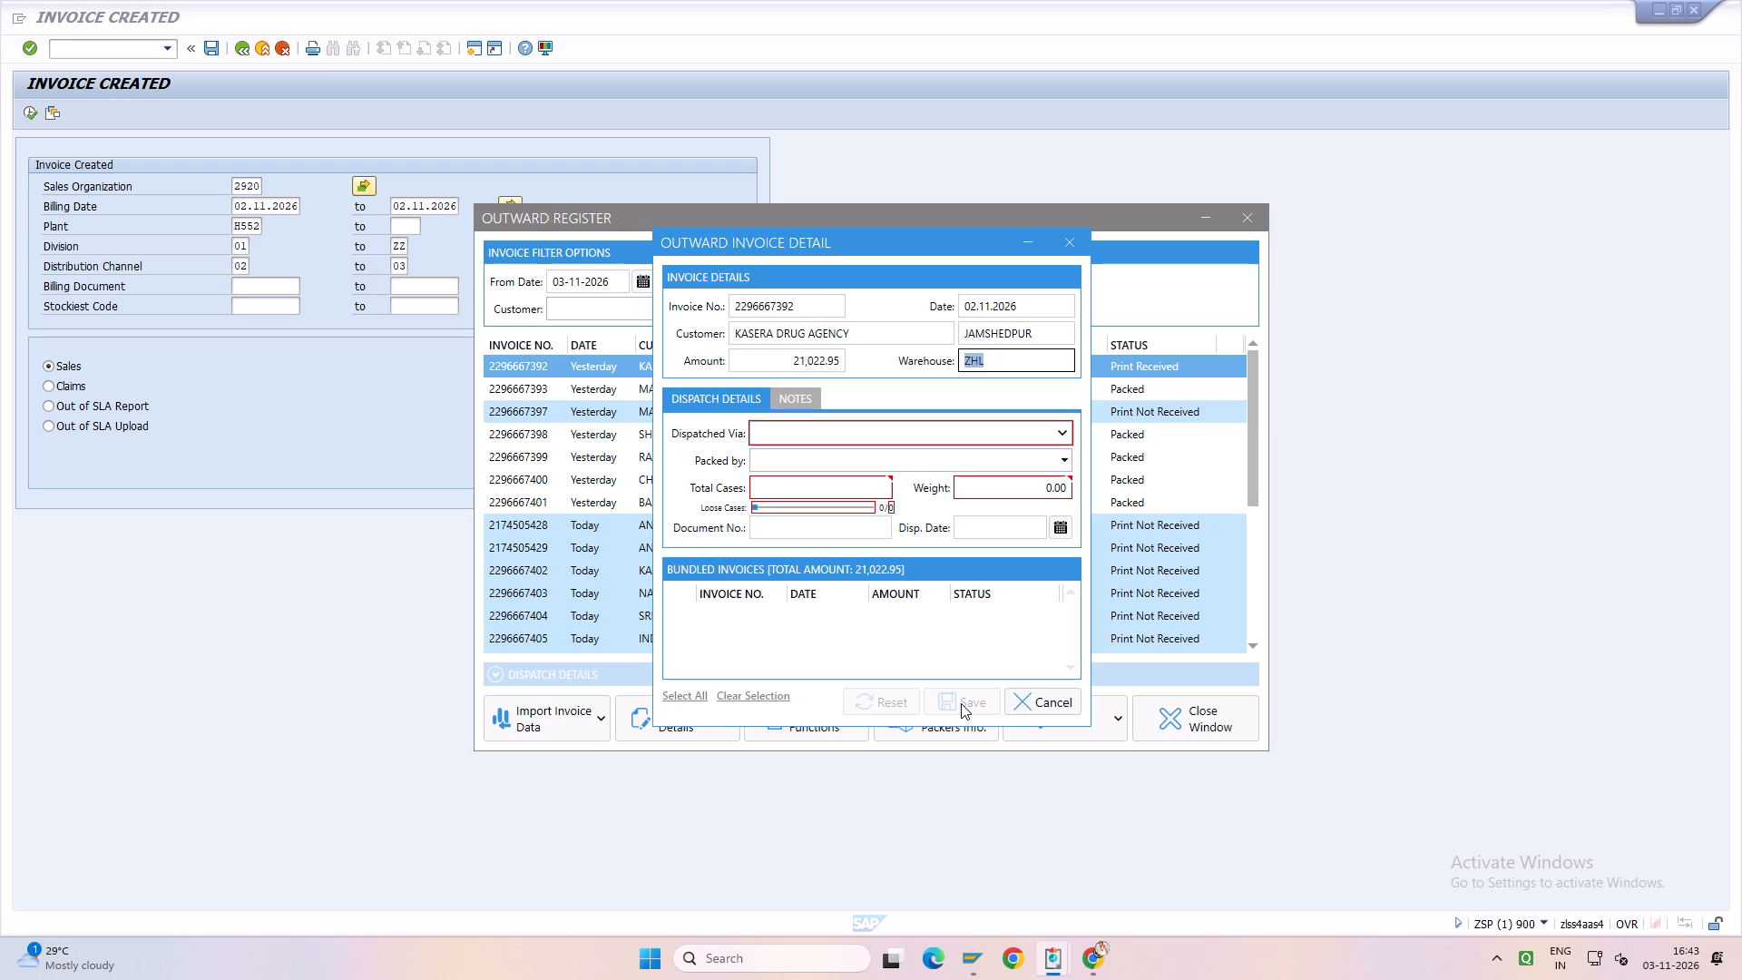
key(Tab)
text(LOCA)
key(Tab)
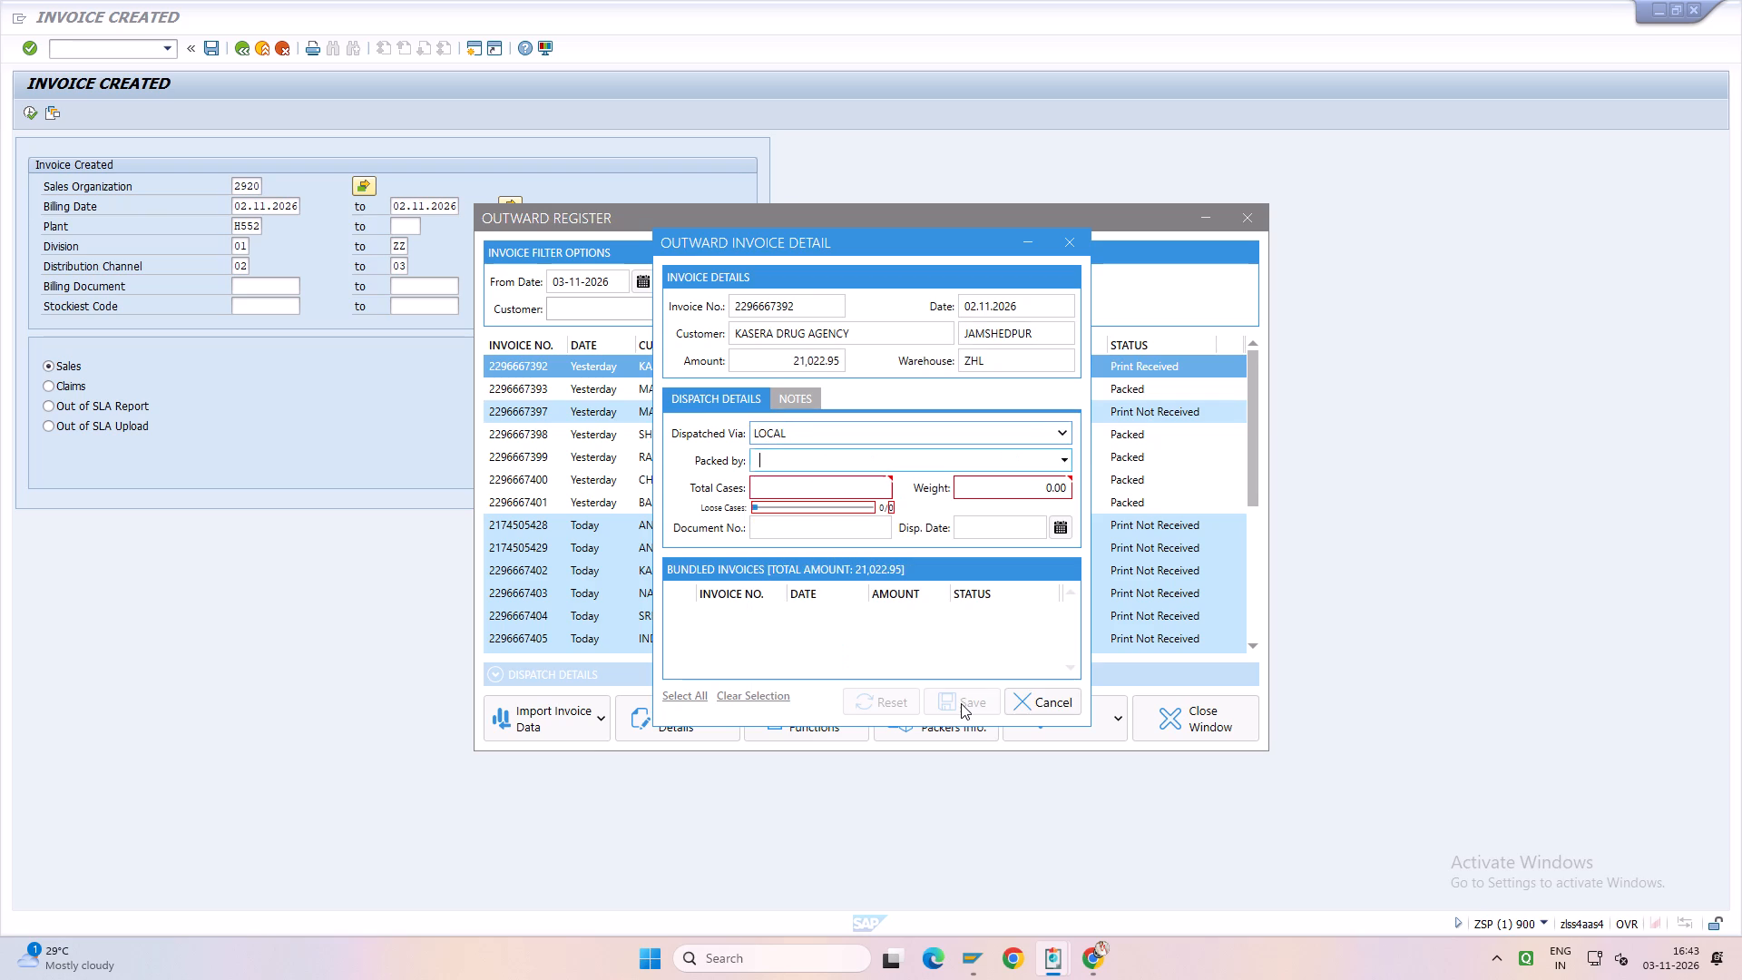
key(m)
key(Tab)
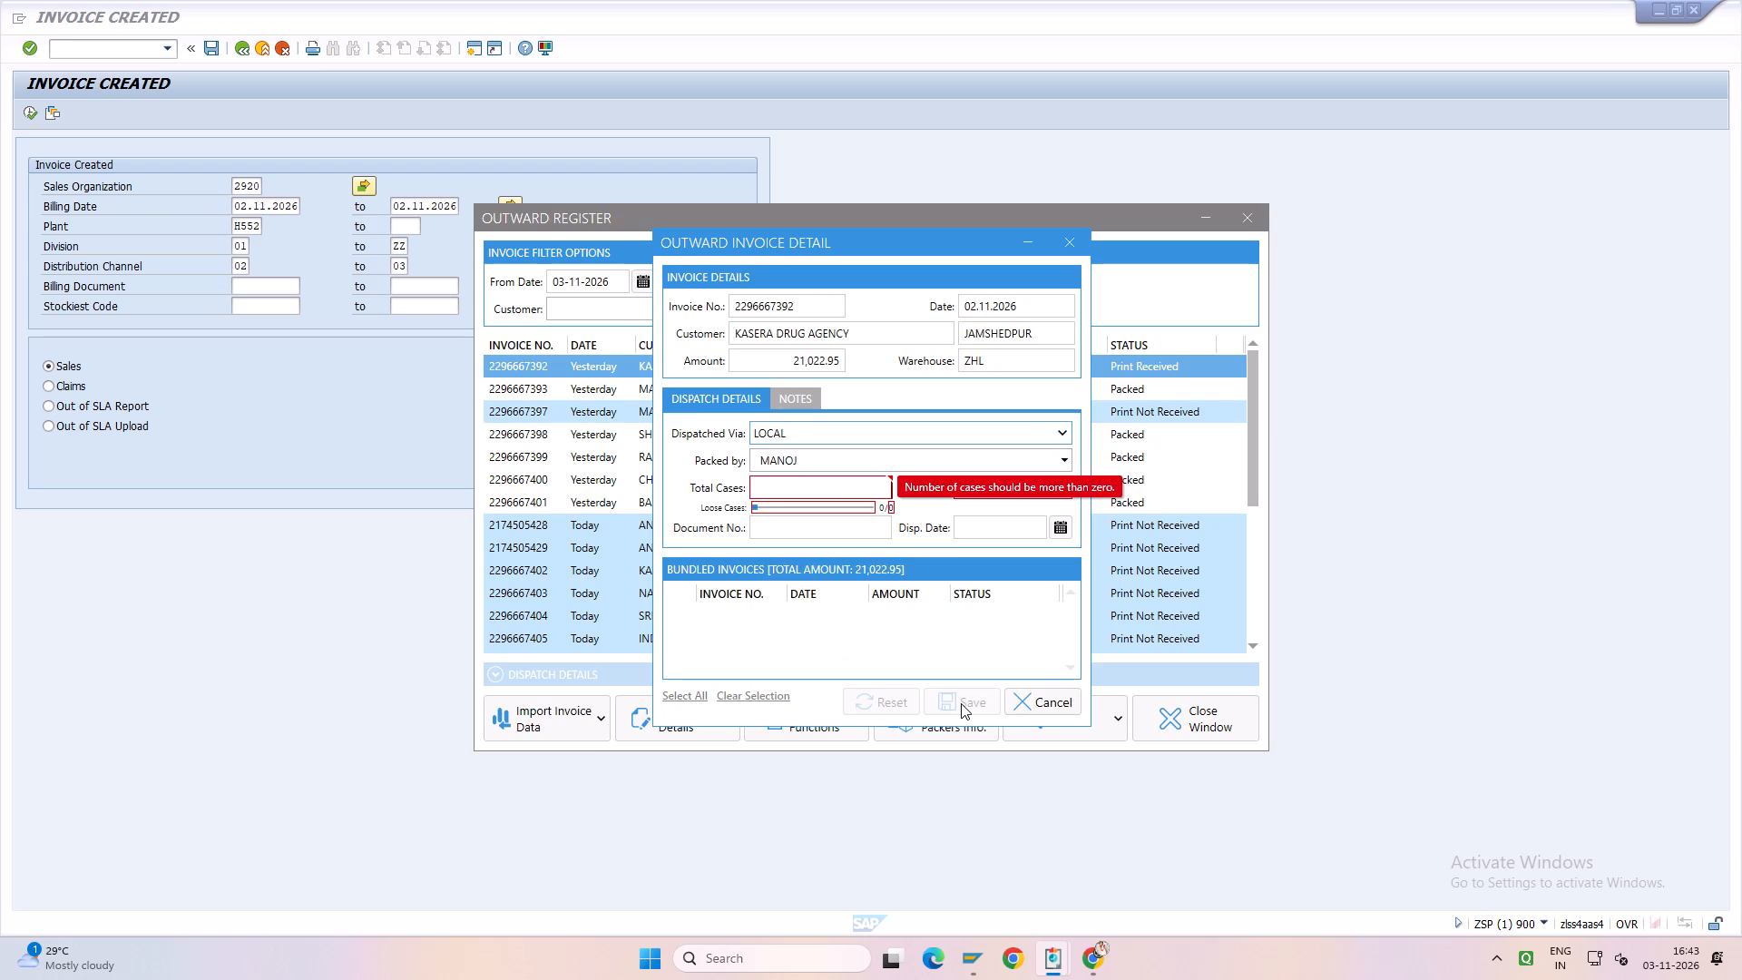
key(1)
key(Tab)
key(Tab)
text(10)
key(Tab)
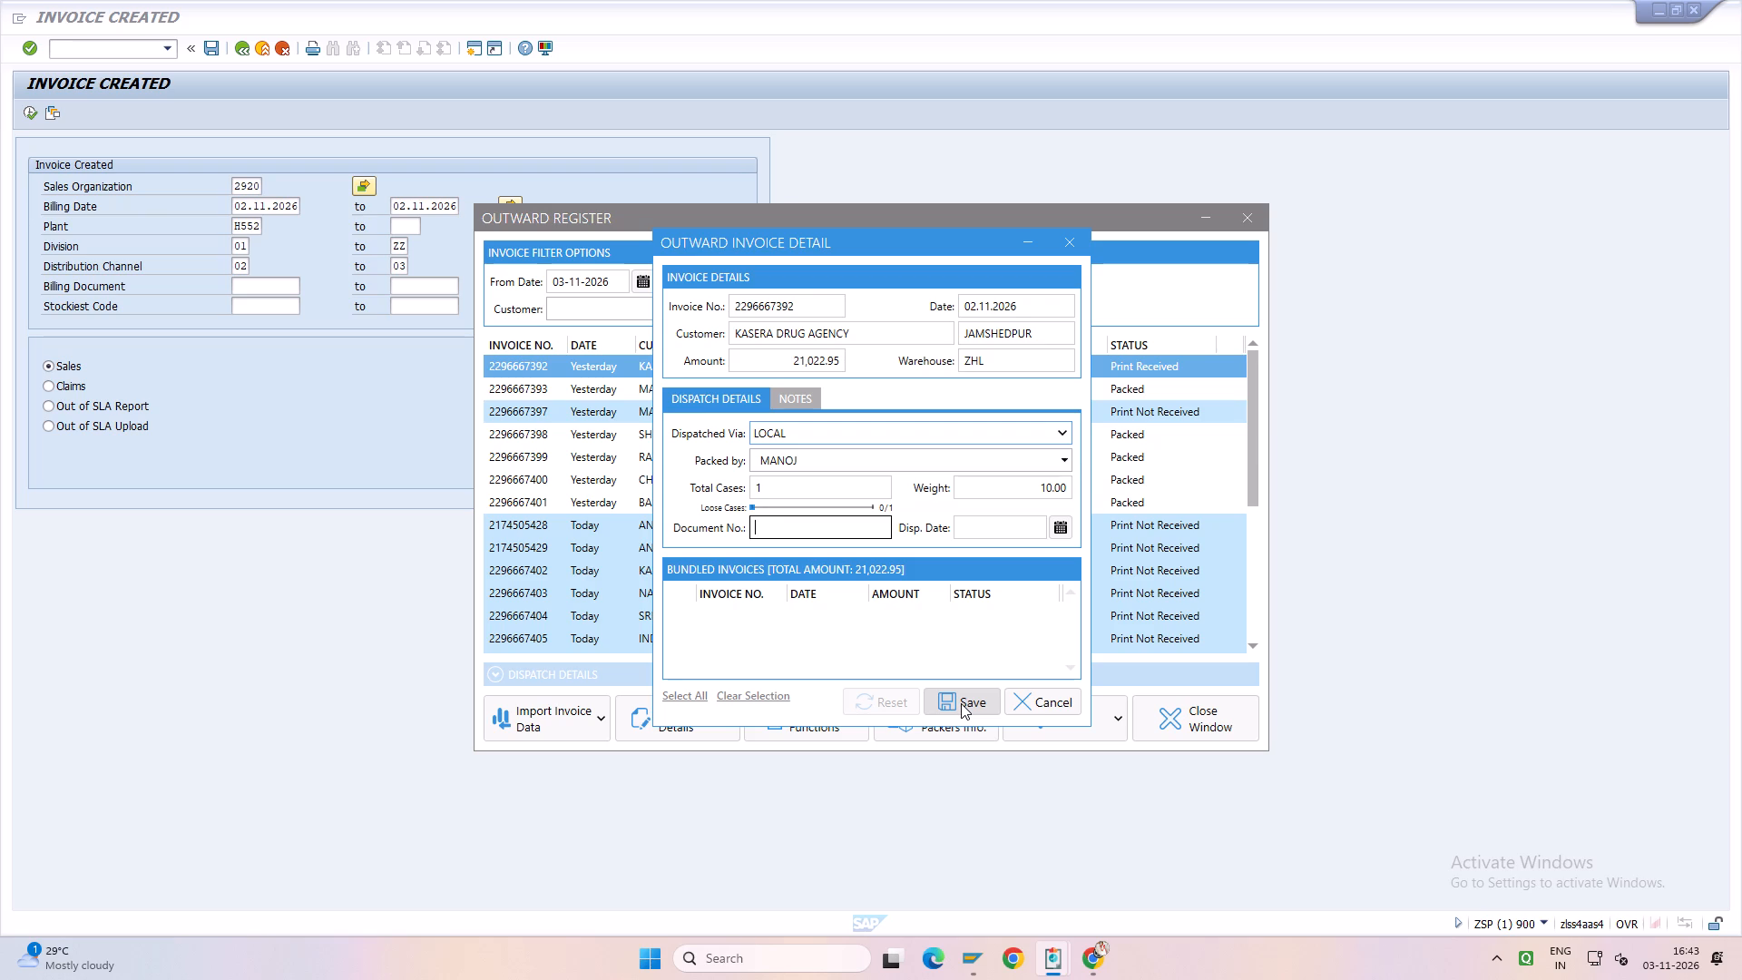
text(AUTO)
key(Tab)
text(03)
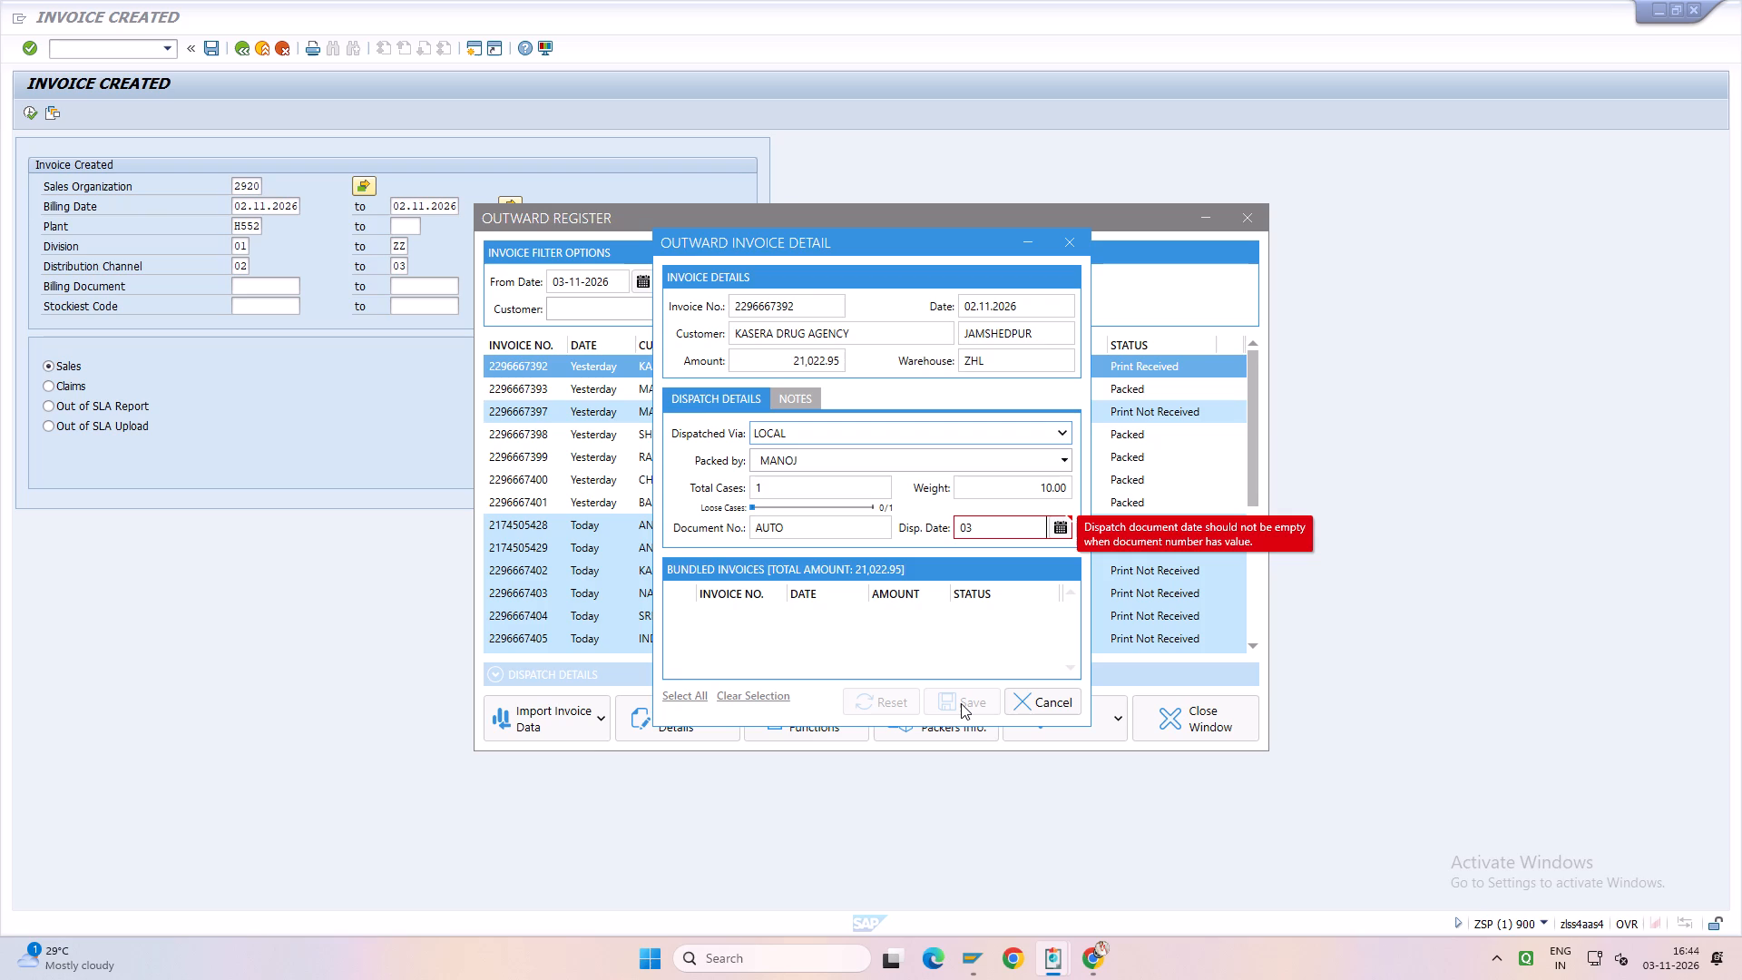
key(BackSpace)
key(0)
key(BackSpace)
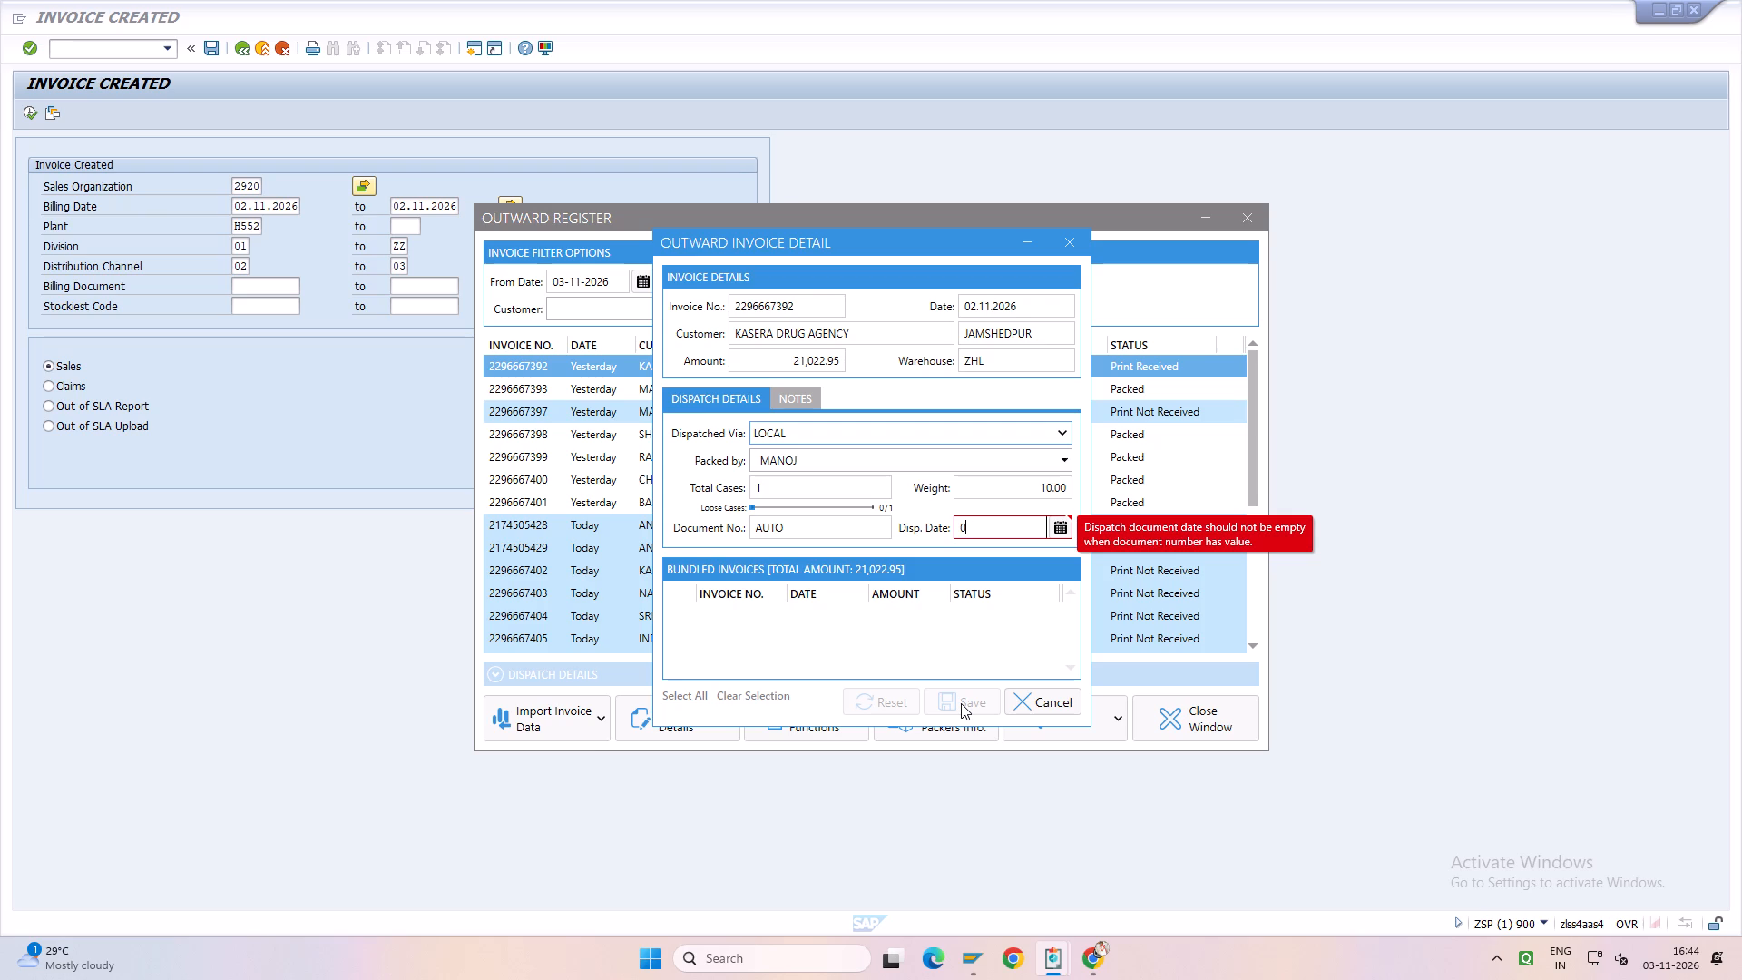
key(3)
key(Tab)
click(961, 703)
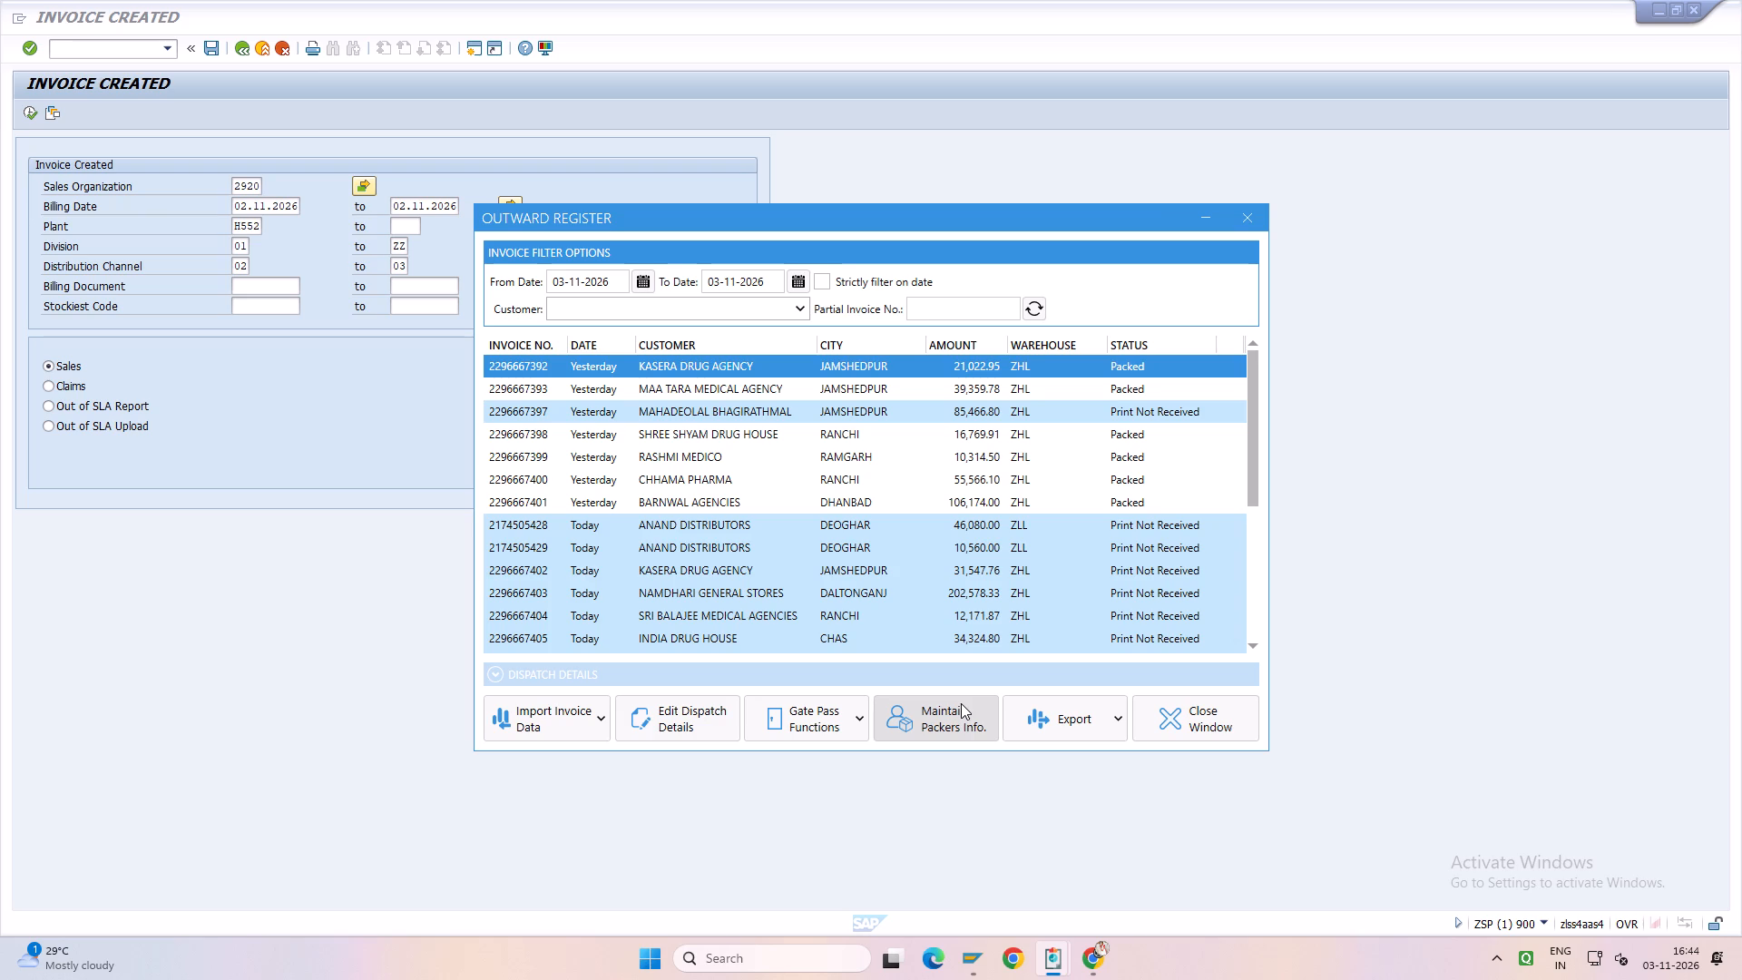
key(Down)
key(Down)
key(Return)
key(Return)
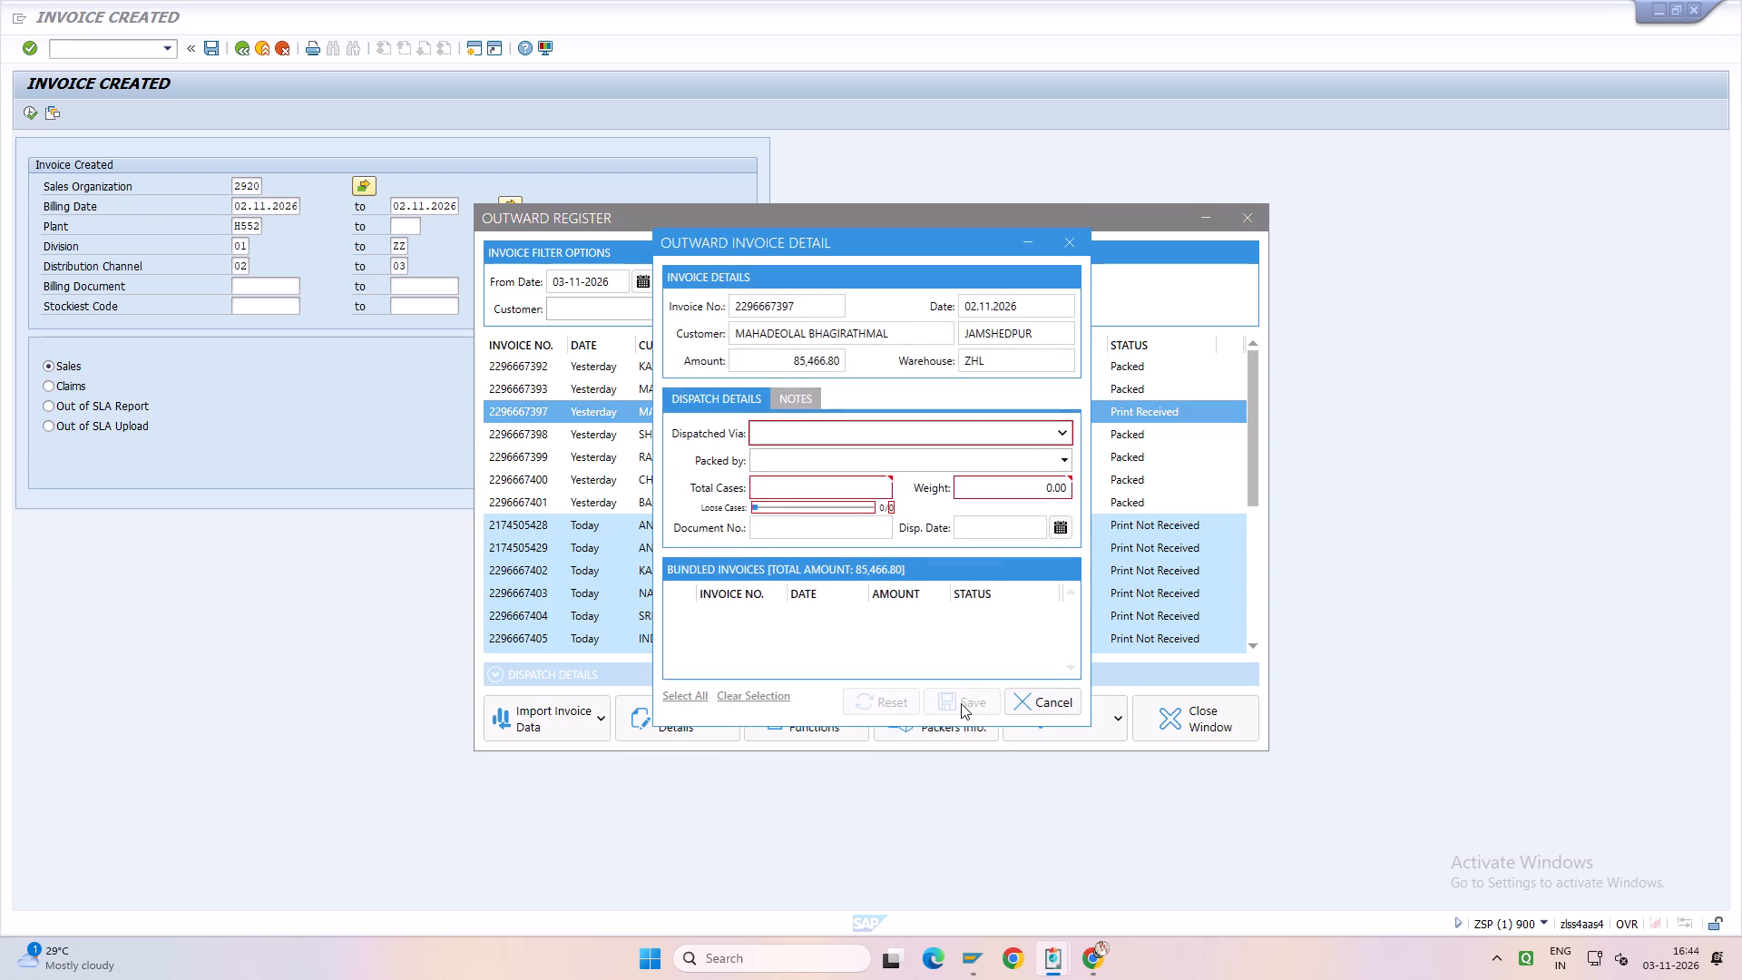
key(Tab)
key(Tab)
key(Tab)
key(Tab)
key(Tab)
key(Tab)
key(Tab)
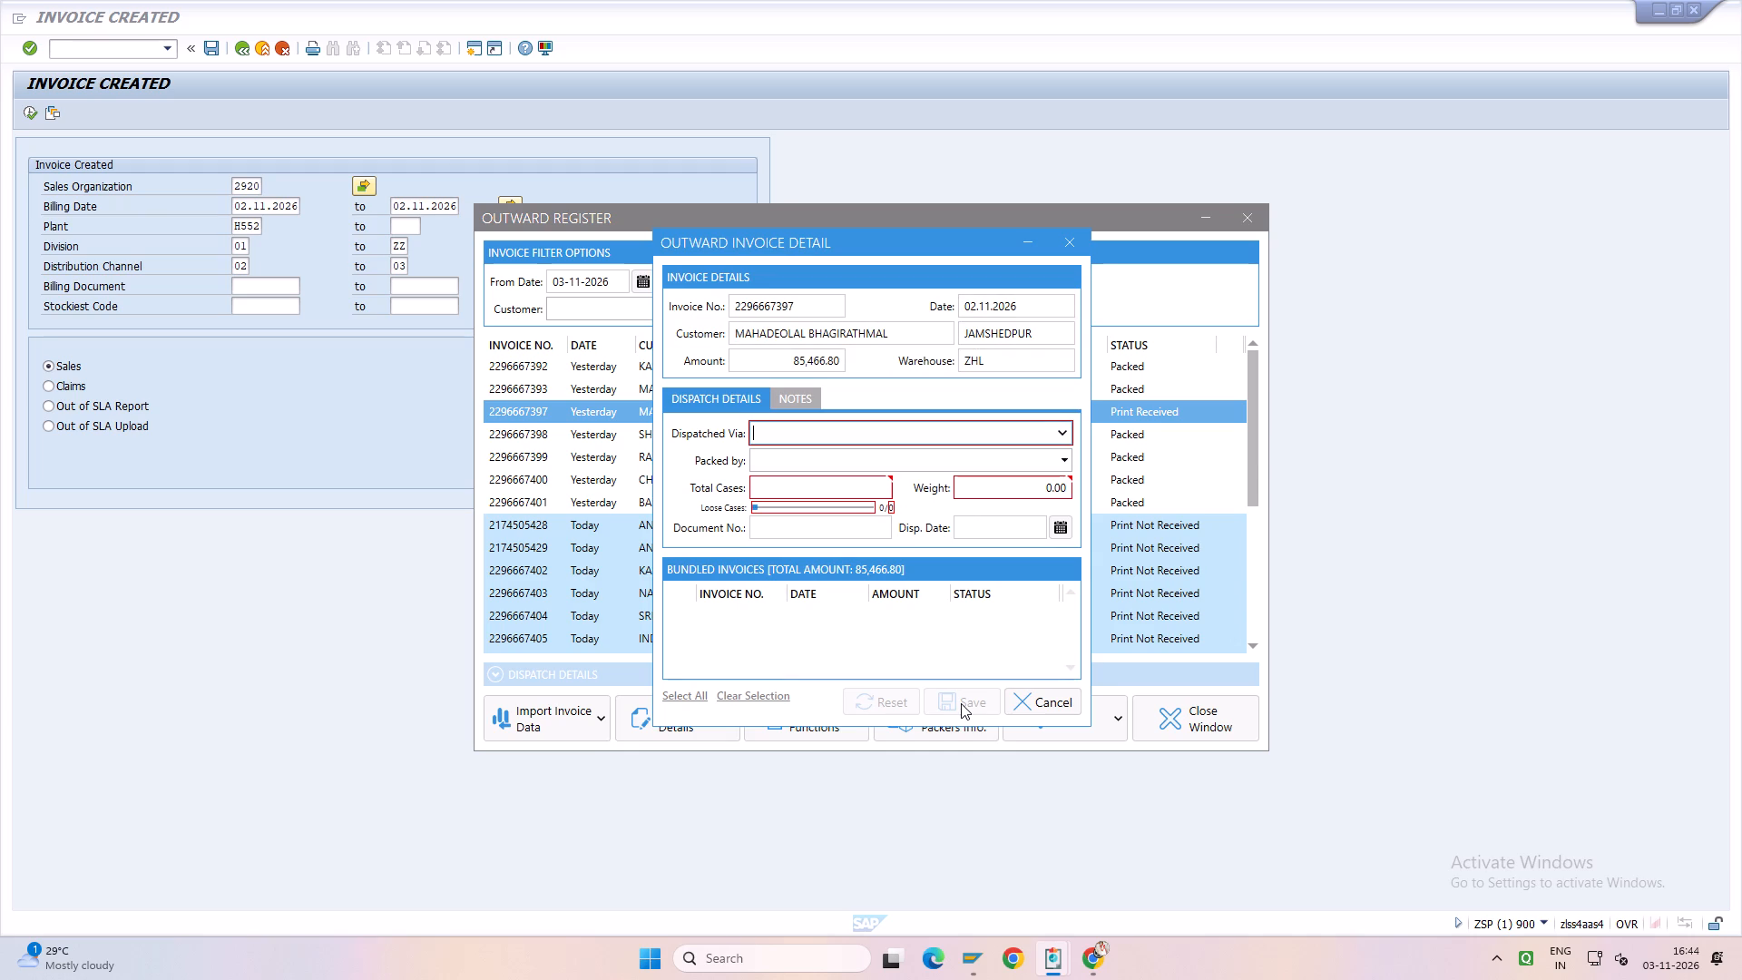
text(LOCA)
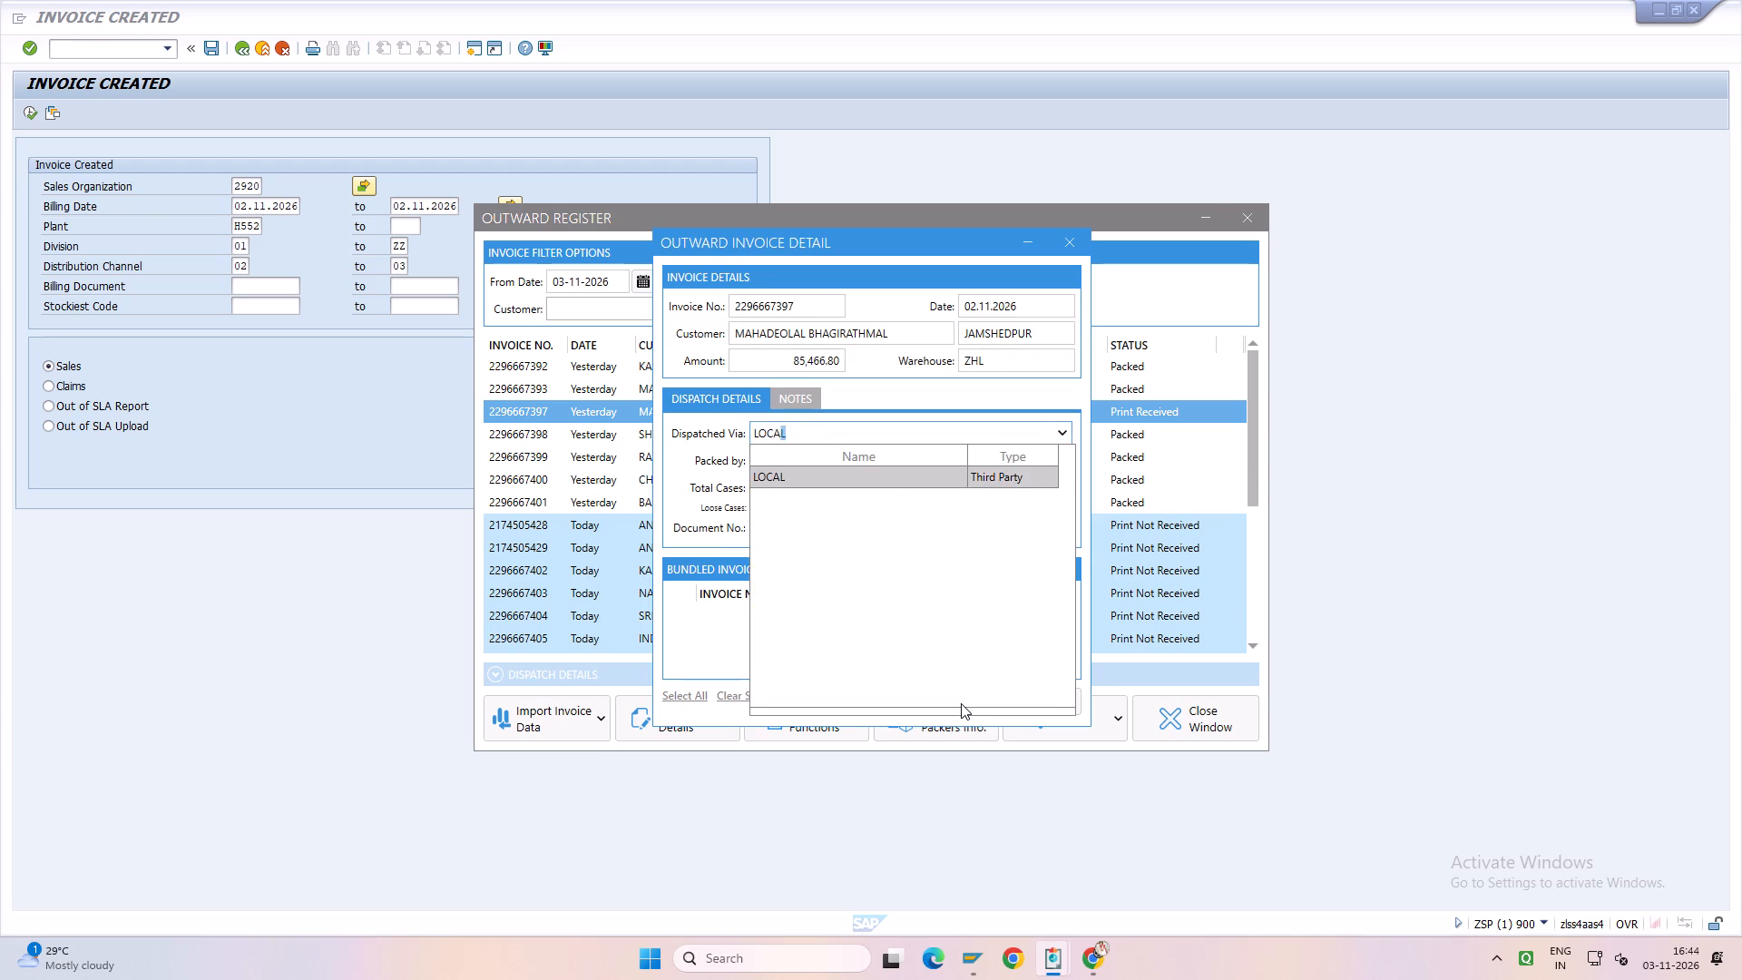
key(Tab)
key(m)
key(Tab)
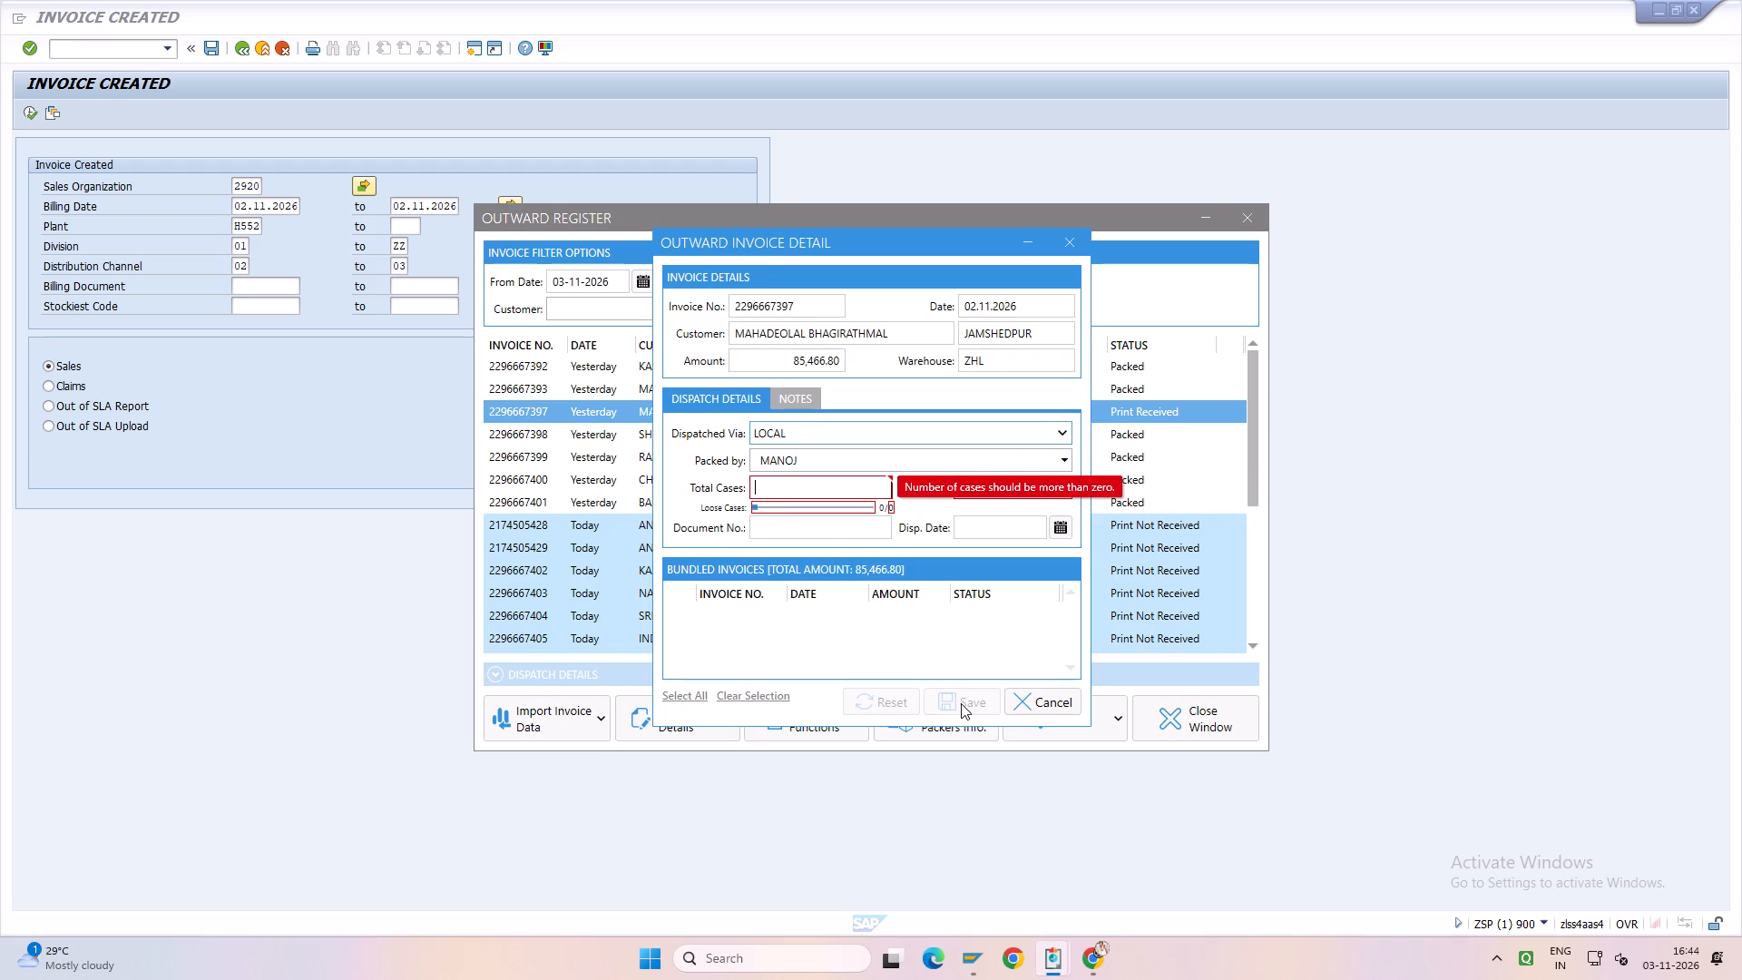
key(2)
key(Tab)
key(Tab)
text(20)
key(Tab)
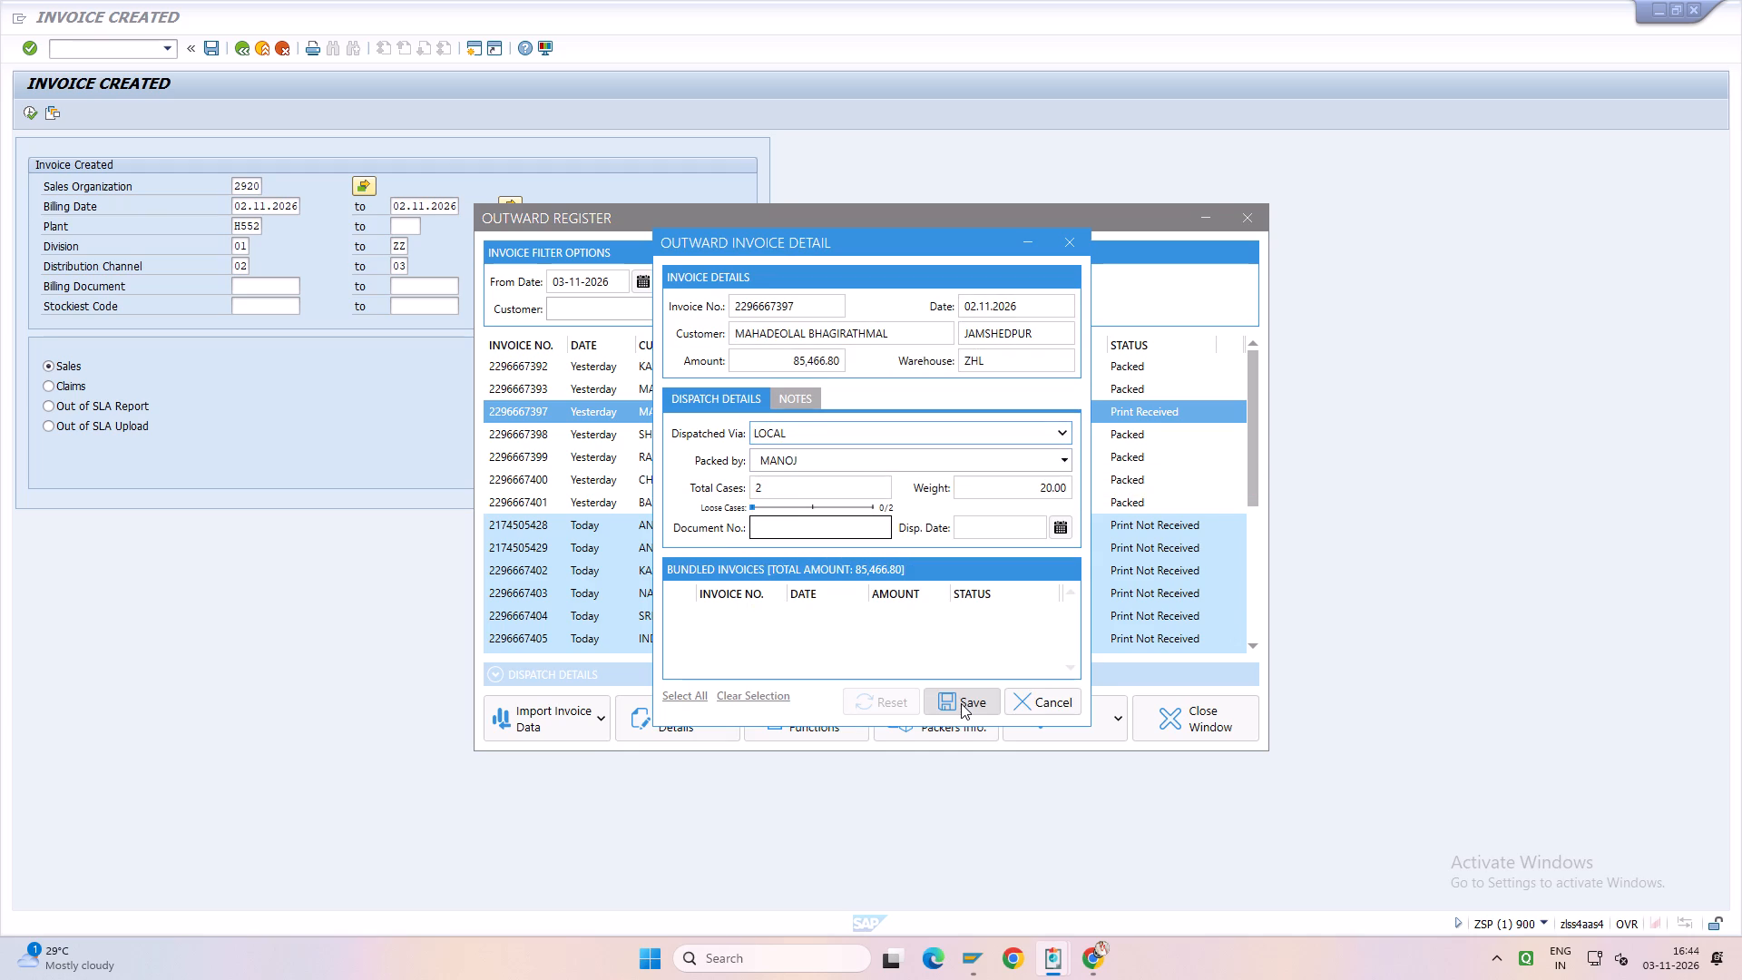
text(AUTO)
key(Tab)
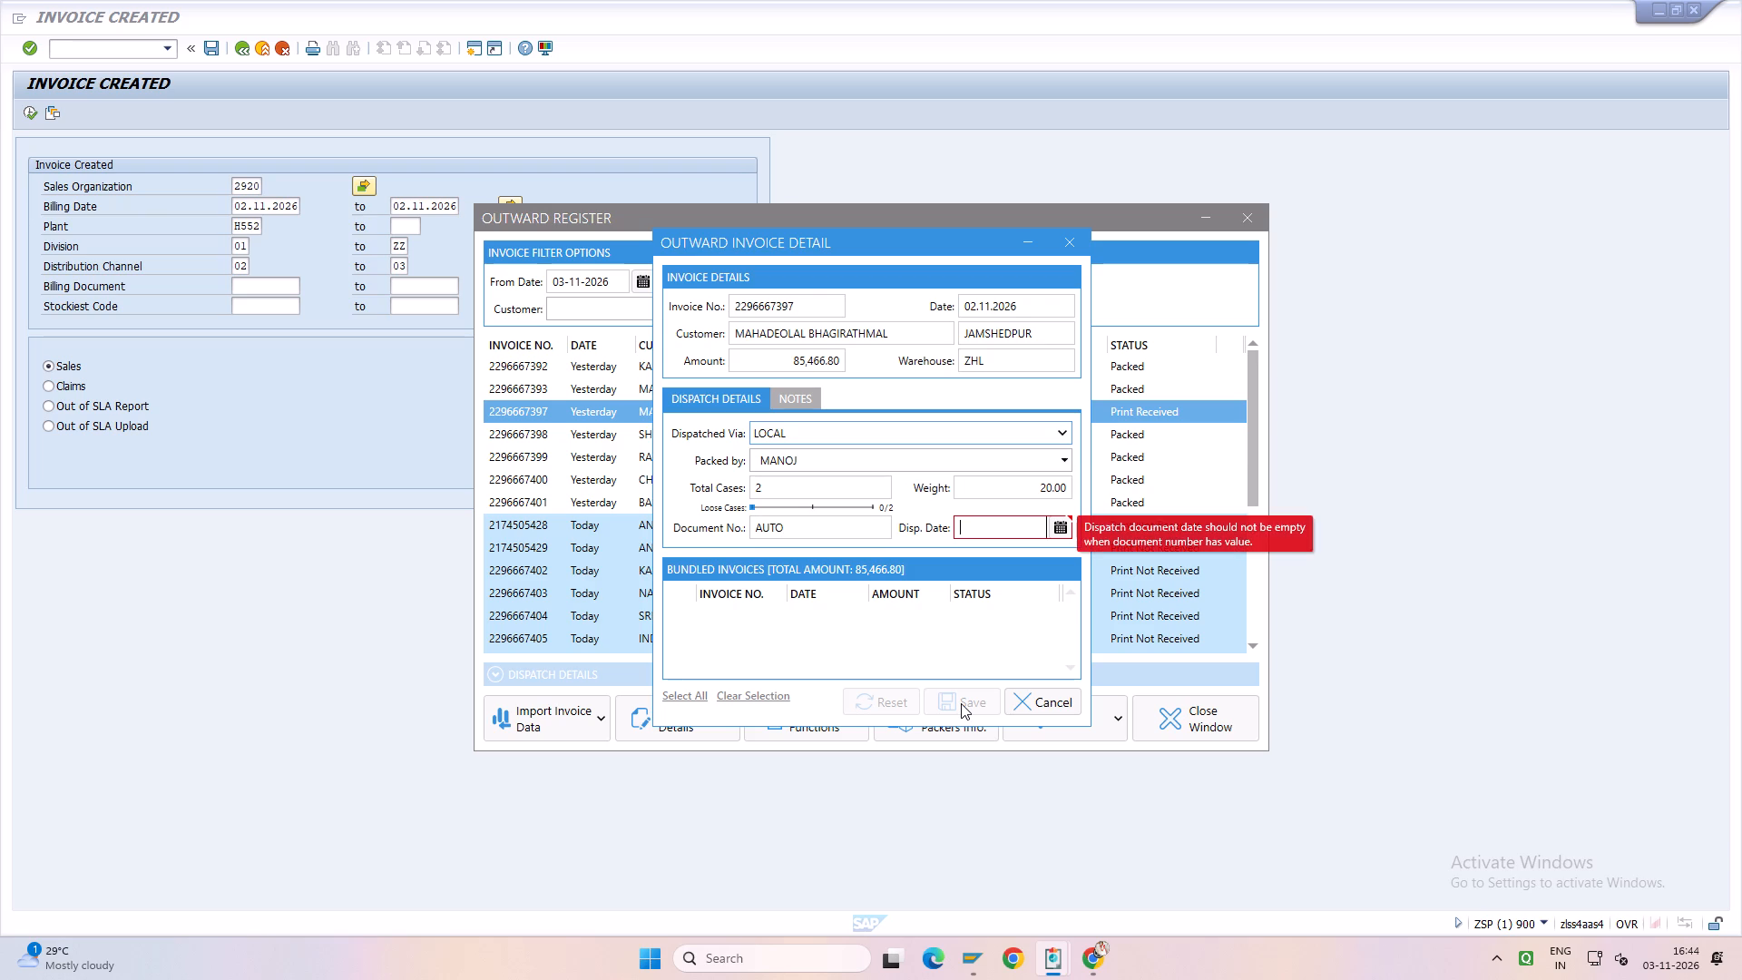
text(03)
key(Tab)
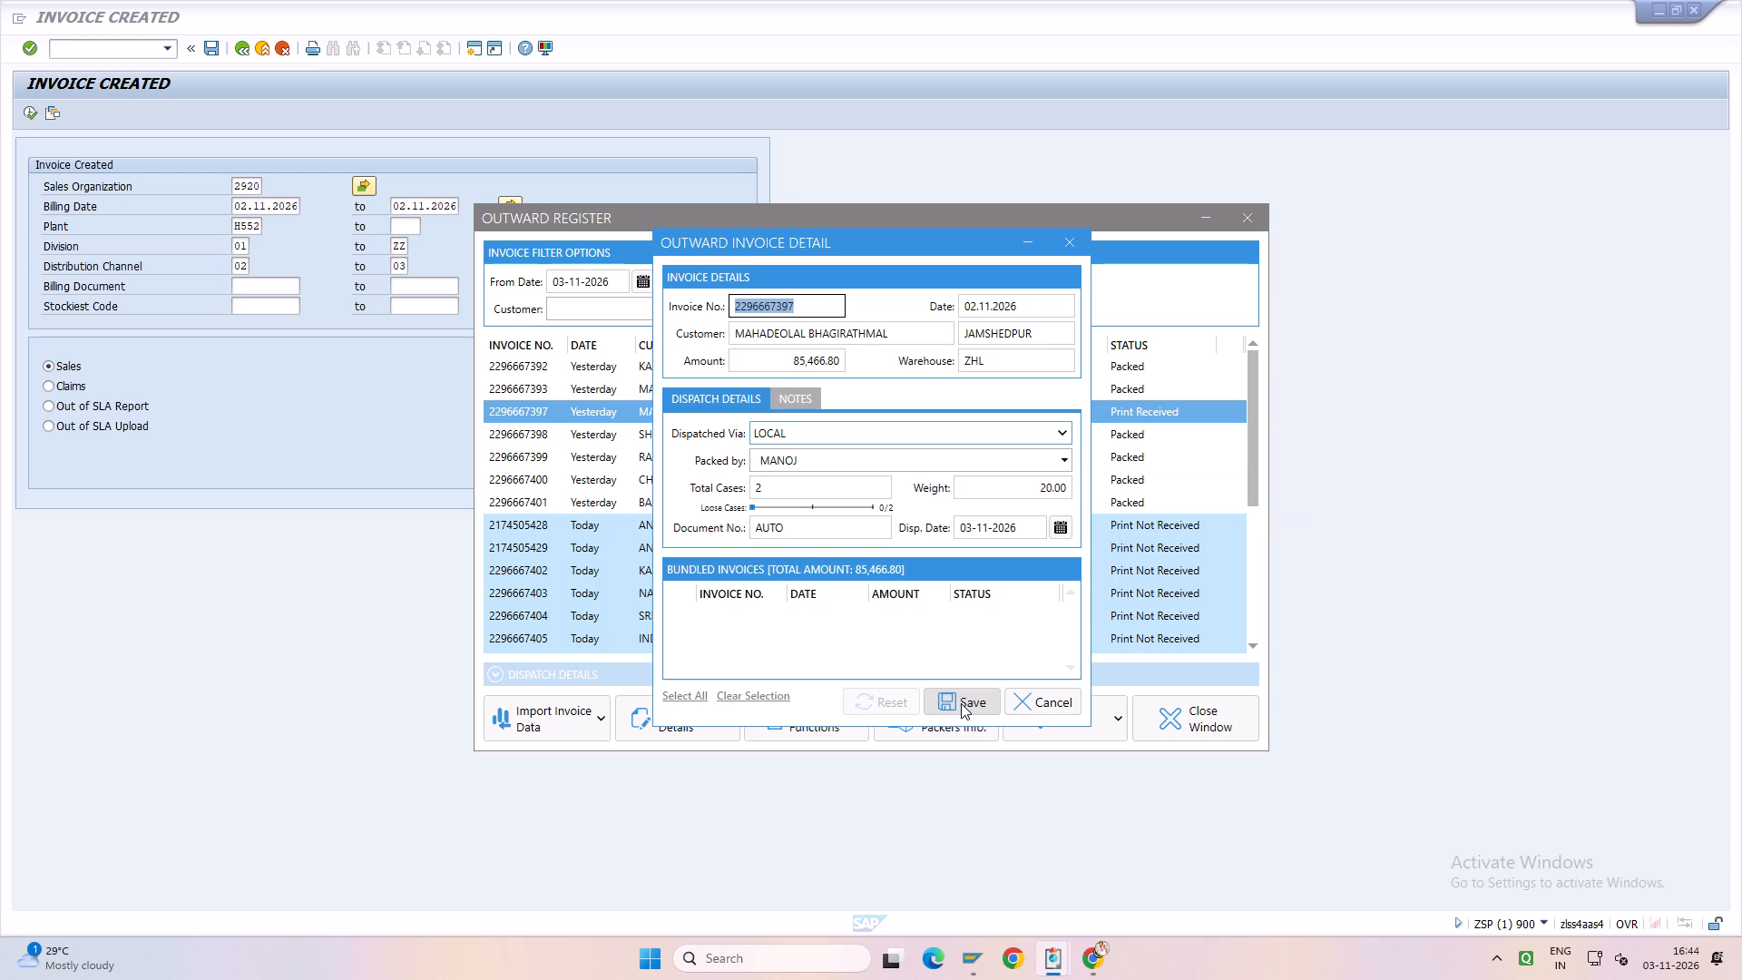
click(961, 703)
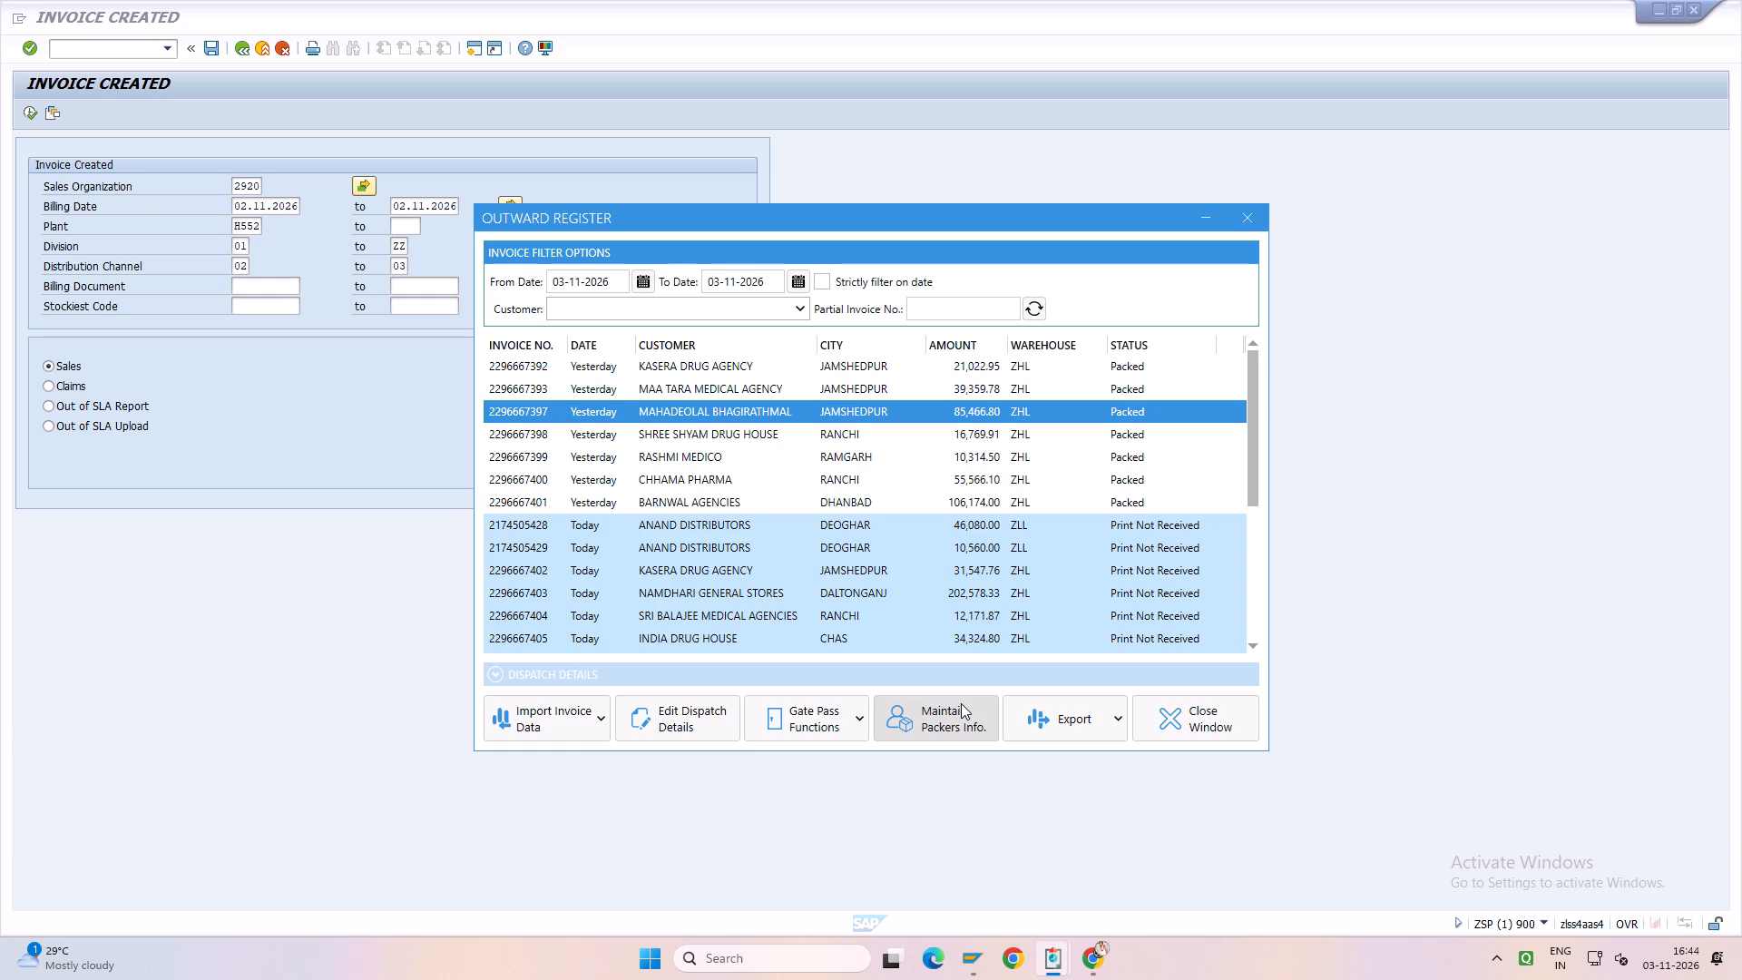
Switch back to SAP and exit the Invoice Created report to the Easy Access menu.
click(397, 632)
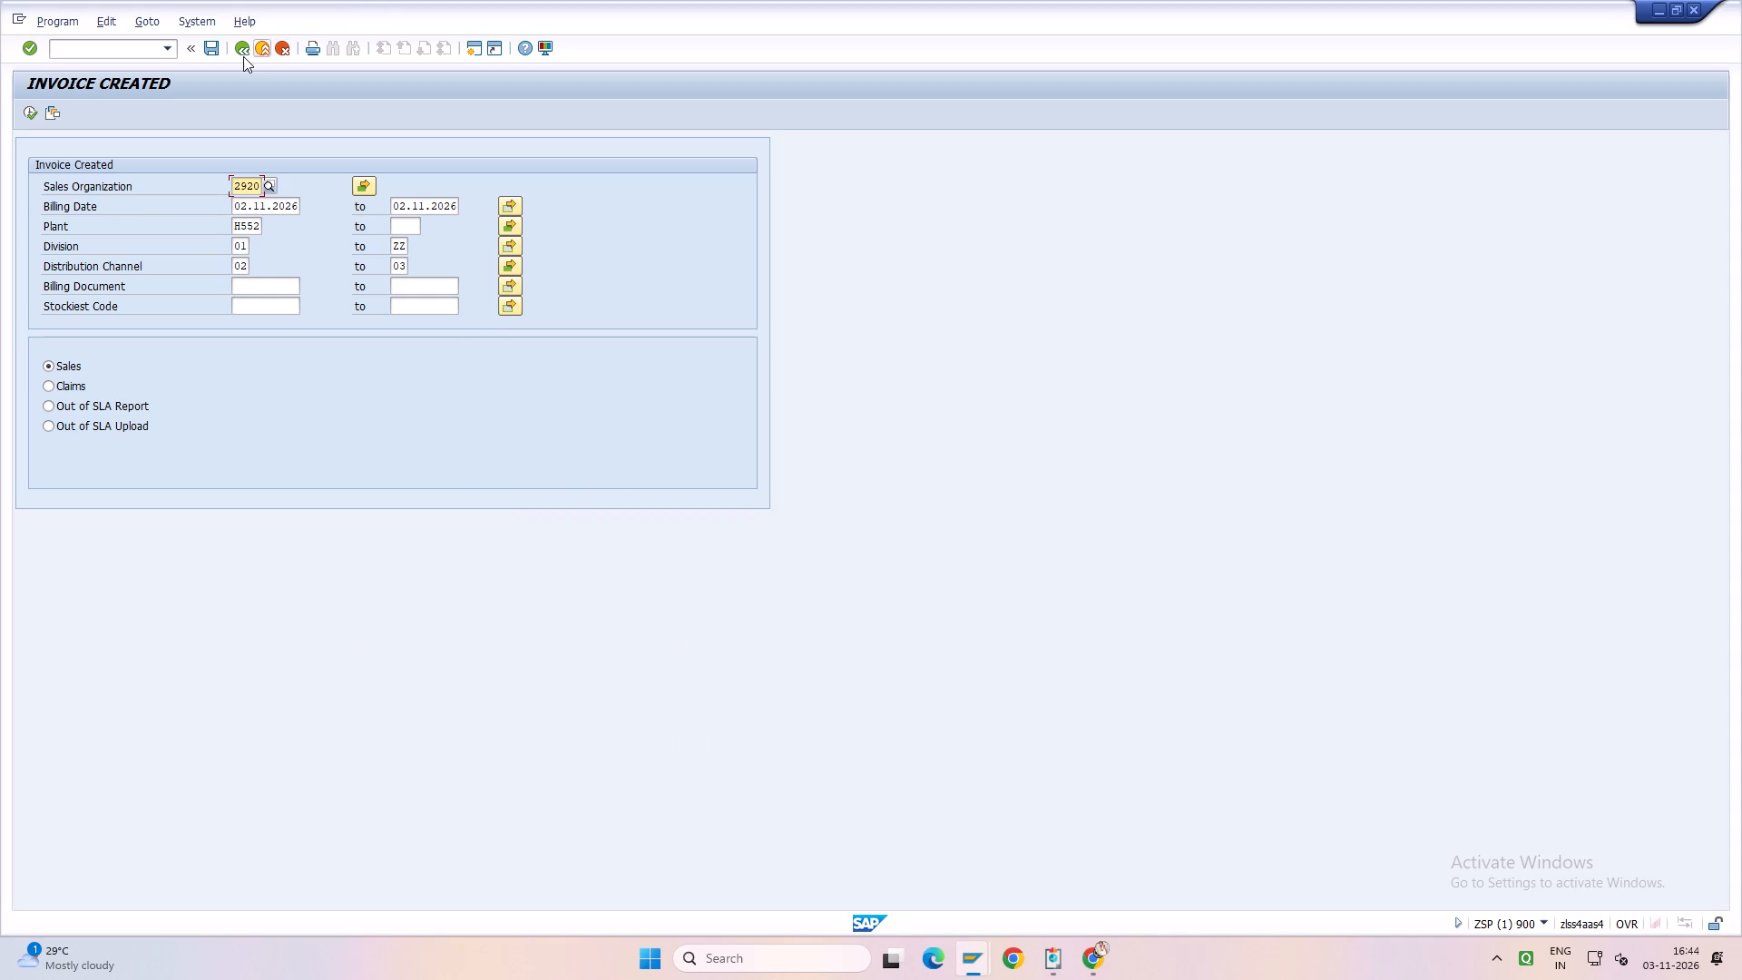
click(243, 56)
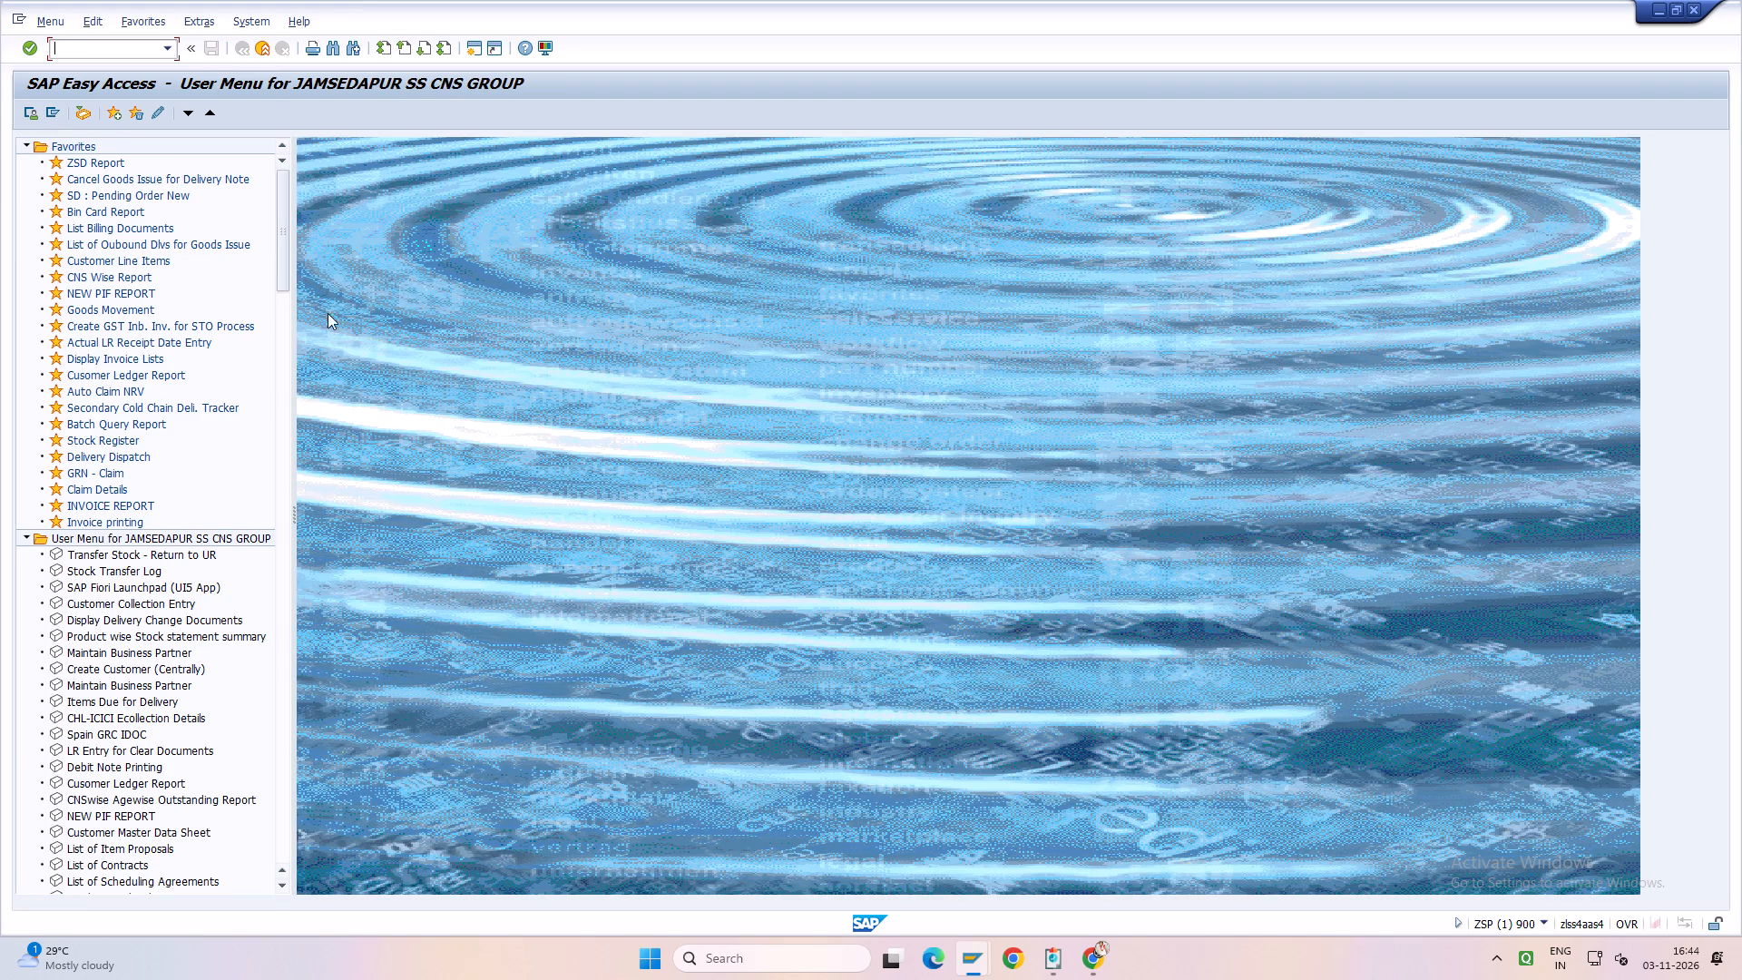
drag(284, 268, 304, 176)
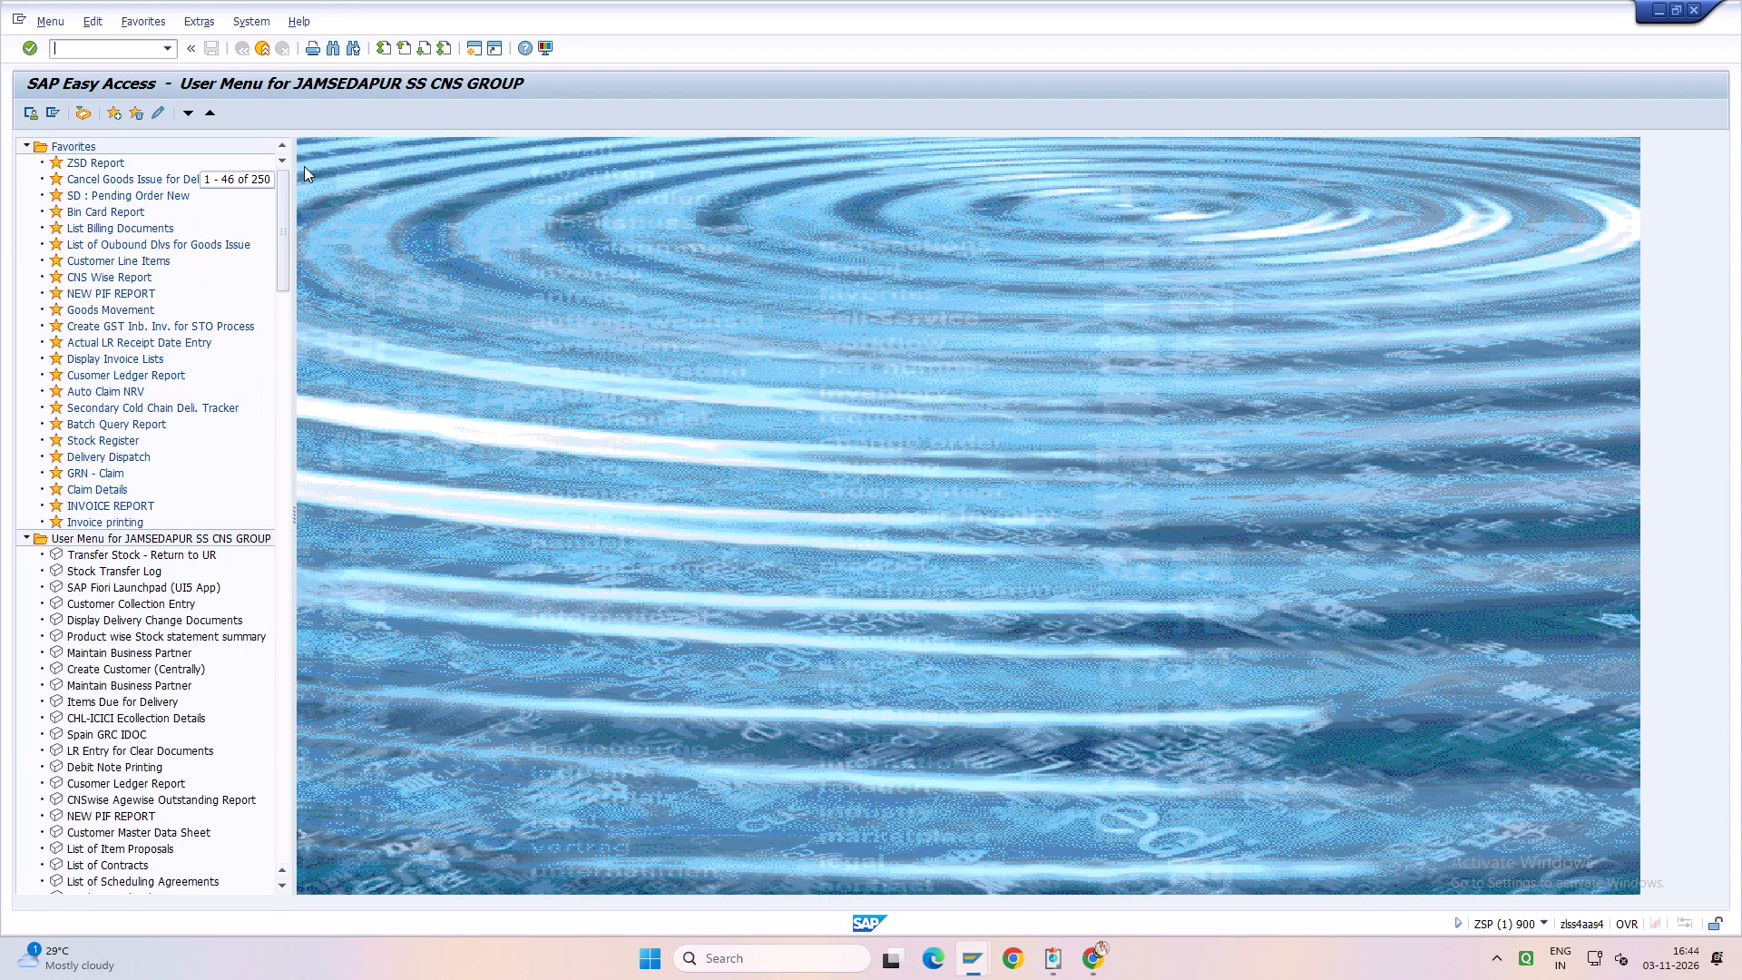